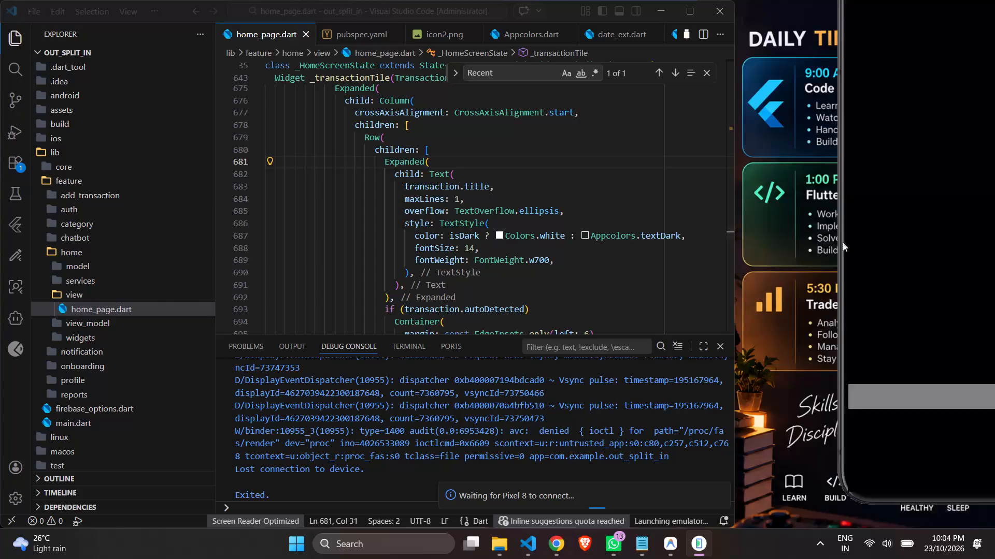
Place the Pixel 8 emulator window beside the code editor.
left_click(744, 258)
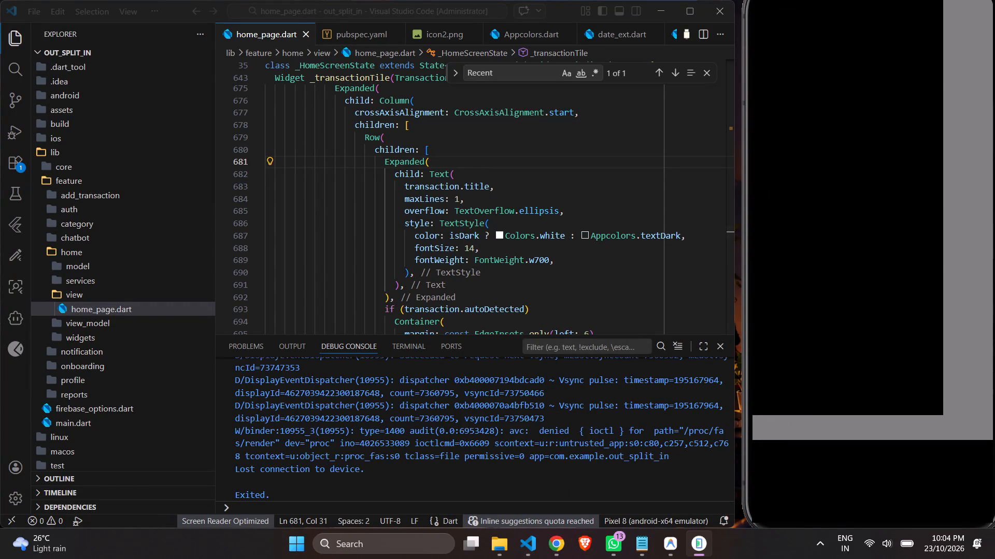
Switch to Chrome and search the web for "kuro" in a new tab.
left_click(553, 545)
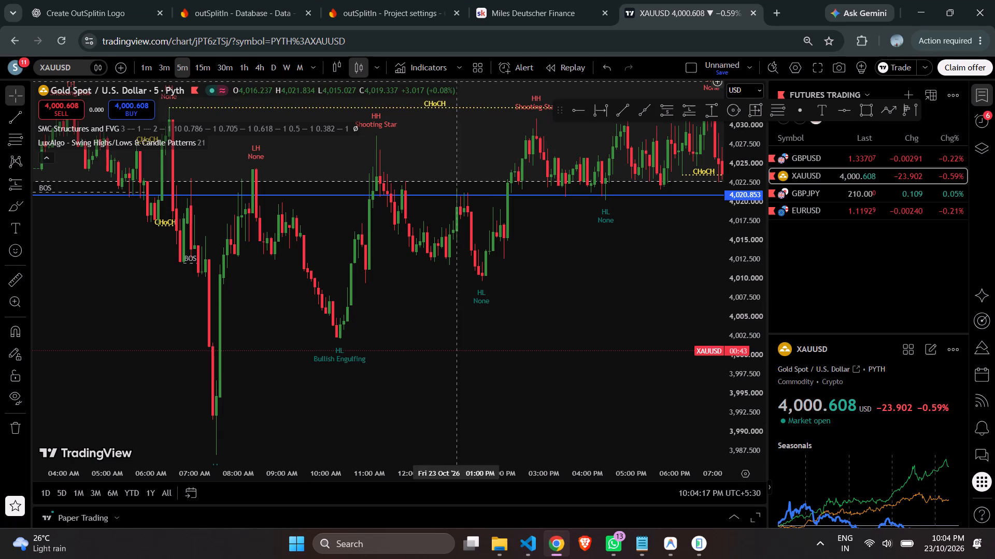
left_click(784, 9)
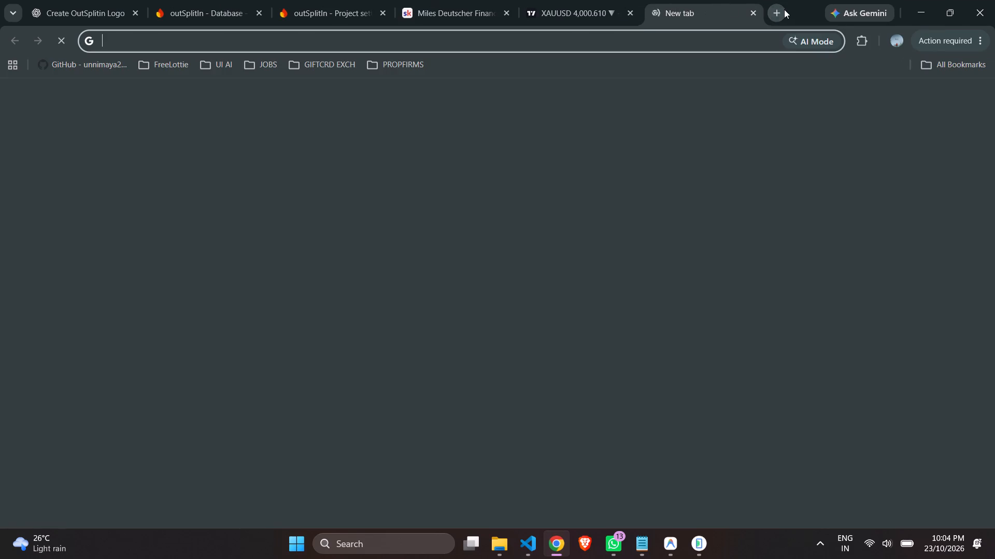
type("kuro")
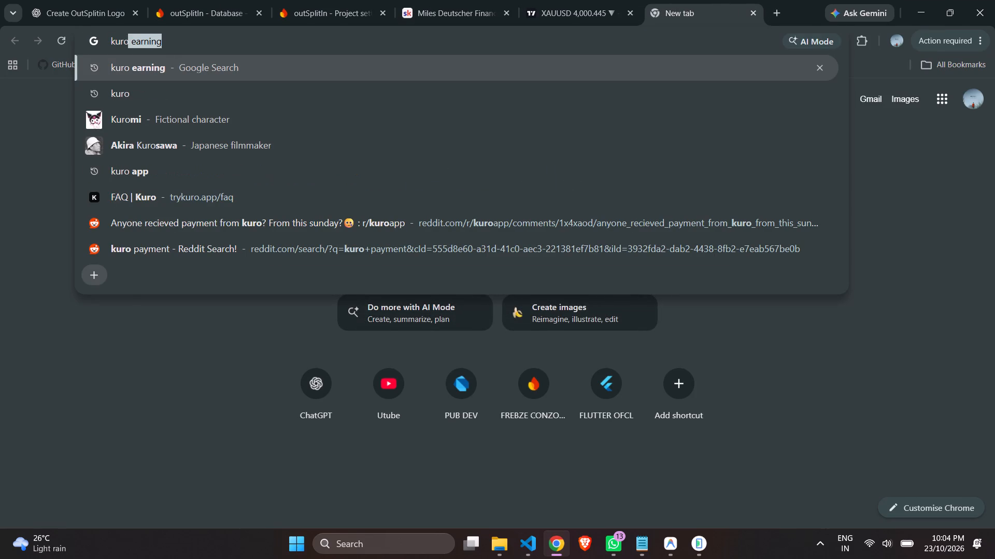
key("BackSpace")
key("Return")
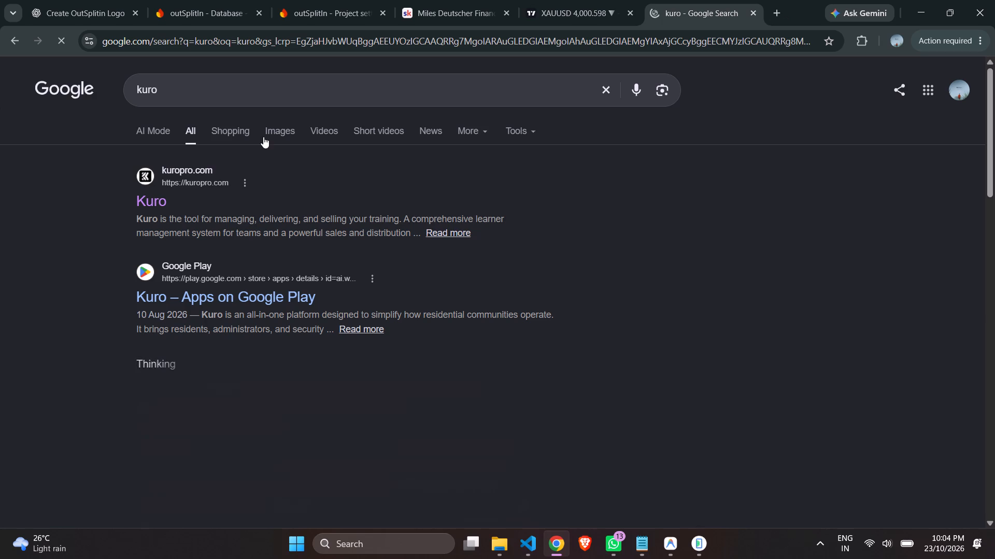
Open the kuropro.com search result and return to the results page.
left_click(151, 203)
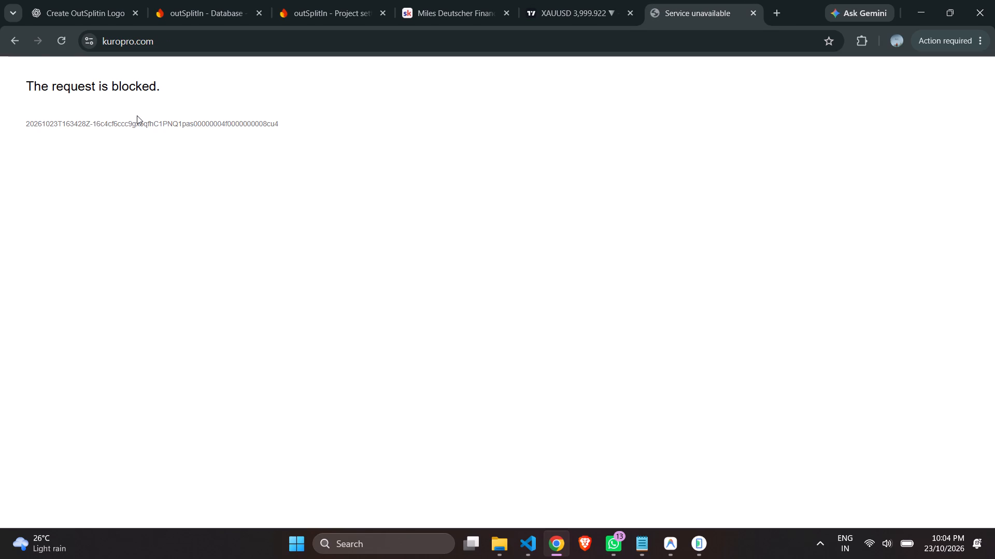
left_click(13, 45)
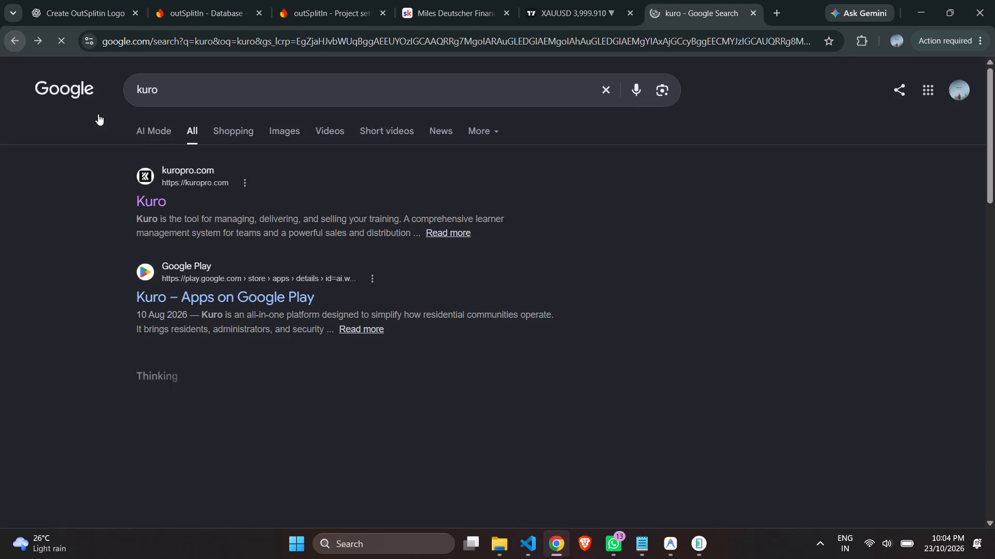
Look over the "kuro" results, view the Kuro app's Google Play page and return to the results.
scroll(254, 306, "down", 5)
scroll(254, 306, "up", 1)
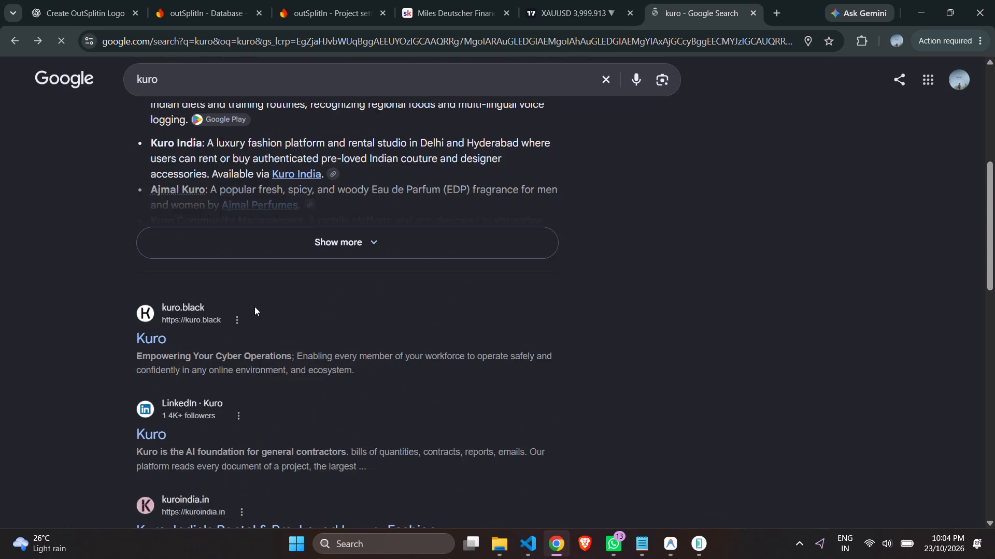
scroll(254, 306, "up", 2)
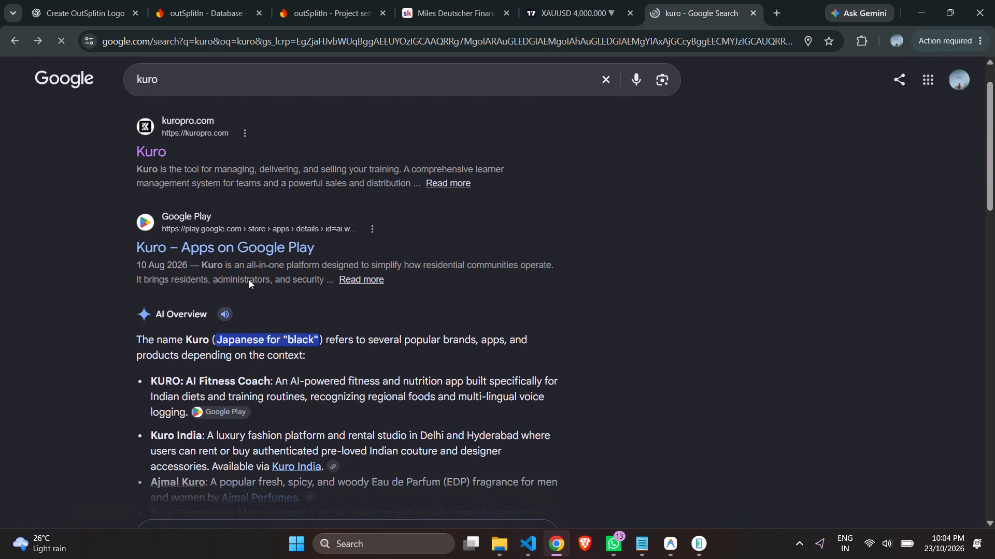
left_click(252, 249)
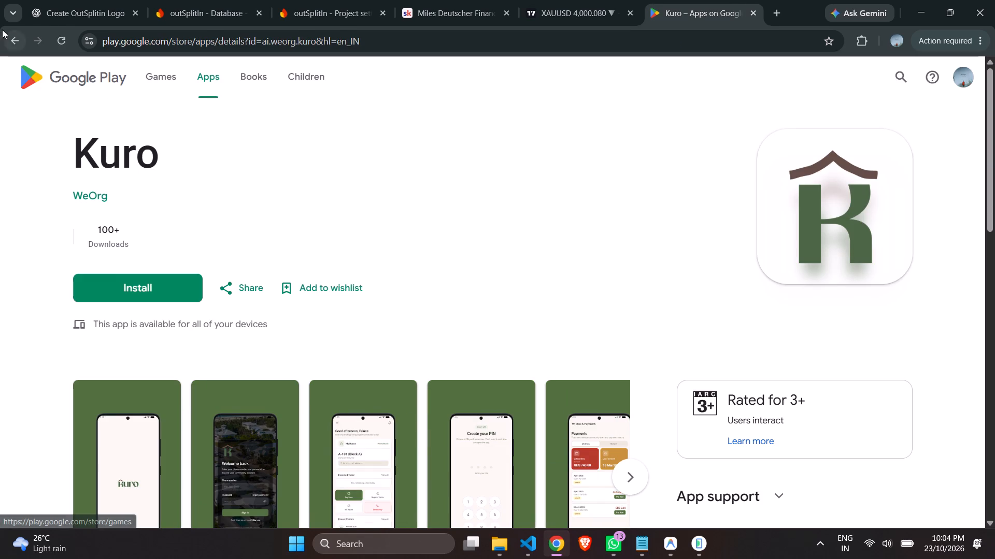
left_click(10, 35)
Examine the remaining "kuro" search results further down the page for a relevant Kuro site.
scroll(193, 284, "down", 2)
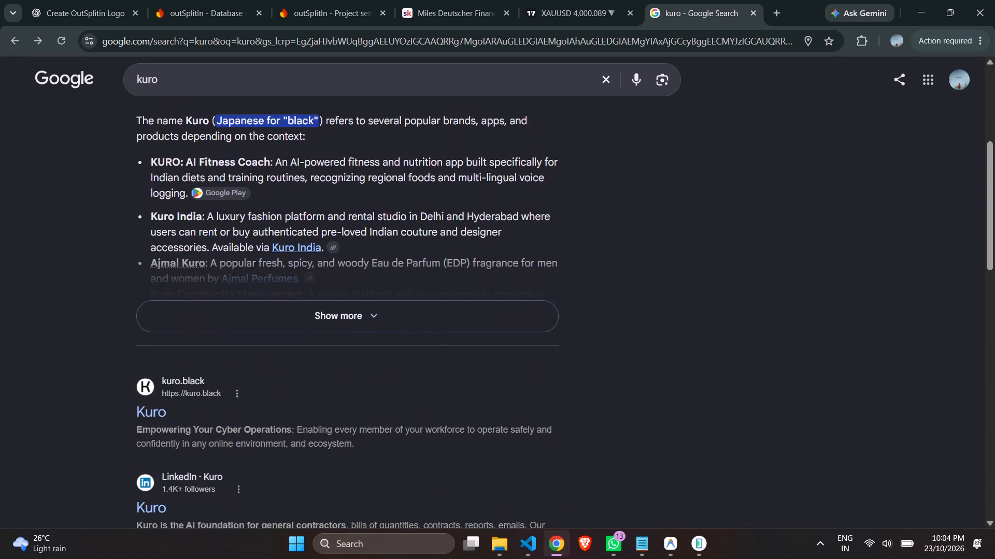
scroll(193, 284, "down", 1)
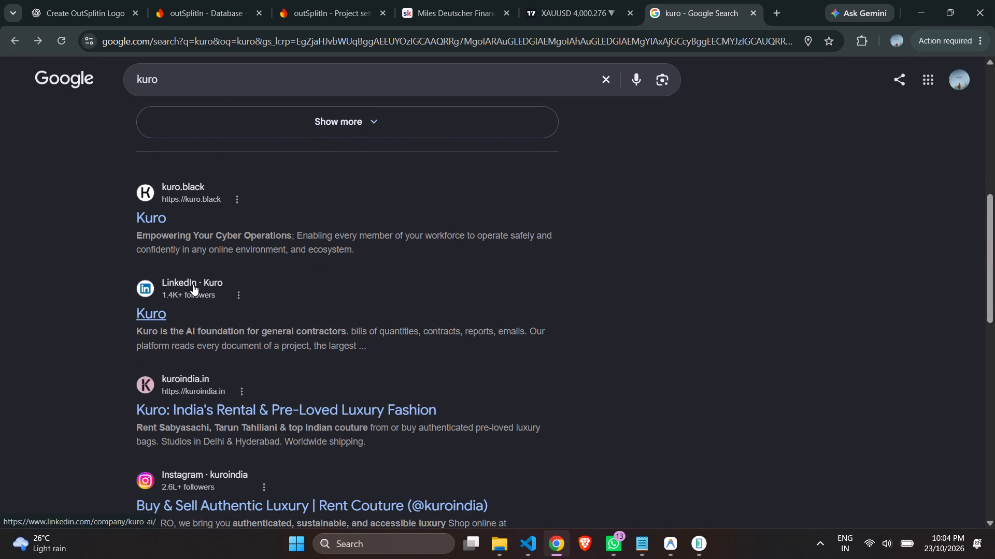
scroll(193, 284, "down", 1)
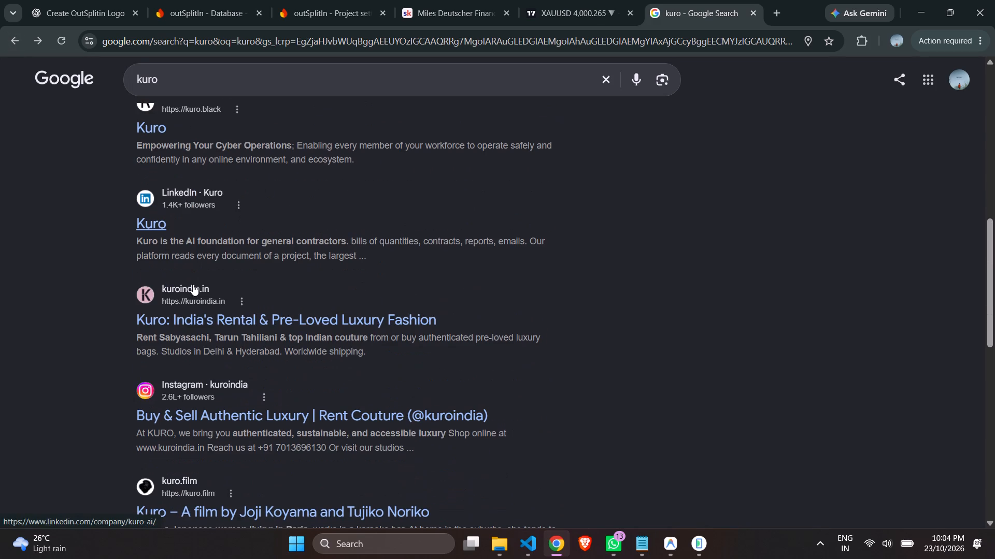
scroll(193, 284, "down", 2)
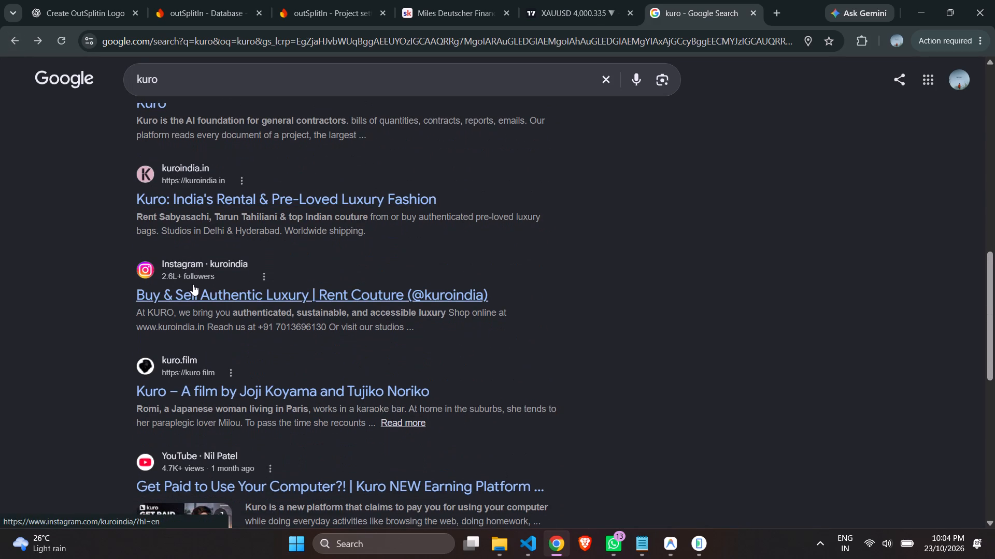
scroll(193, 284, "down", 3)
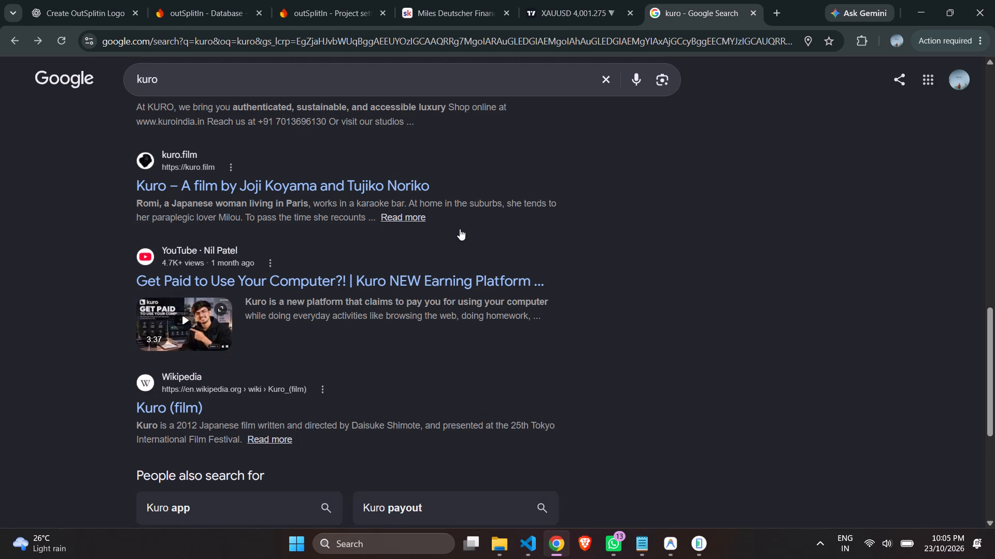
scroll(485, 257, "up", 2)
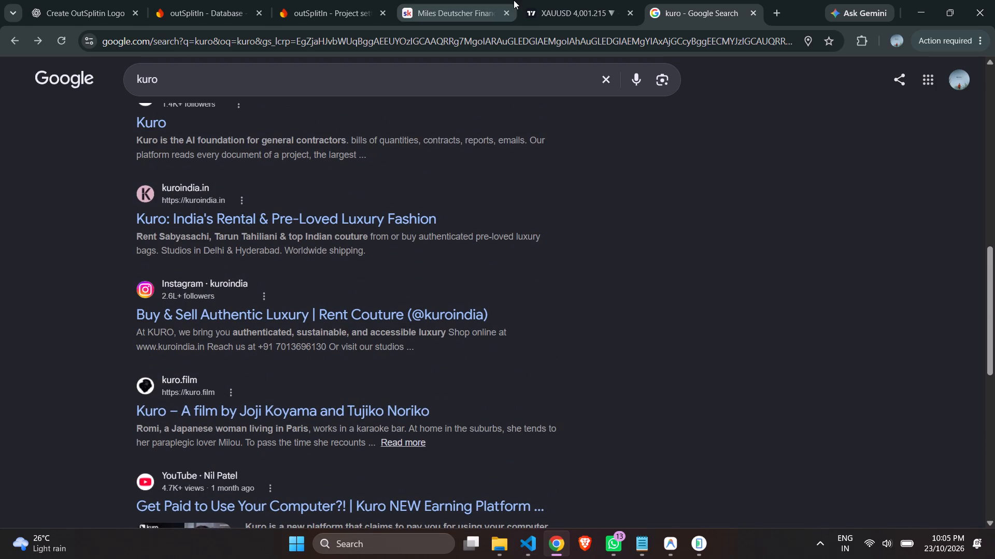
Examine recent XAUUSD price action around the PDH and PDL levels on the 4-hour TradingView chart.
left_click(544, 0)
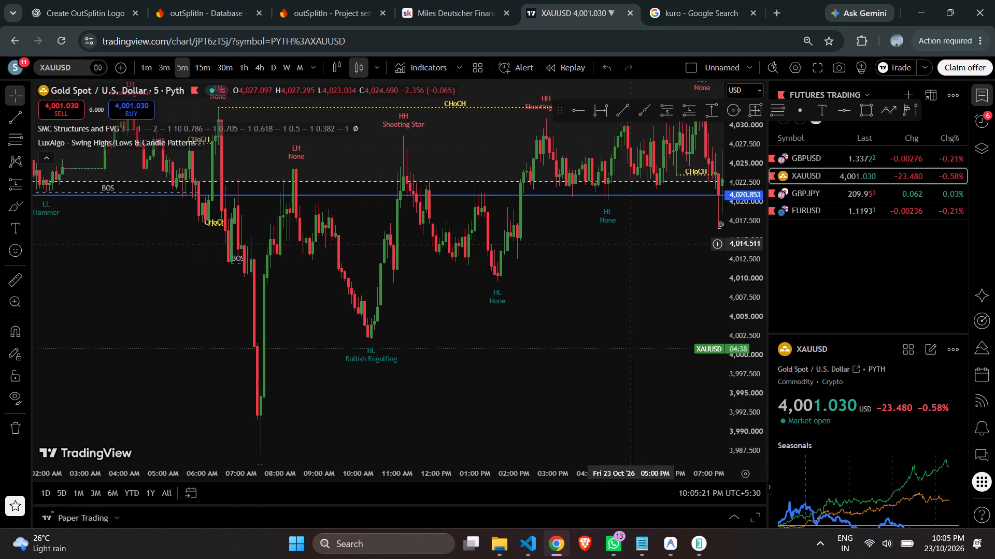
left_click(253, 72)
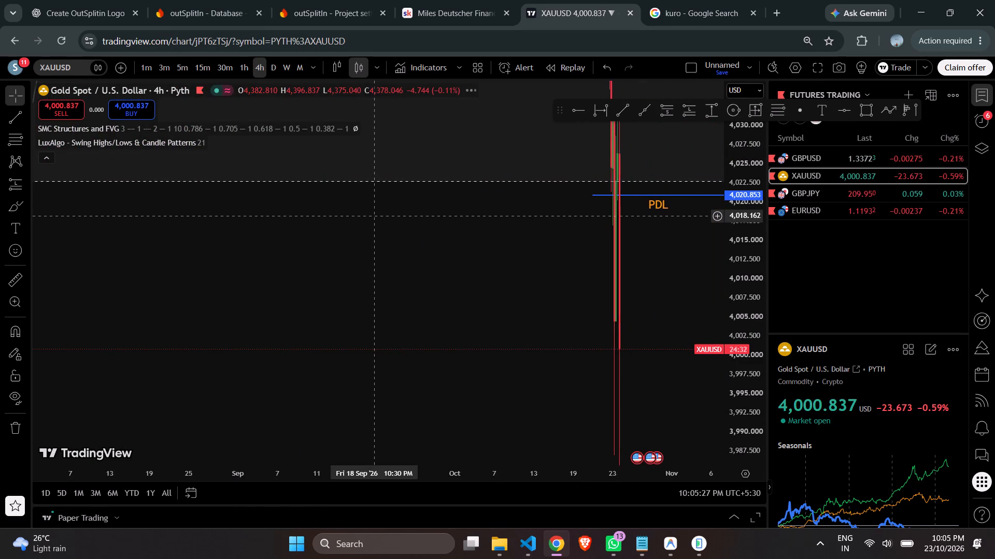
left_click_drag(735, 155, 709, 384)
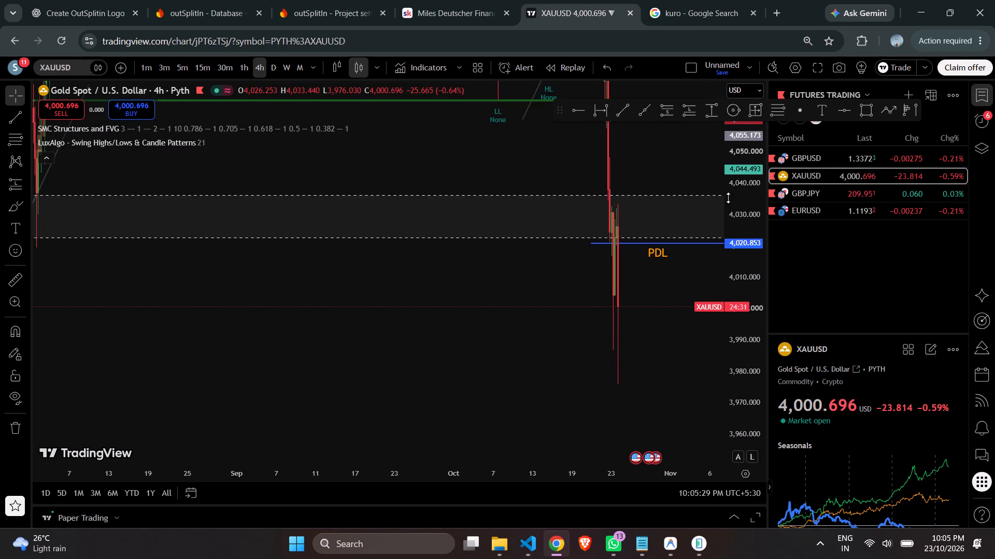
left_click_drag(728, 198, 705, 449)
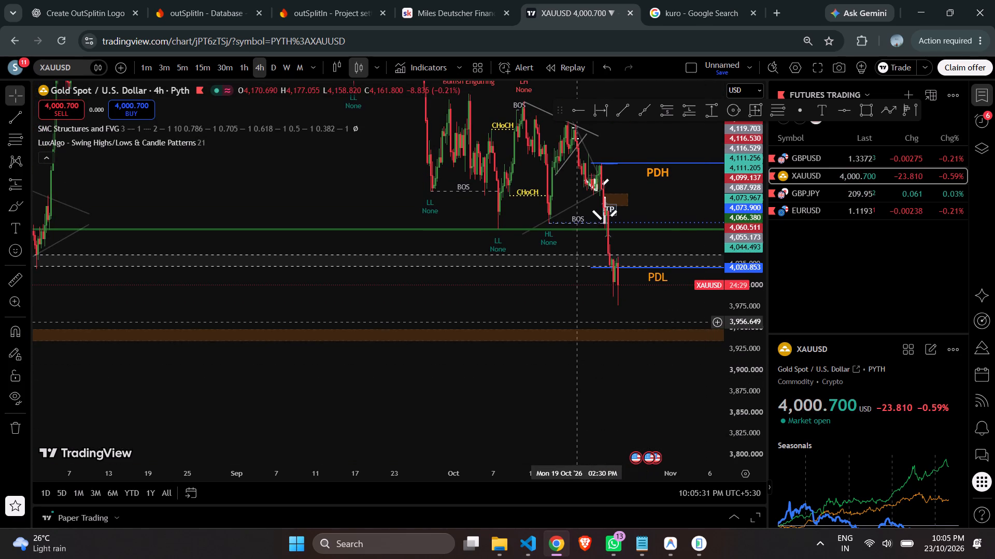
left_click_drag(577, 321, 458, 307)
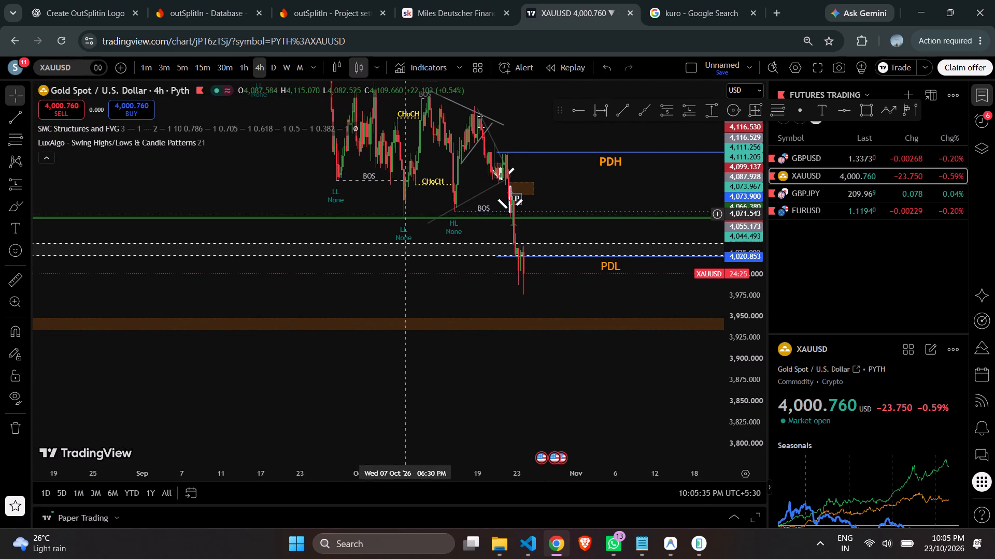
Examine the recent XAUUSD decline and the nearby marked zones on the 1-hour chart.
left_click(243, 73)
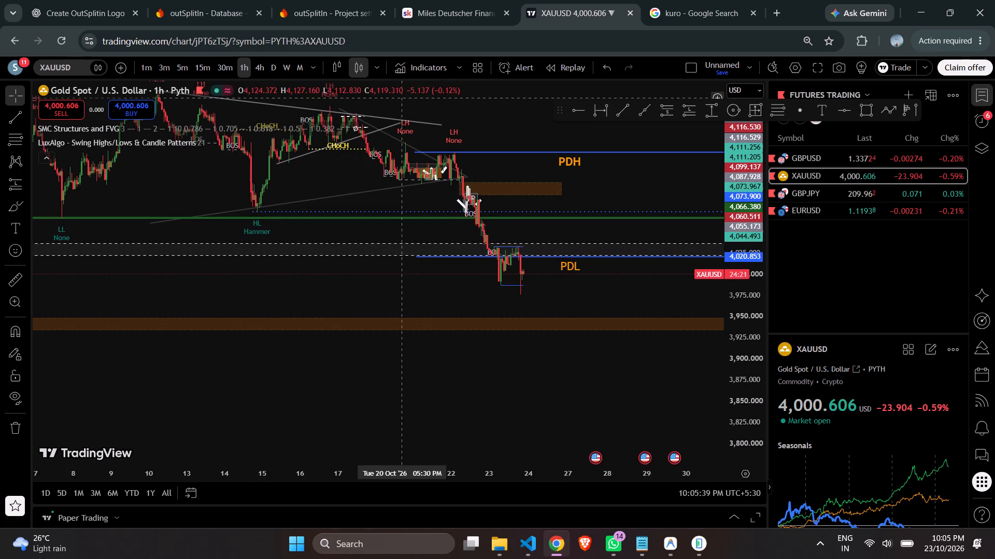
left_click_drag(734, 290, 733, 226)
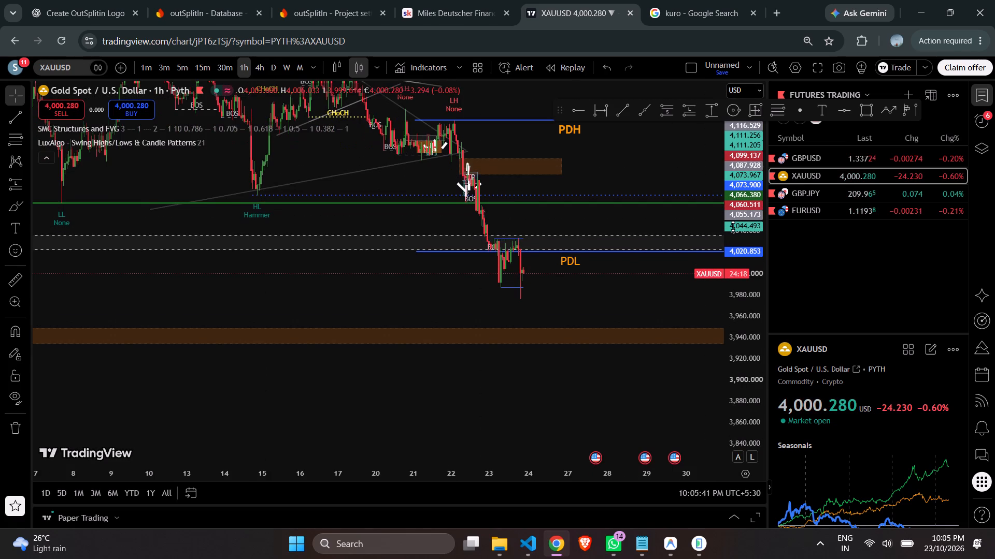
left_click_drag(733, 226, 734, 200)
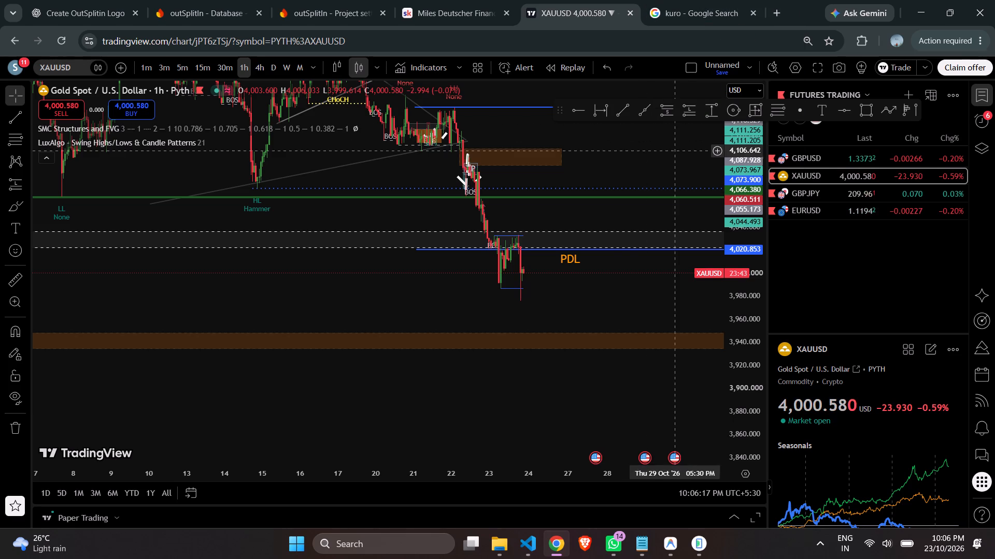
left_click_drag(621, 152, 415, 167)
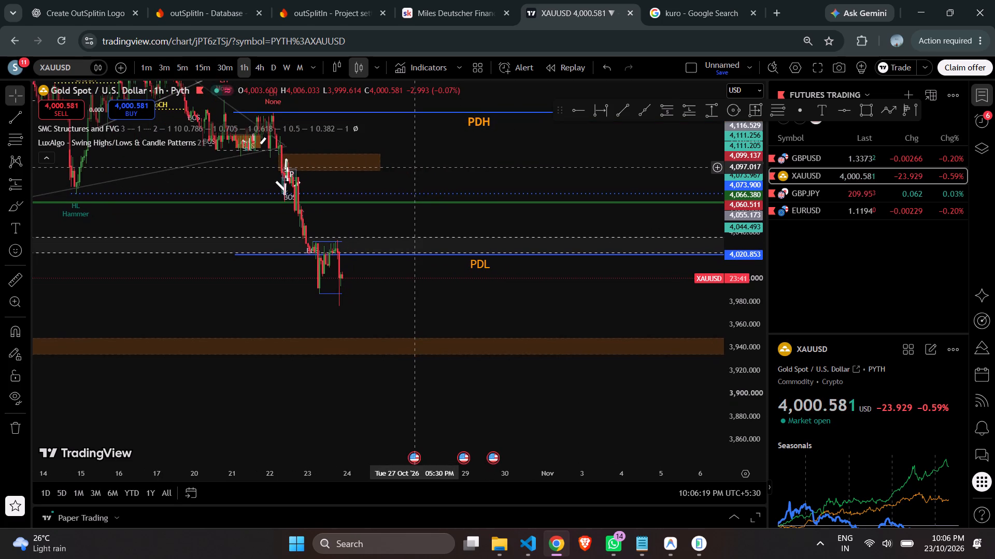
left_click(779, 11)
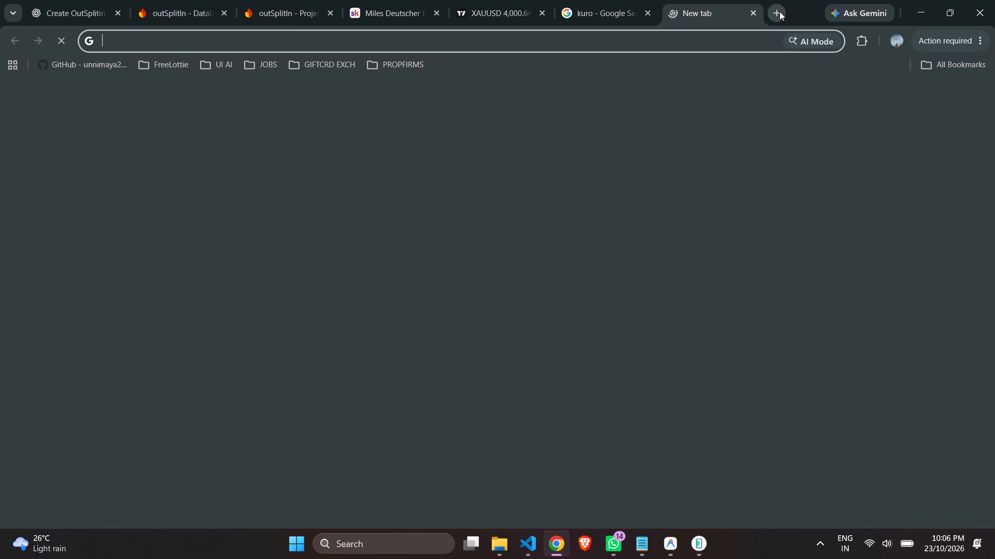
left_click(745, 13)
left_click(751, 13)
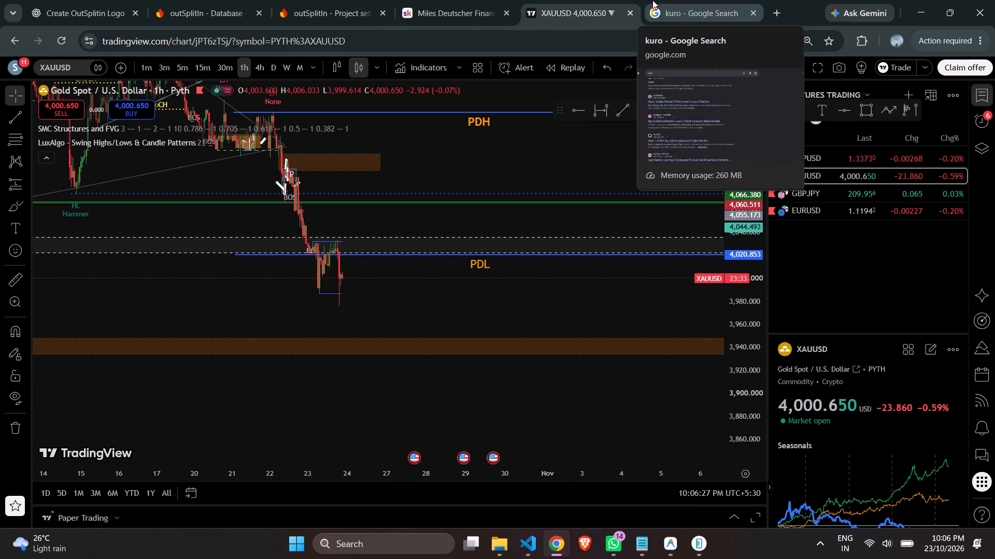
Close the Miles Deutscher Finance tab.
left_click(436, 0)
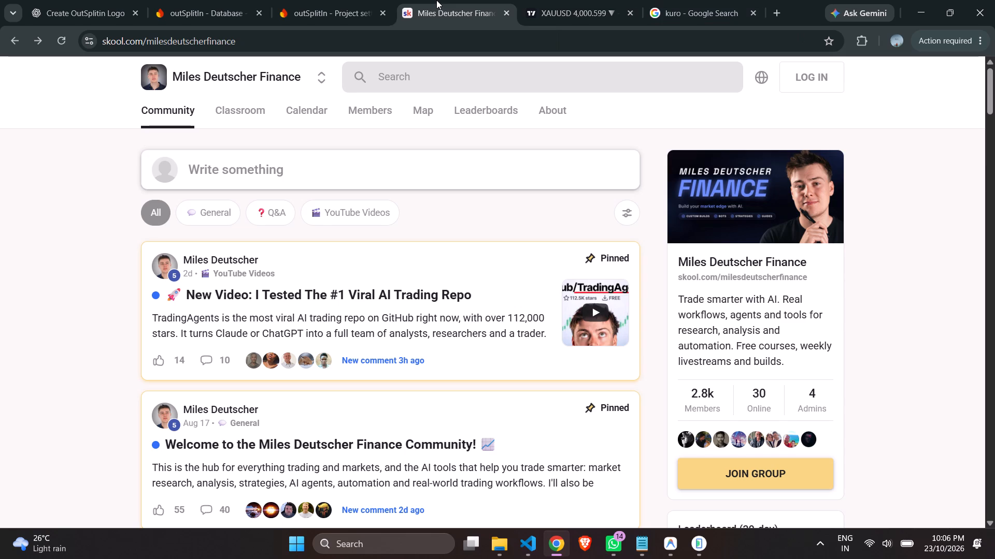
left_click(507, 11)
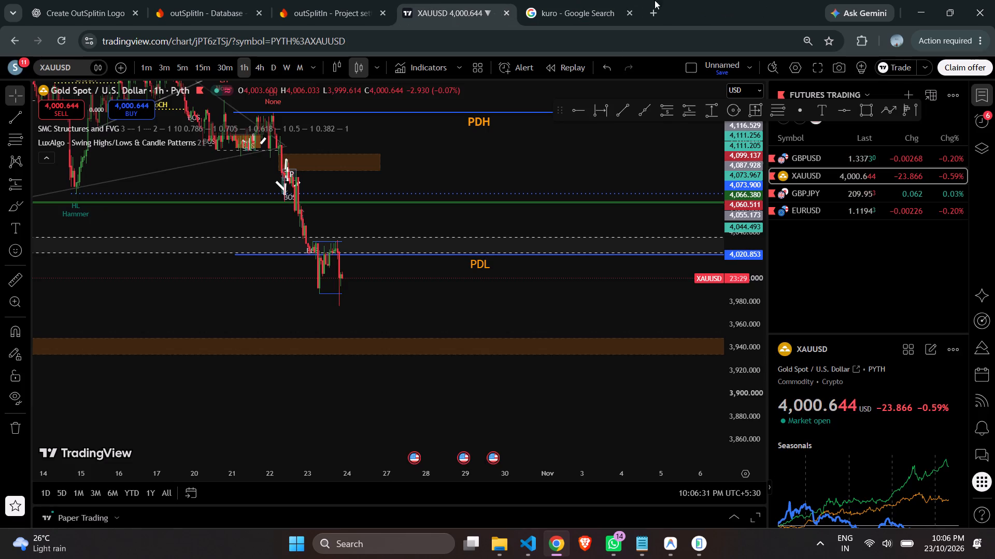
Return to Visual Studio Code and launch the out_split_in Flutter app on the Pixel 8 emulator.
left_click(920, 17)
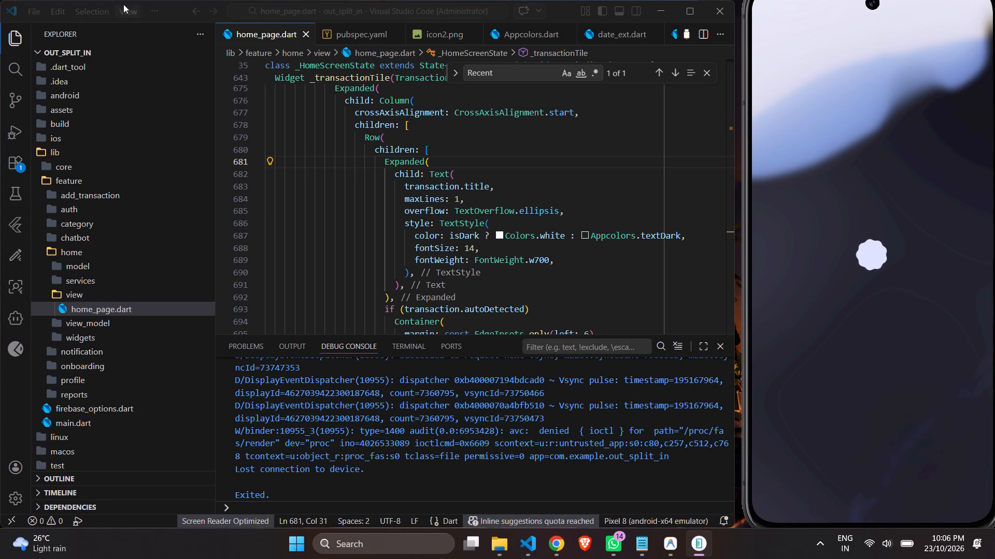
left_click(149, 13)
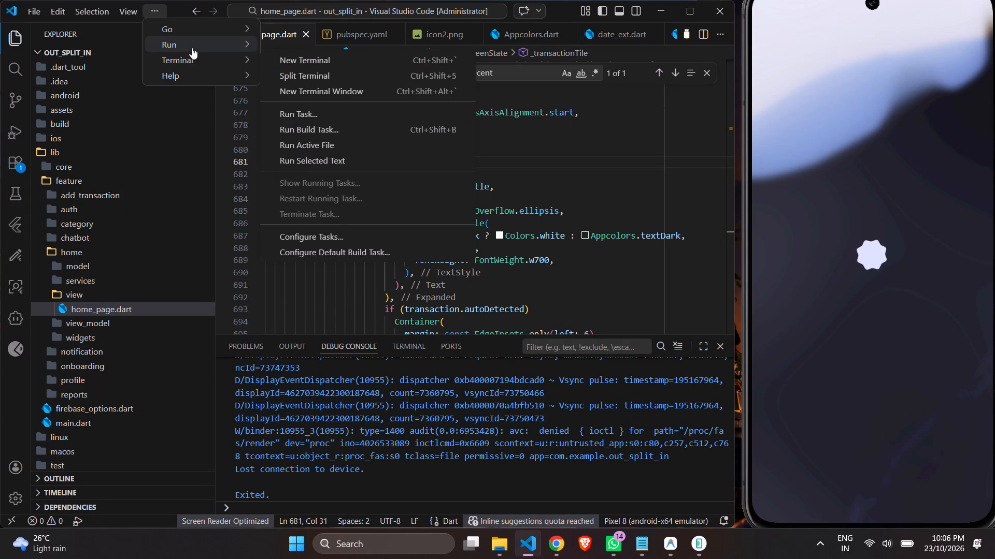
left_click(289, 66)
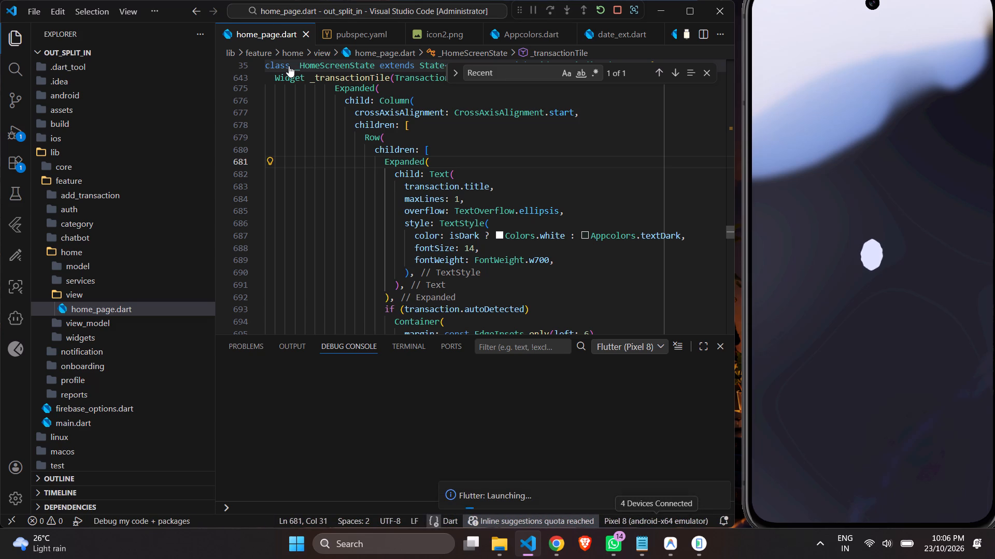
Switch to Chrome and close the kuro search tab.
left_click(557, 535)
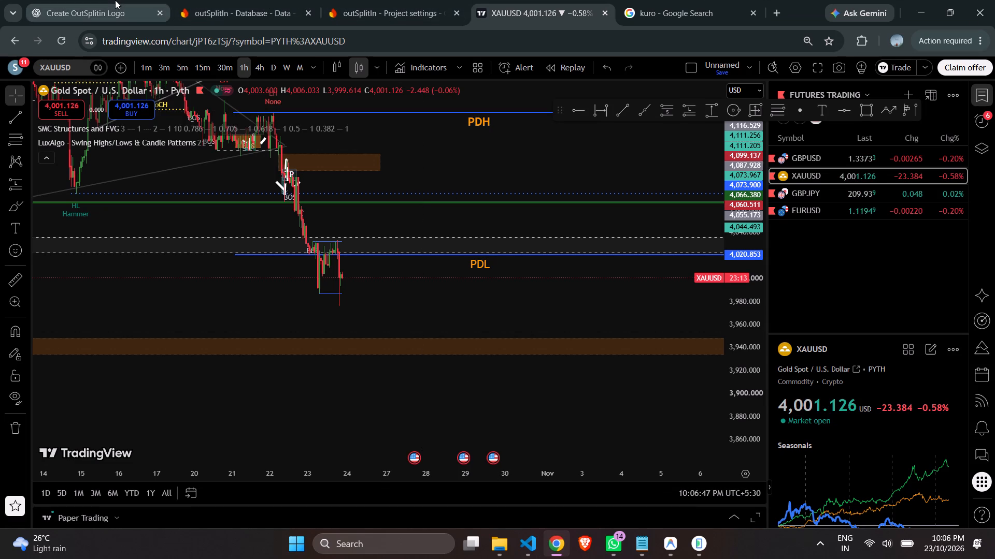
left_click(115, 0)
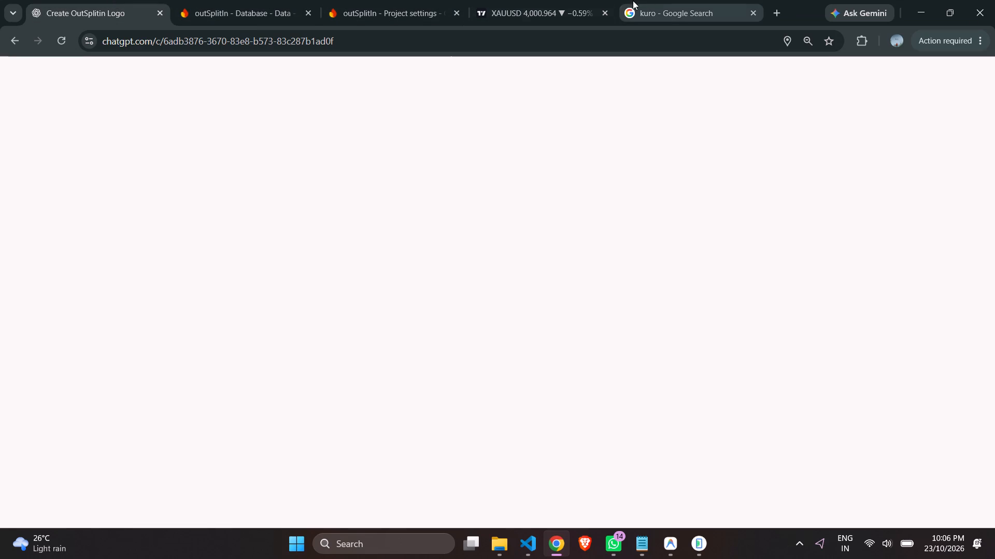
left_click(688, 0)
left_click(749, 12)
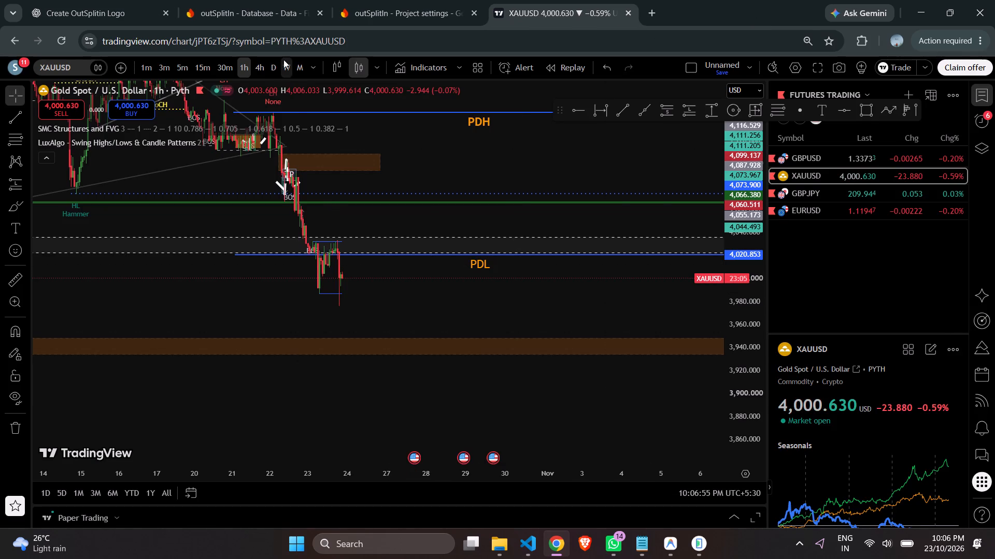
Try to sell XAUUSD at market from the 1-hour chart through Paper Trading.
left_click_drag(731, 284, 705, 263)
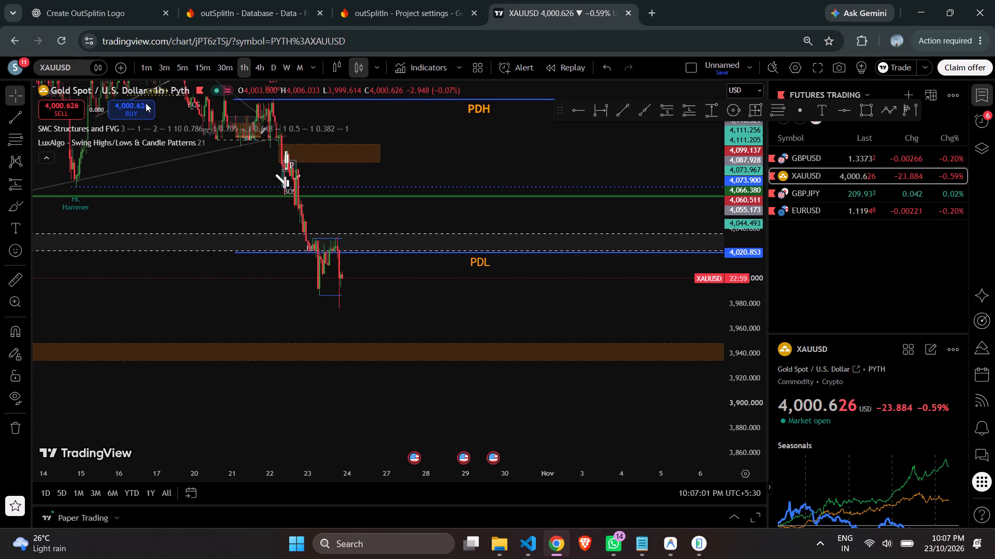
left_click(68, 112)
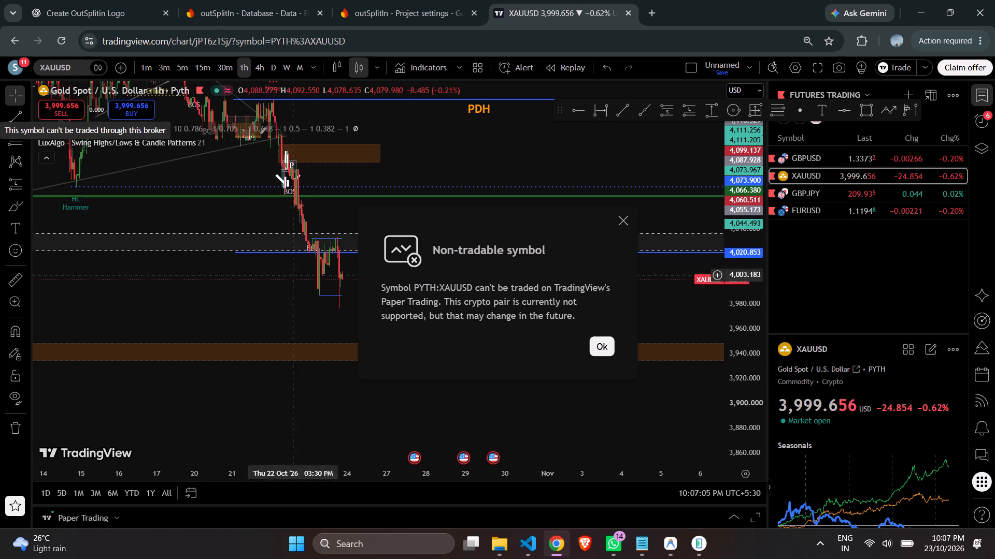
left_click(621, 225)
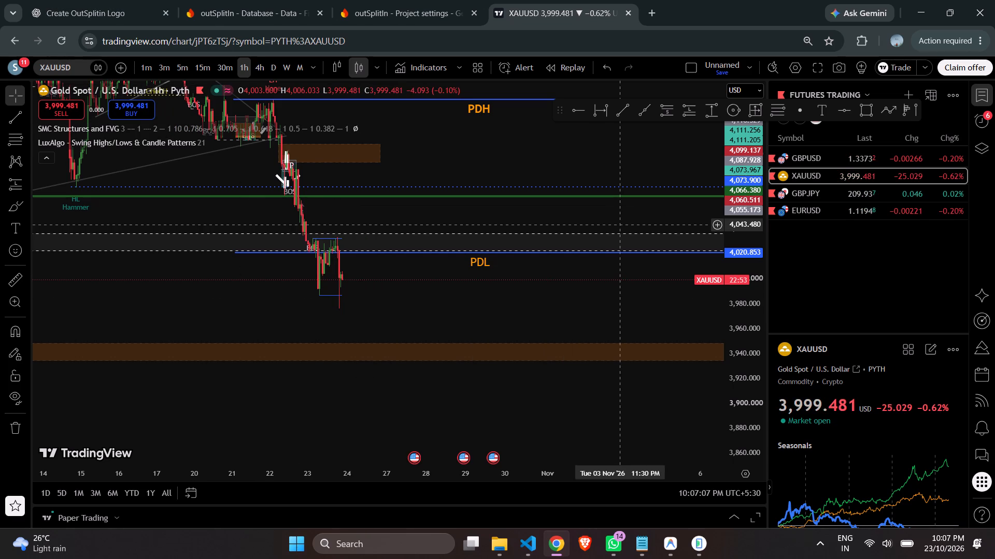
Switch the XAUUSD chart to the monthly timeframe and reset the chart view.
left_click_drag(340, 257, 358, 190)
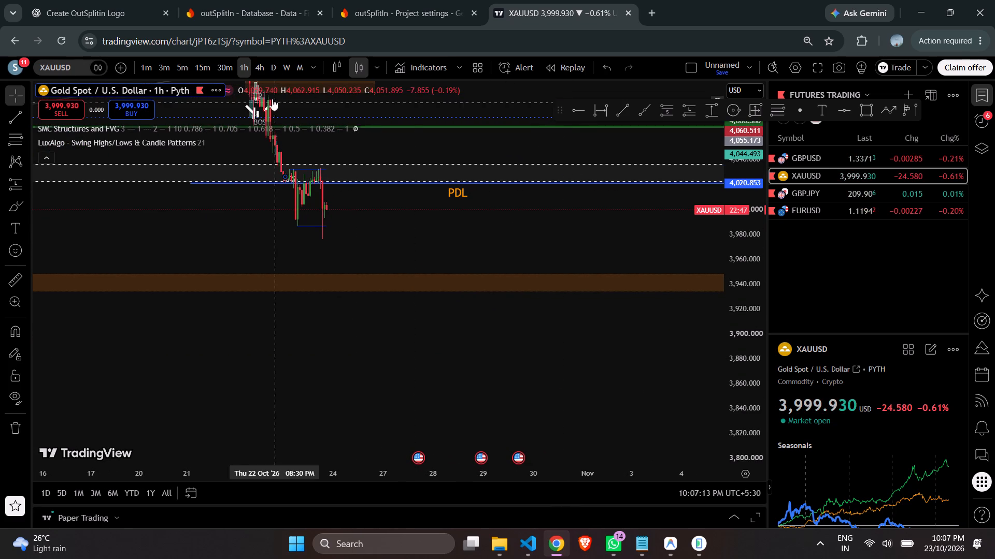
left_click(300, 68)
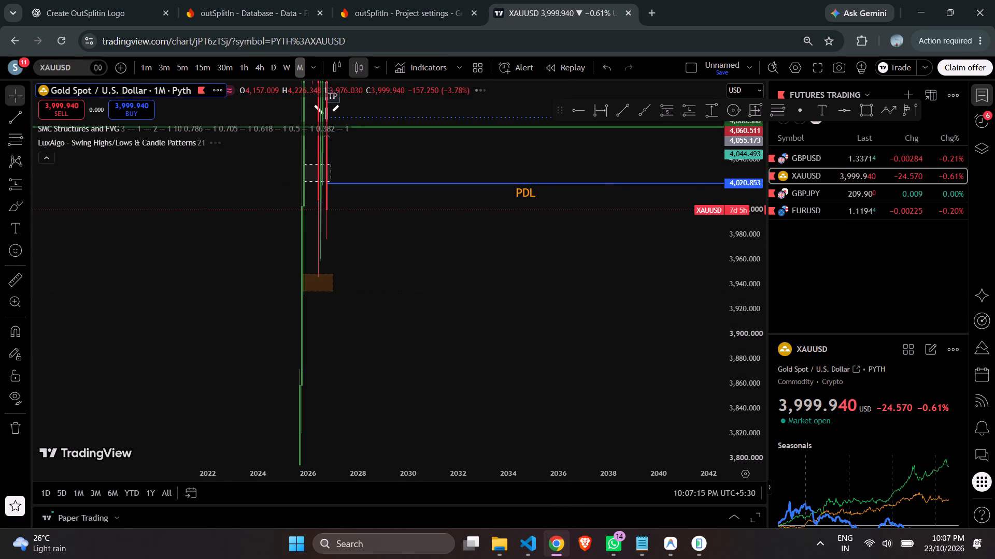
left_click_drag(736, 156, 794, 412)
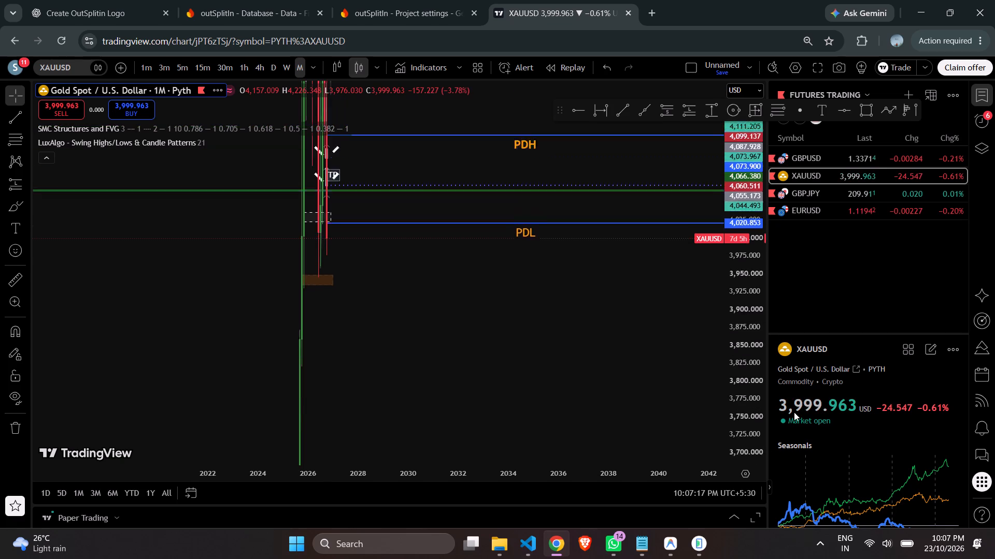
left_click_drag(794, 412, 795, 430)
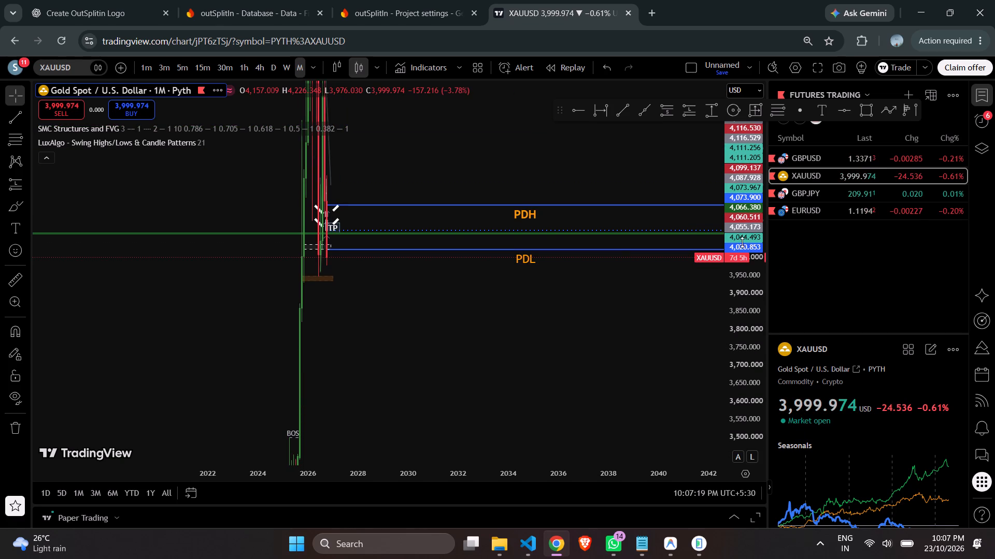
left_click_drag(728, 240, 770, 386)
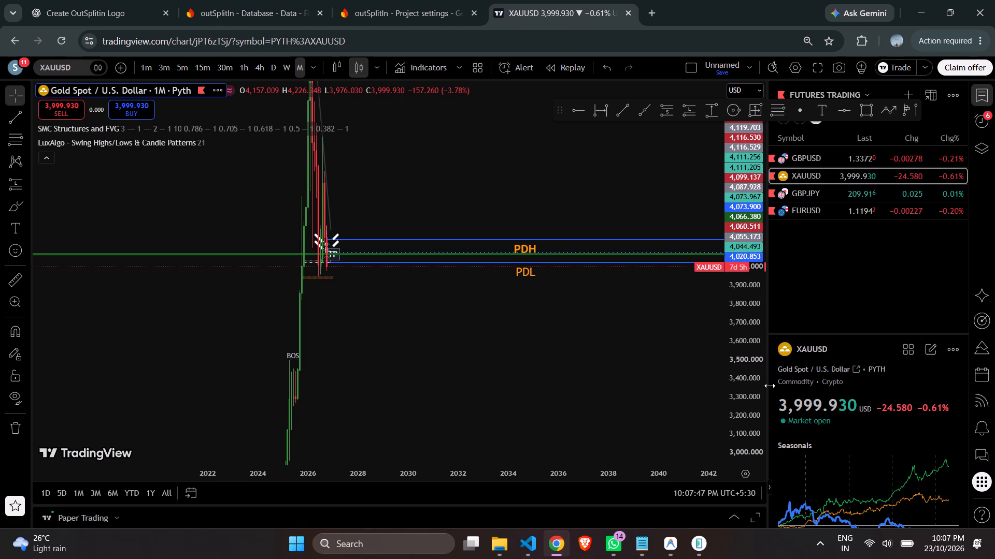
right_click(595, 197)
right_click(595, 197)
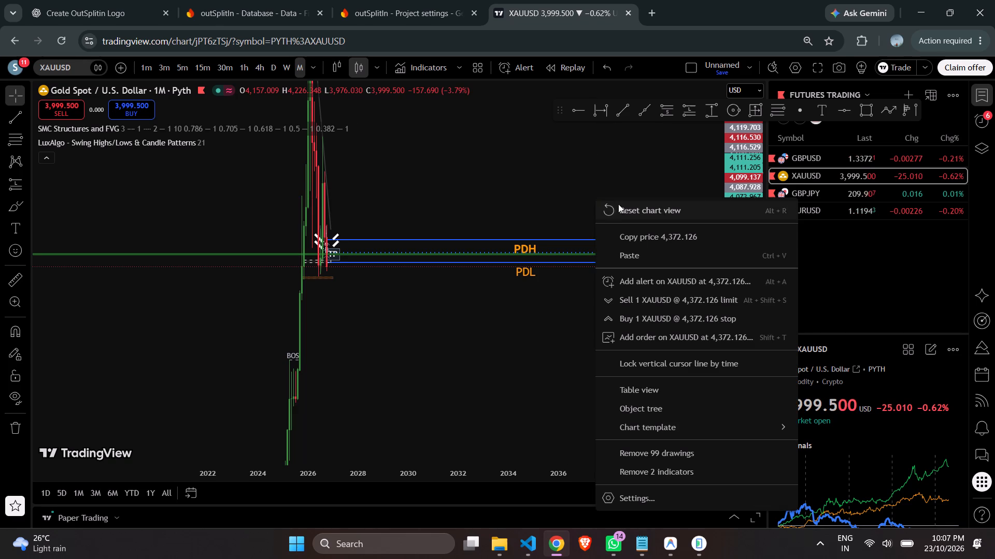
left_click(622, 212)
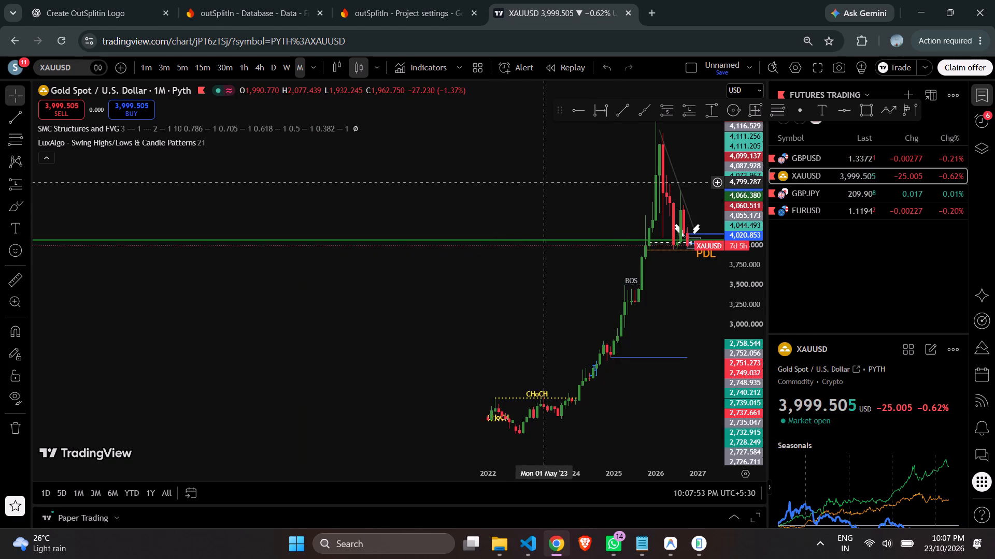
Examine the monthly XAUUSD candles from 2022 onward, focusing on recent price around the PDH and PDL lines.
scroll(545, 182, "left", 3)
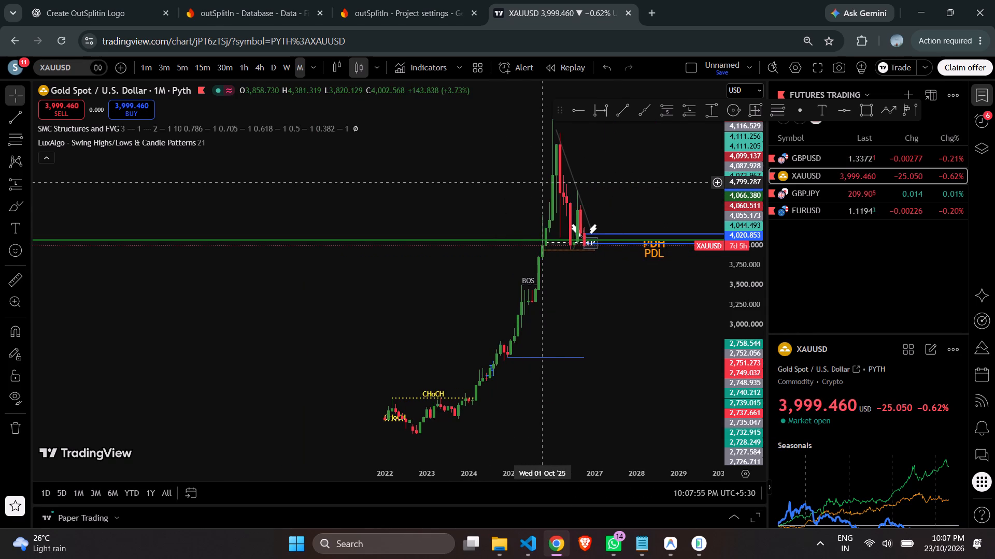
scroll(545, 182, "left", 3)
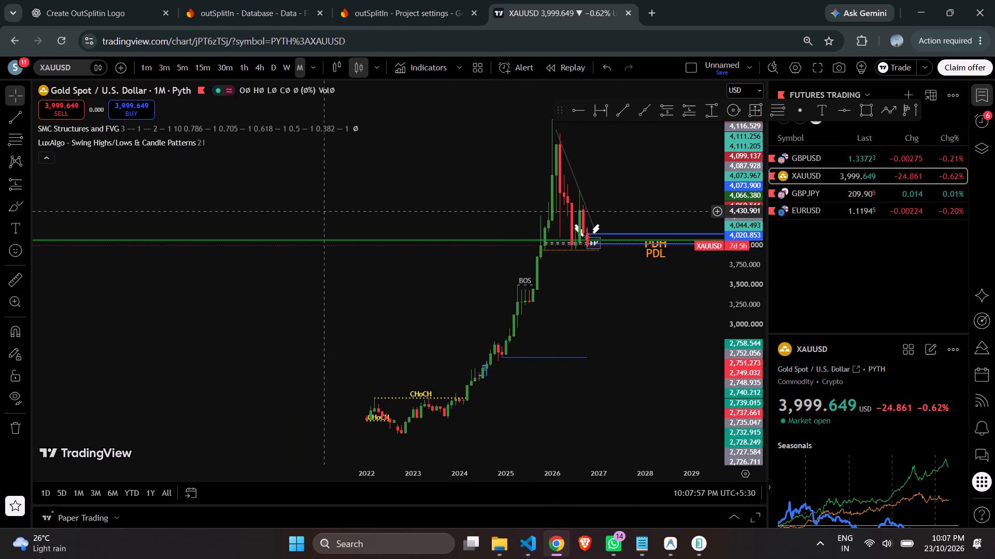
scroll(324, 211, "left", 1)
scroll(330, 214, "up", 1)
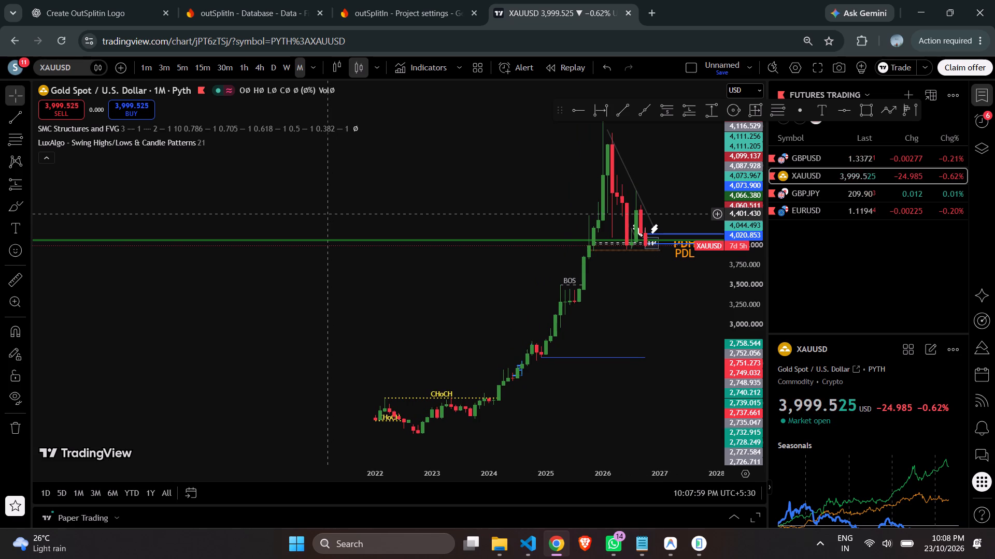
left_click_drag(497, 293, 321, 284)
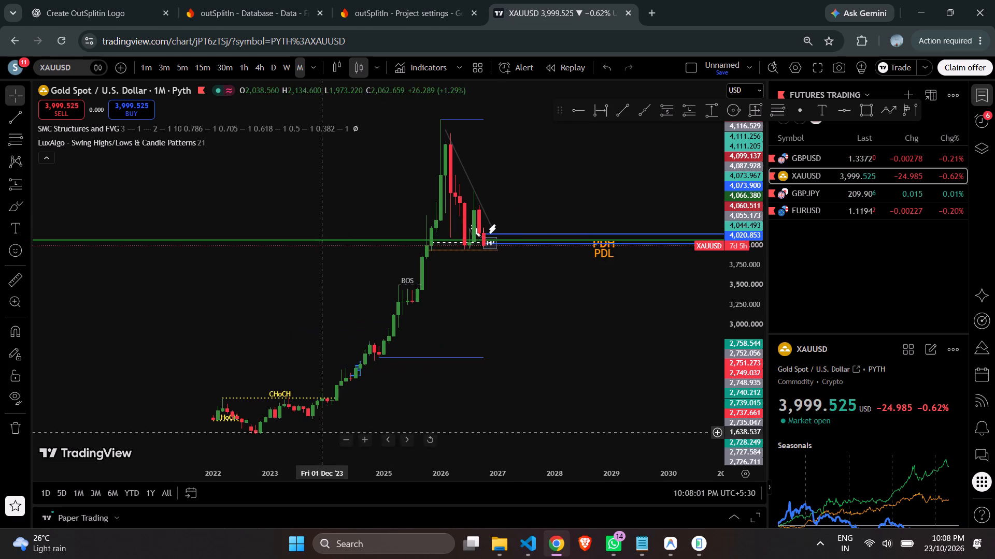
triple_click(364, 437)
triple_click(364, 437)
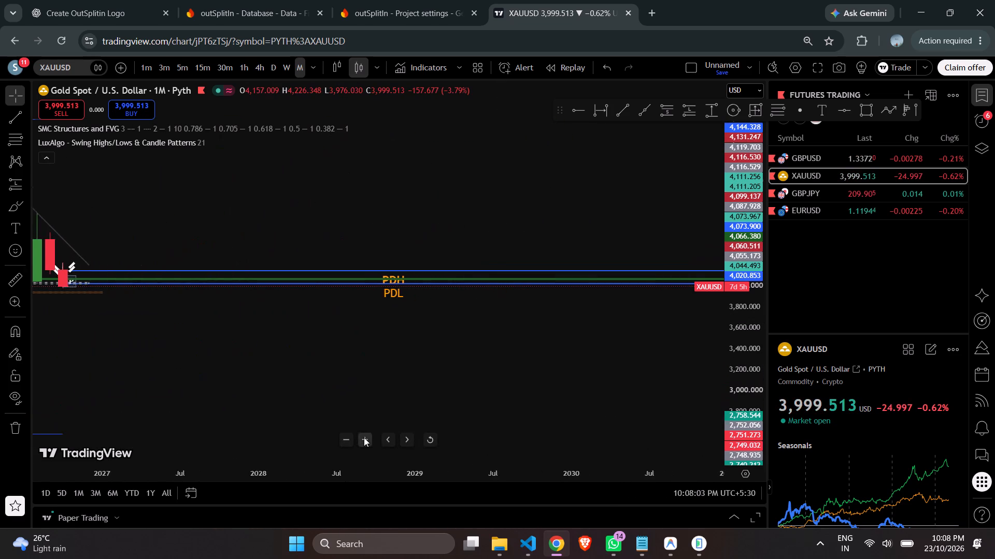
left_click_drag(276, 325, 490, 275)
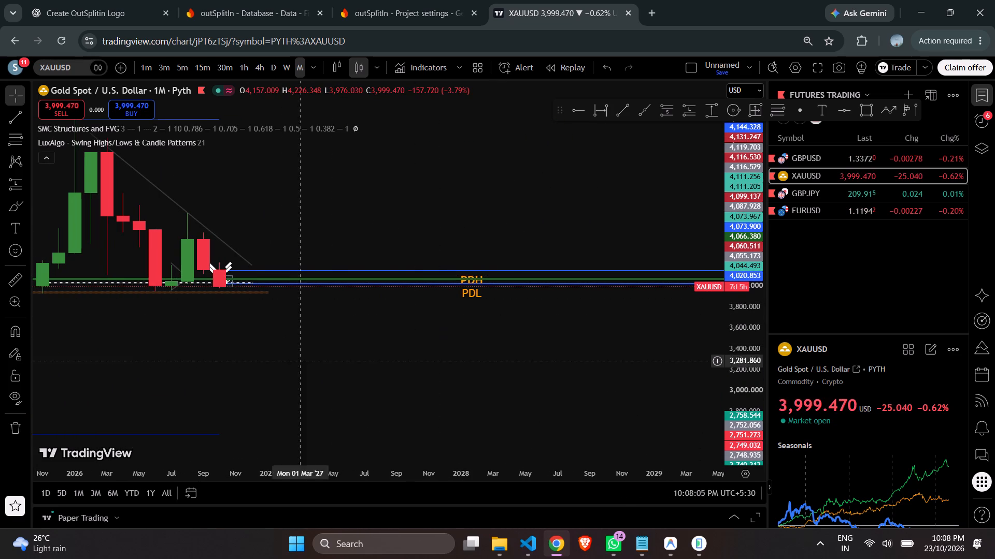
left_click_drag(286, 351, 539, 331)
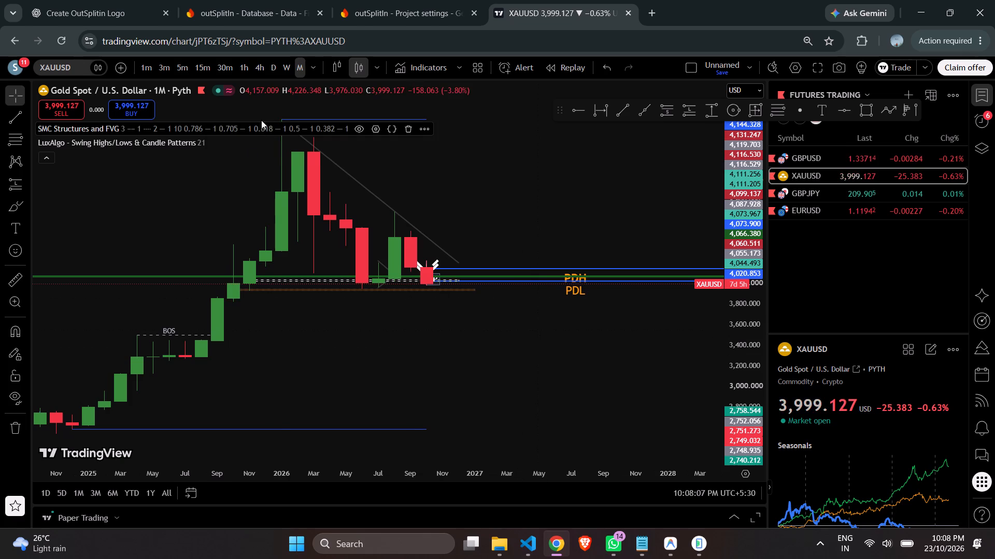
Switch XAUUSD to the weekly timeframe and examine the latest candles against the PDH and PDL lines.
left_click(282, 65)
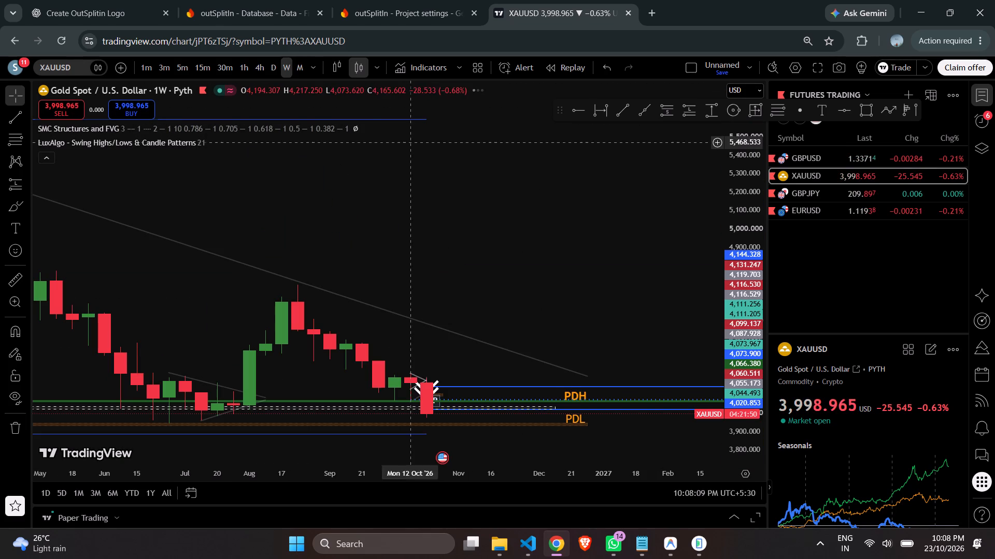
left_click_drag(743, 330, 707, 254)
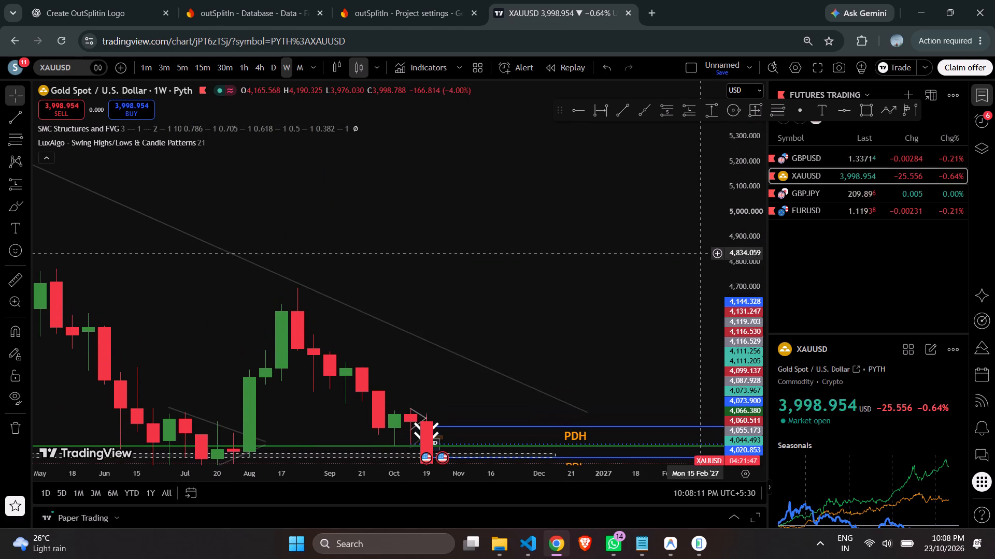
left_click(563, 355)
left_click_drag(563, 355, 552, 188)
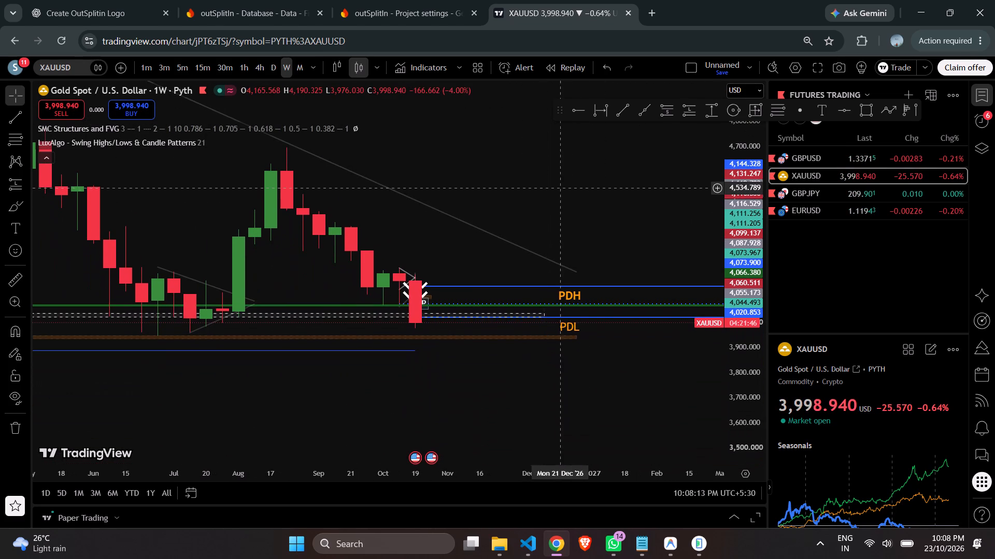
Switch XAUUSD to the daily timeframe, reset the chart view and examine the latest candles around PDH and PDL.
left_click(276, 68)
double_click(276, 68)
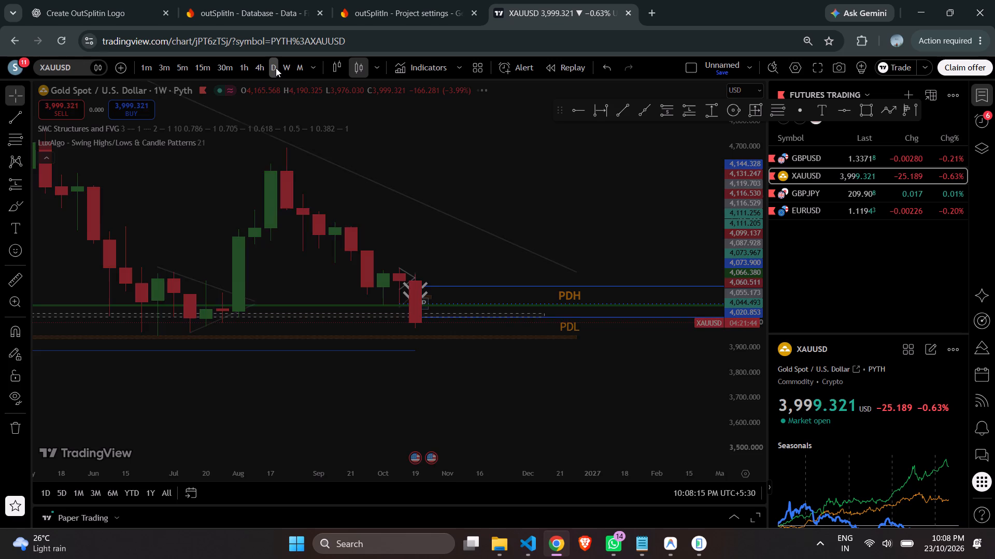
right_click(502, 192)
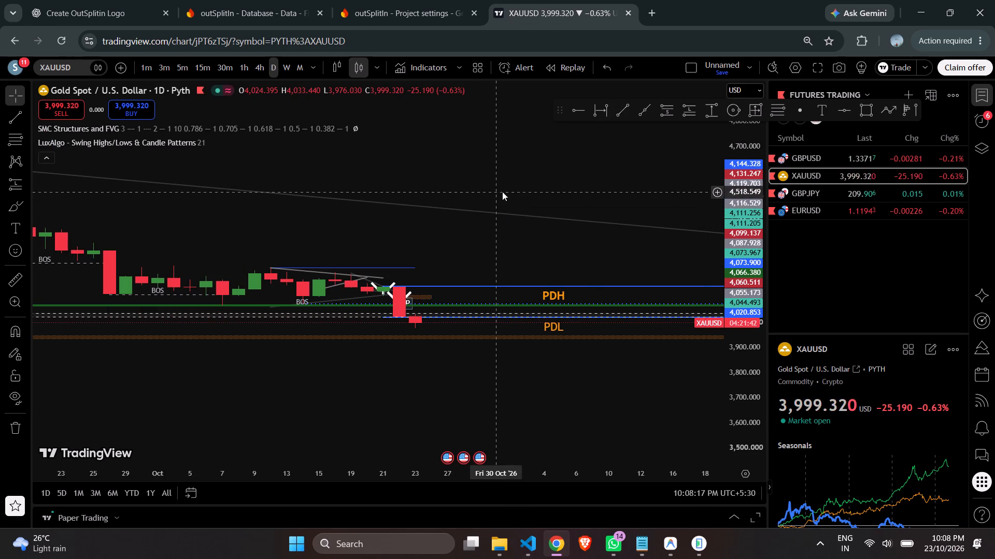
left_click(531, 204)
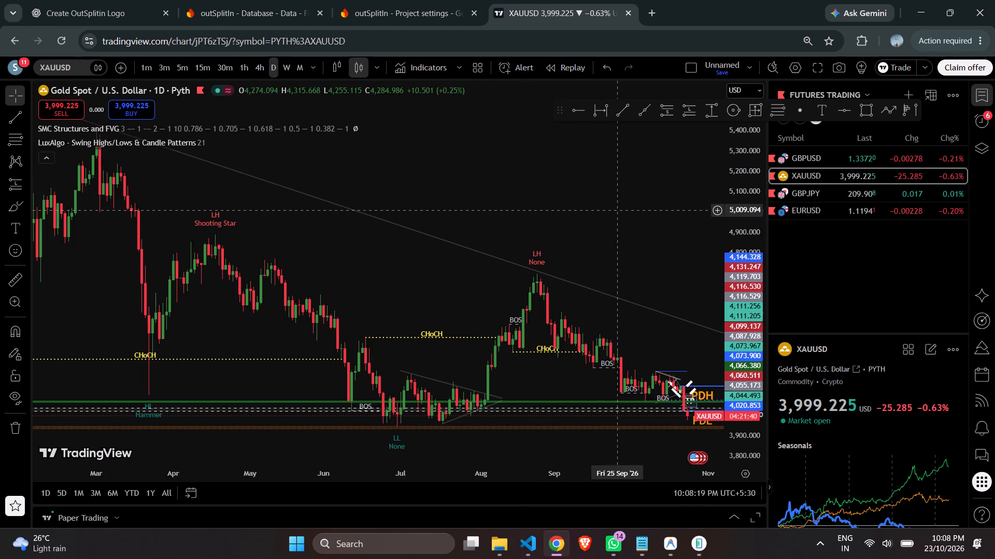
left_click_drag(618, 210, 424, 165)
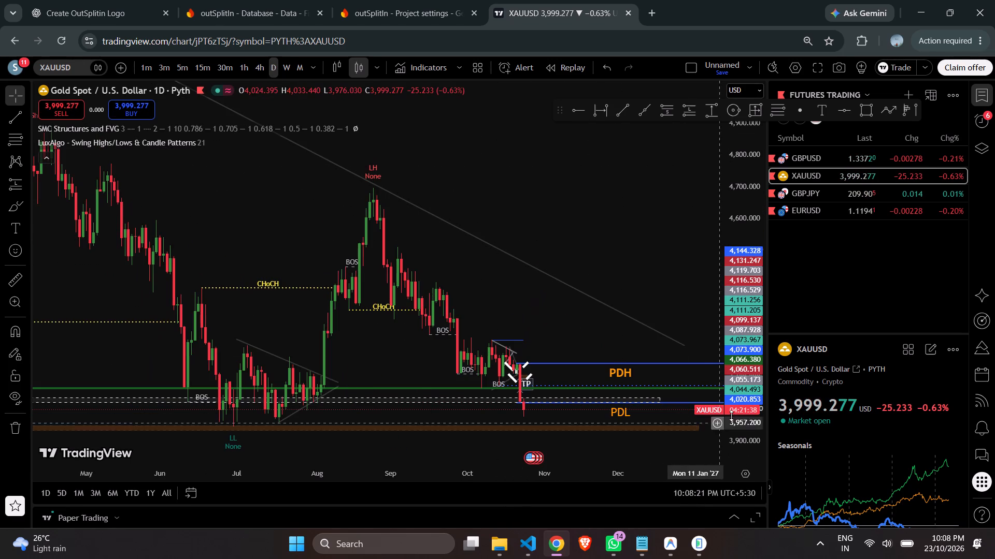
left_click_drag(736, 412, 735, 378)
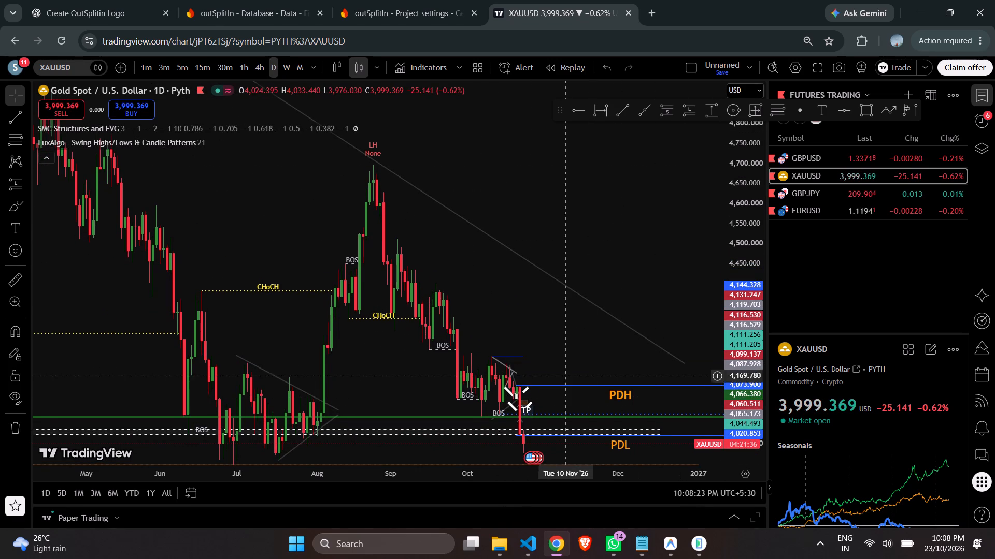
left_click_drag(568, 339, 530, 129)
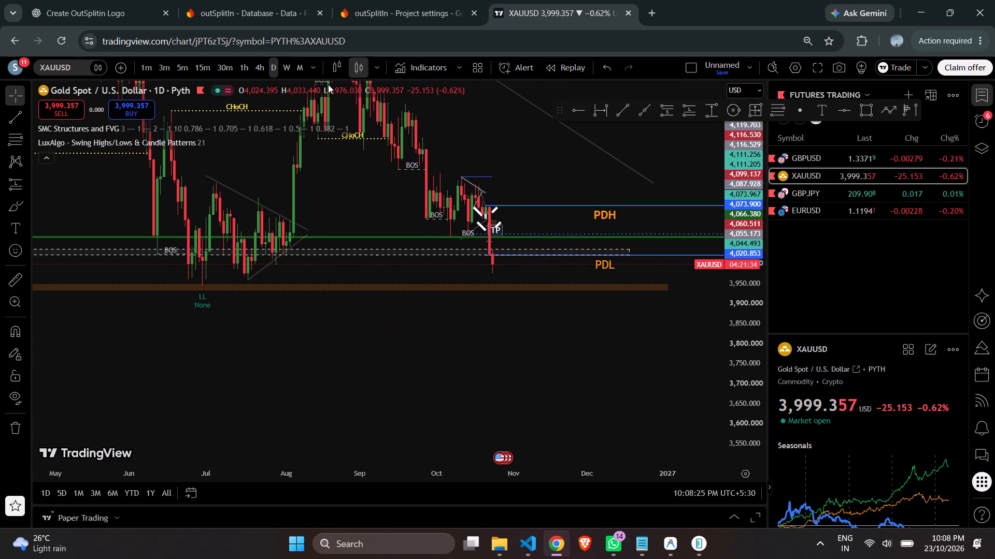
Go down through the 4-hour and 1-hour timeframes to 15 minutes and examine XAUUSD price action near the PDL line.
left_click(259, 63)
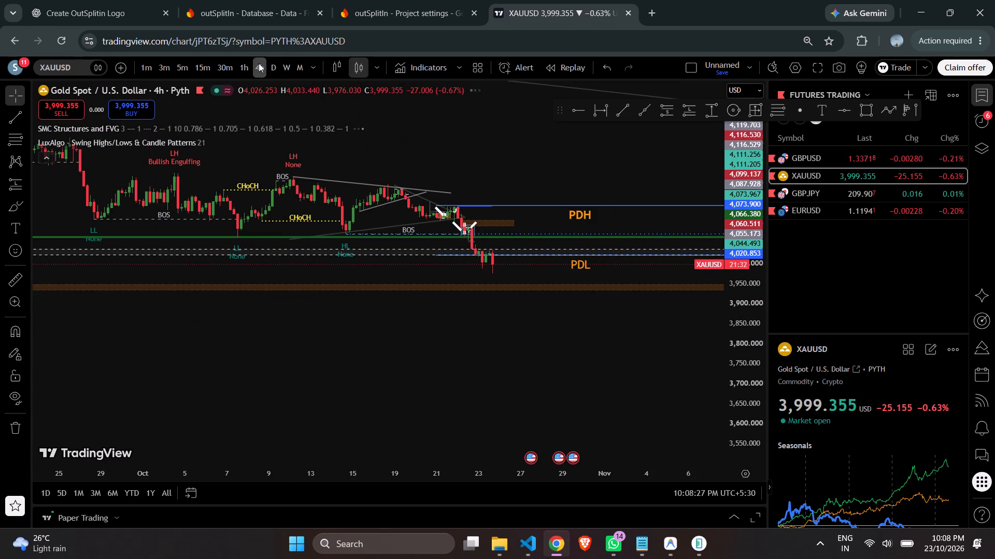
left_click(241, 72)
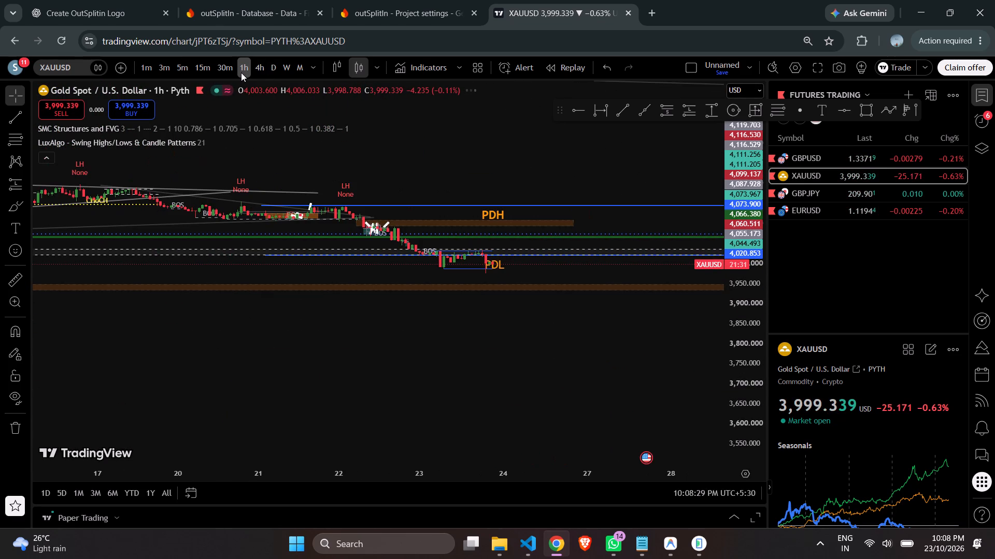
left_click(203, 73)
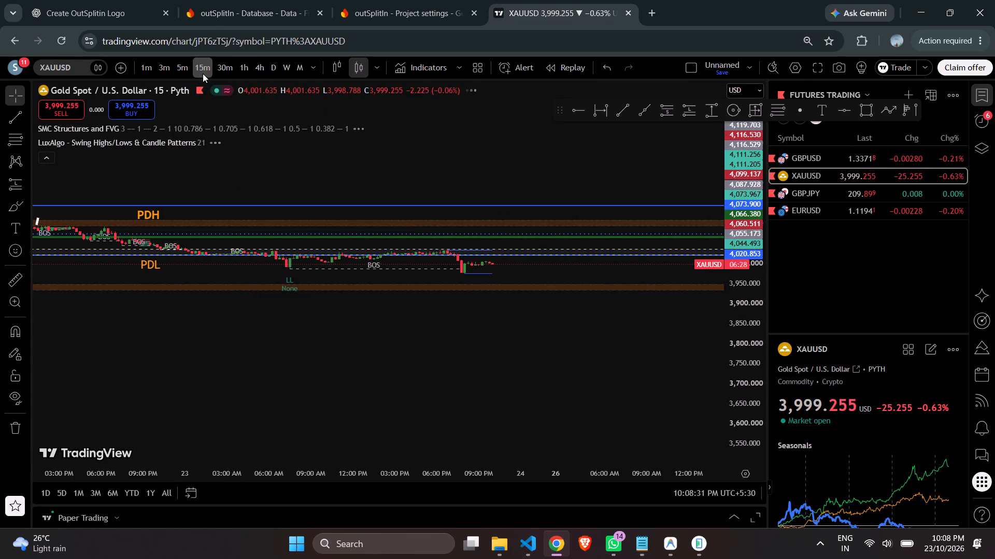
left_click_drag(752, 304, 726, 153)
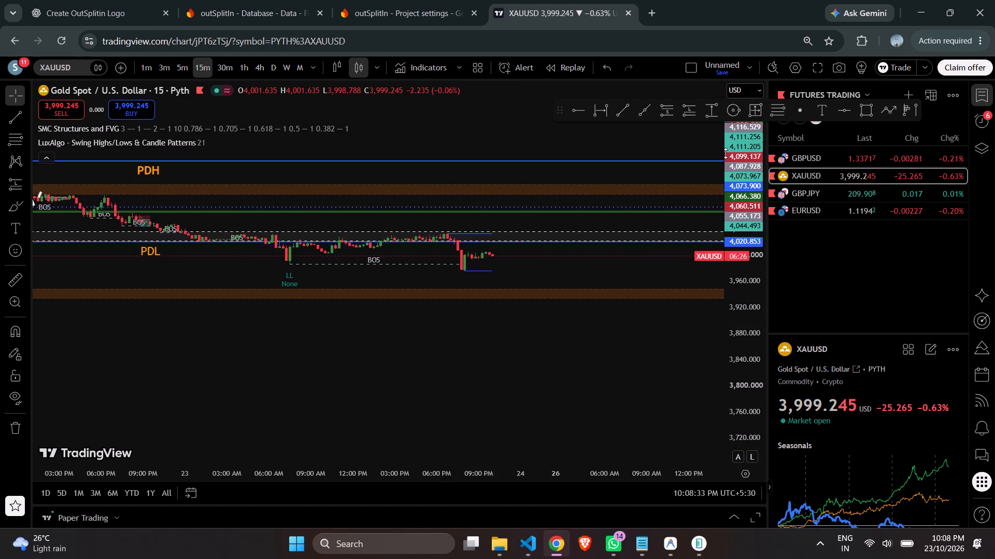
left_click_drag(726, 153, 725, 153)
left_click_drag(754, 296, 709, 123)
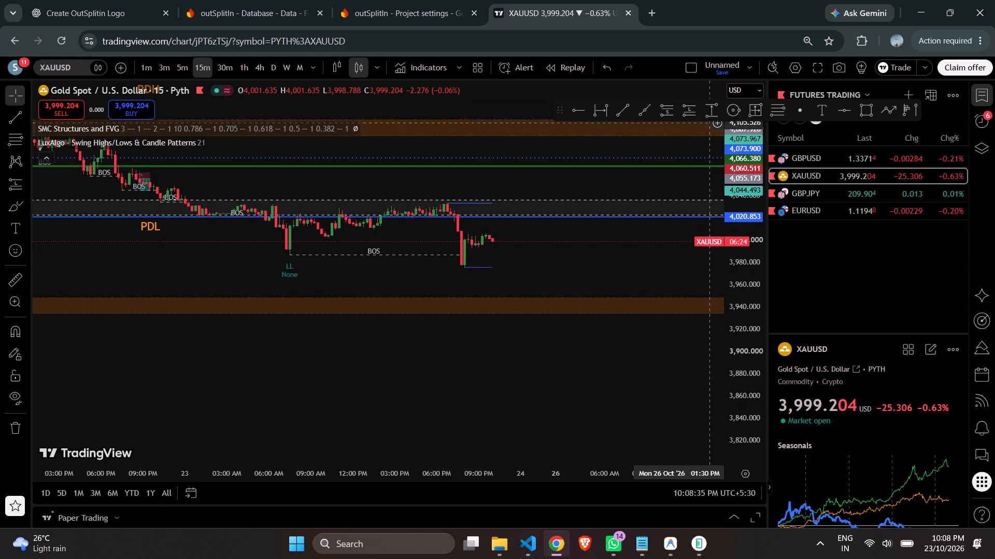
left_click_drag(709, 123, 708, 119)
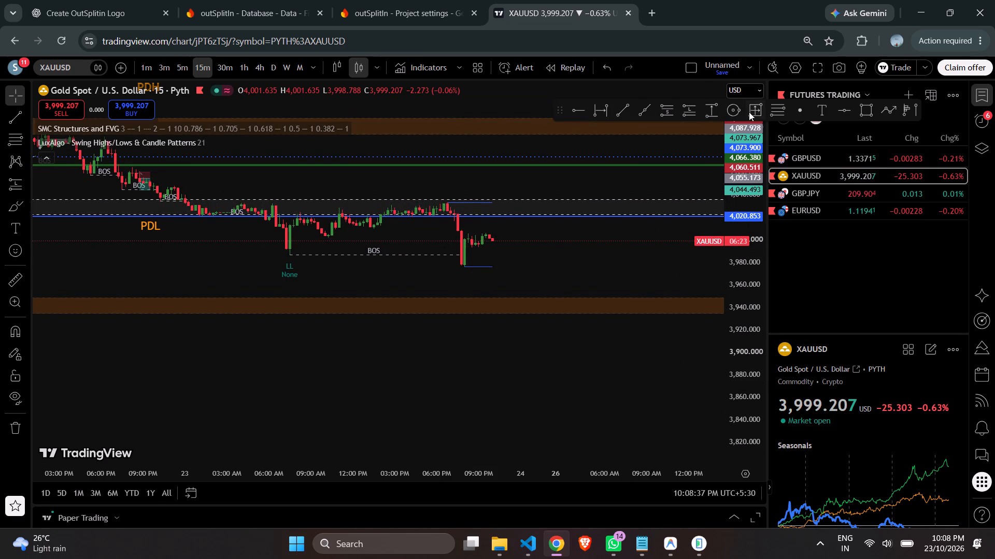
left_click_drag(744, 223, 744, 109)
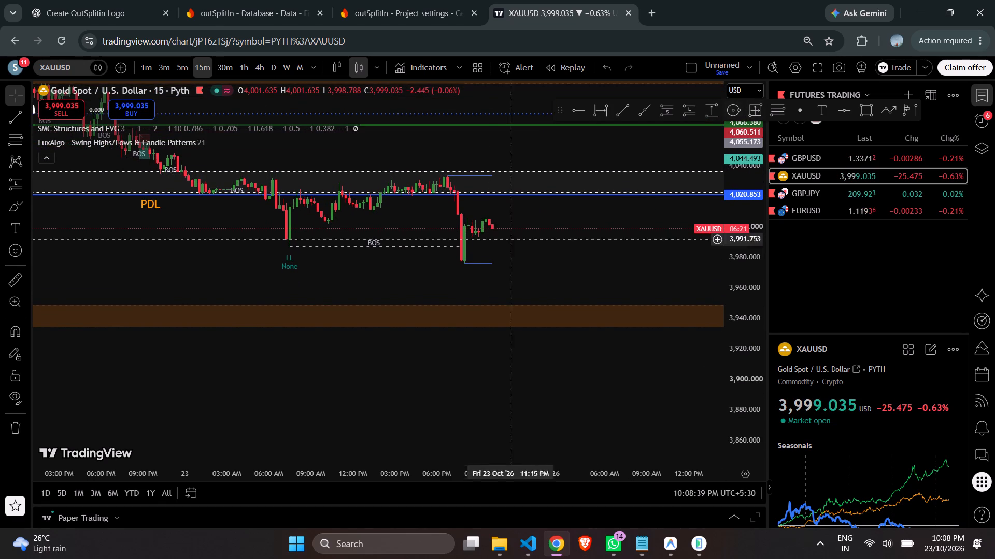
Recheck XAUUSD on the 1-hour and 15-minute timeframes, then examine recent price action on the 5-minute chart.
left_click(239, 66)
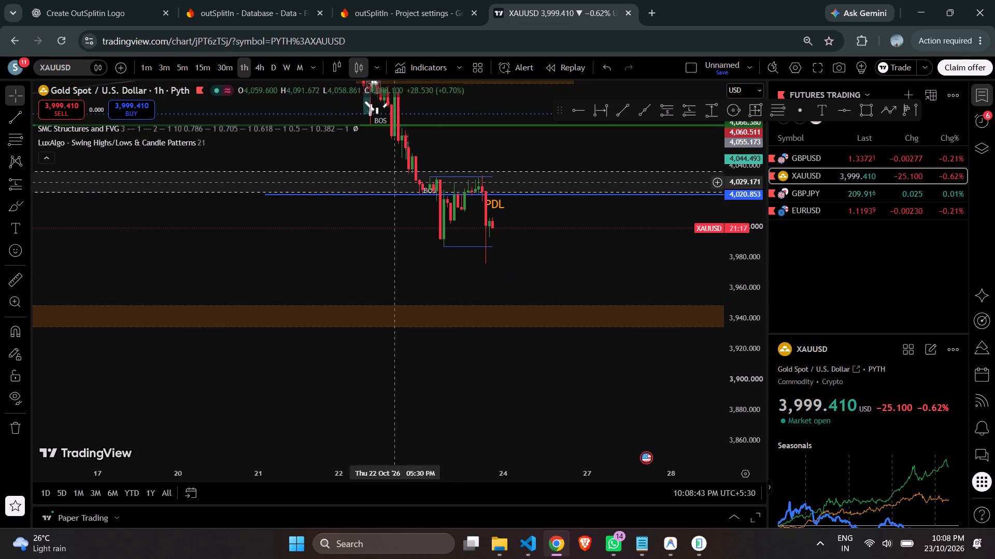
left_click(202, 63)
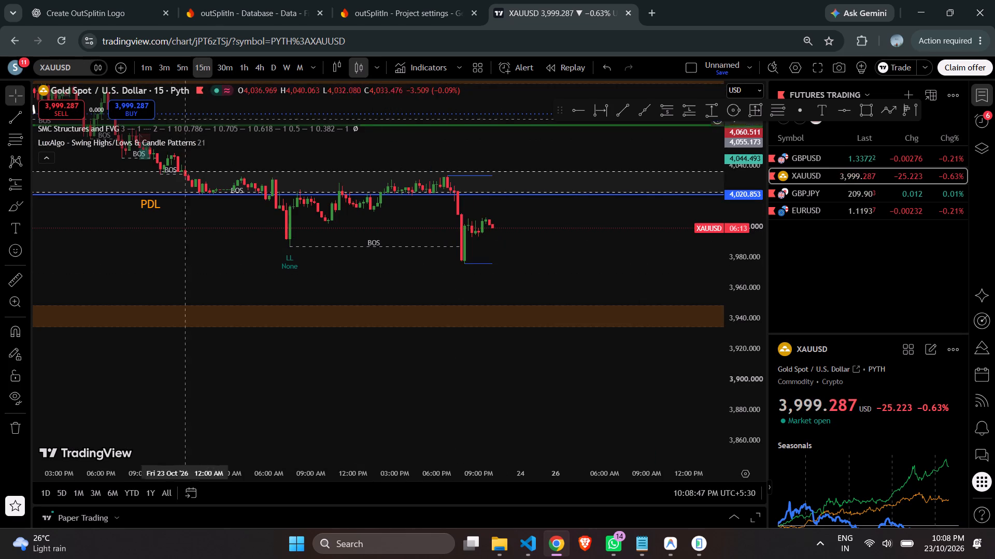
double_click(186, 76)
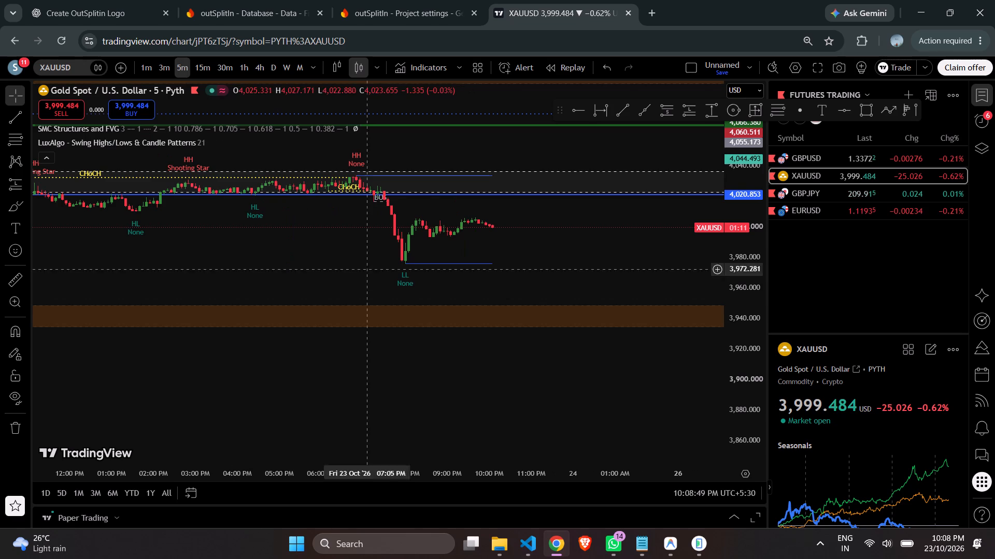
left_click_drag(746, 326, 742, 247)
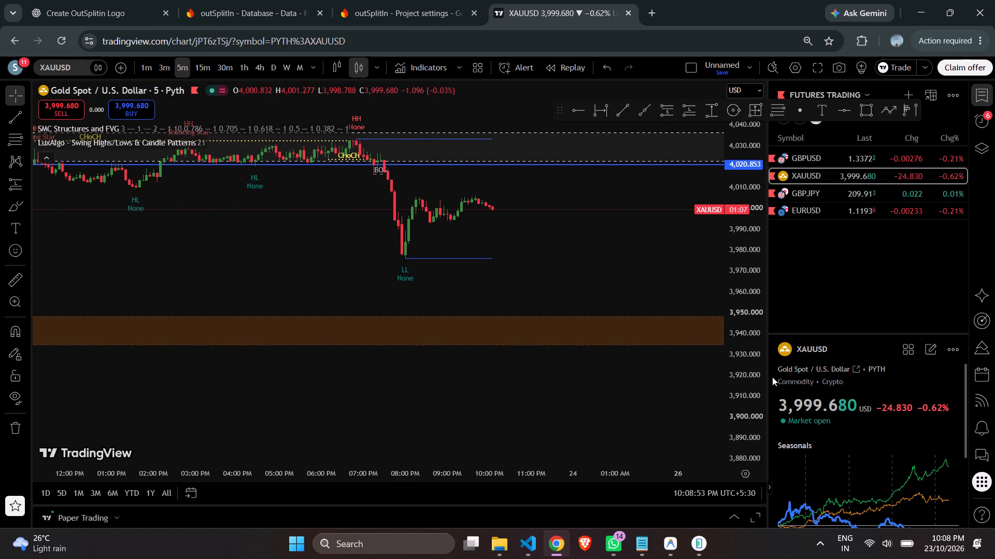
Examine the latest XAUUSD price action on the 5-minute chart around the newest LL swing low.
left_click(821, 532)
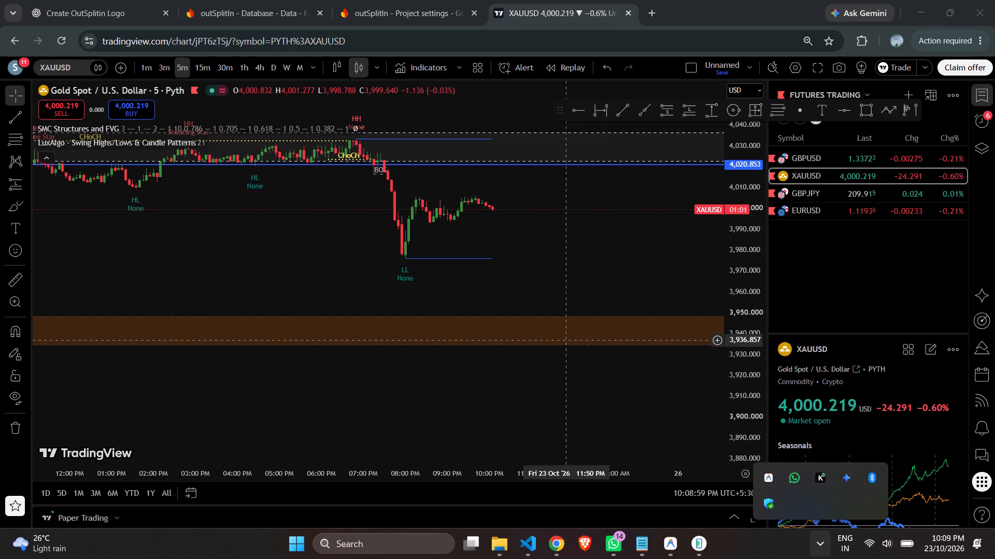
left_click_drag(736, 204, 751, 355)
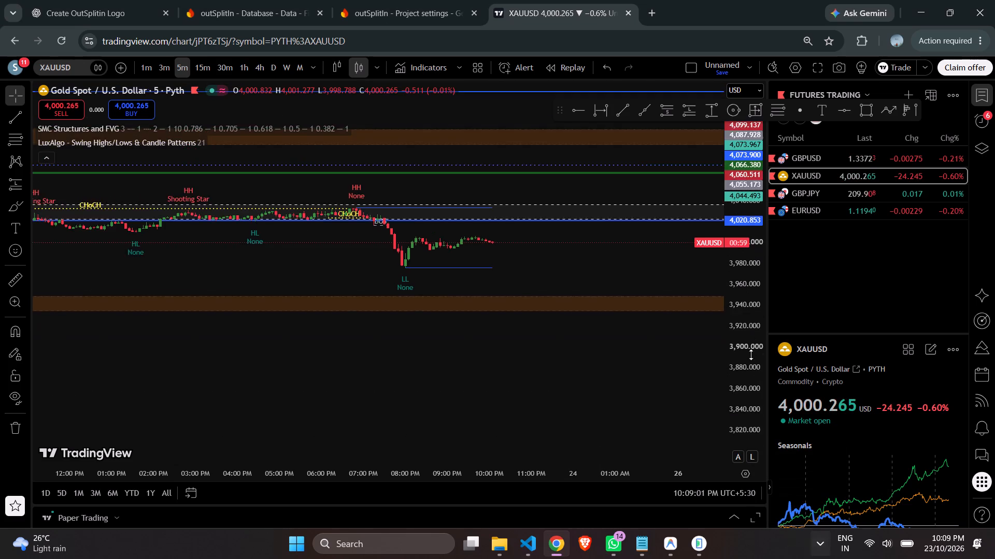
left_click_drag(751, 355, 740, 199)
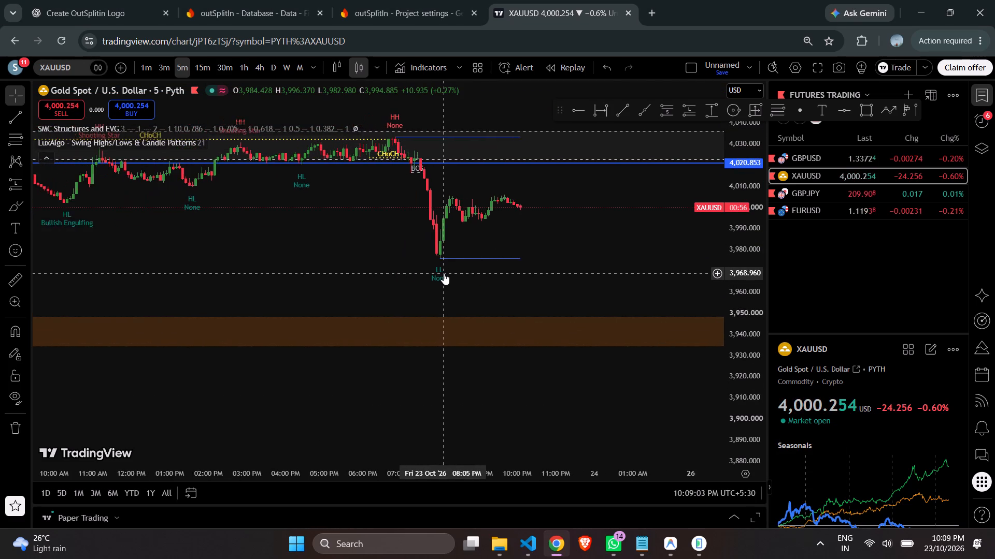
scroll(444, 273, "down", 1)
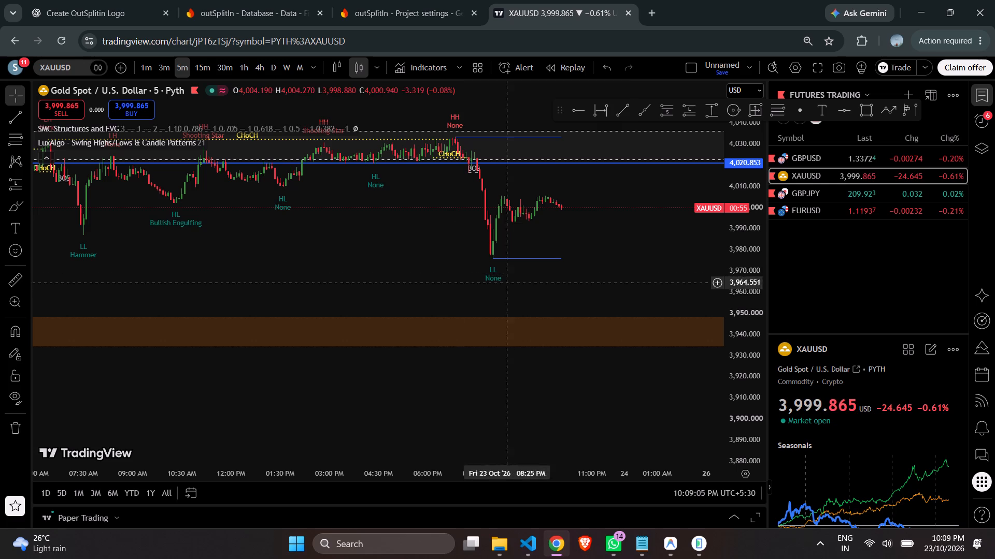
left_click_drag(603, 222, 511, 236)
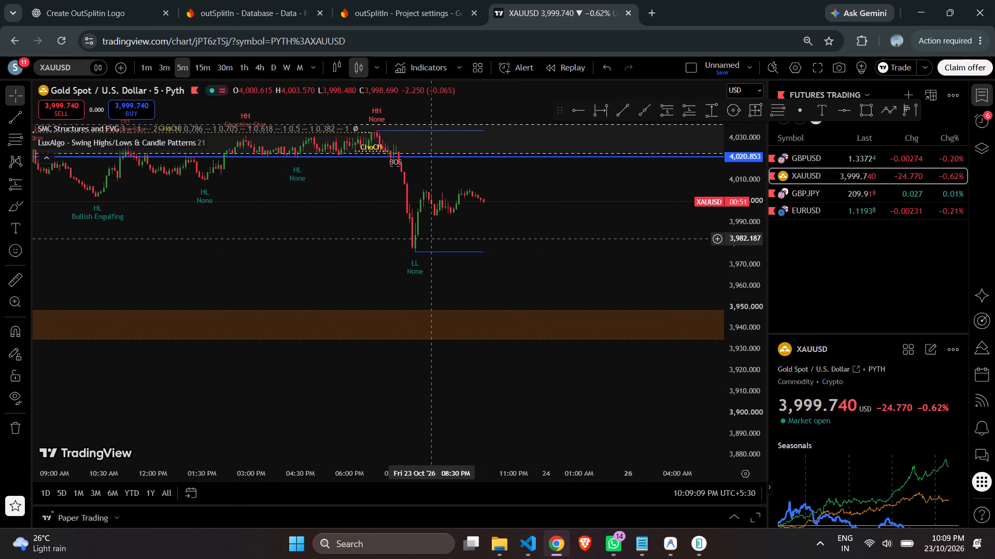
Load GBPJPY from the watchlist, reset its monthly chart view, and compare the monthly and weekly candles around PDH and PDL.
left_click(820, 196)
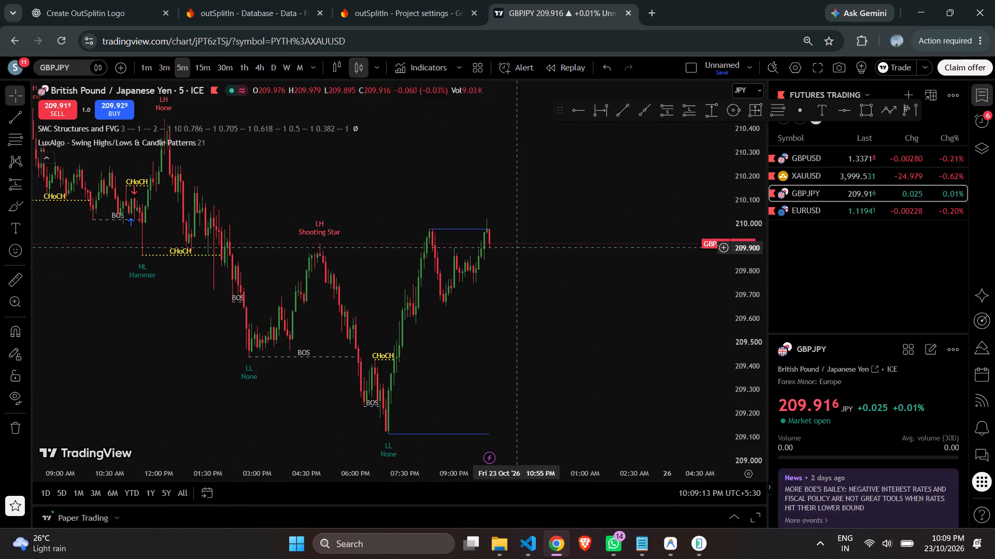
left_click(302, 65)
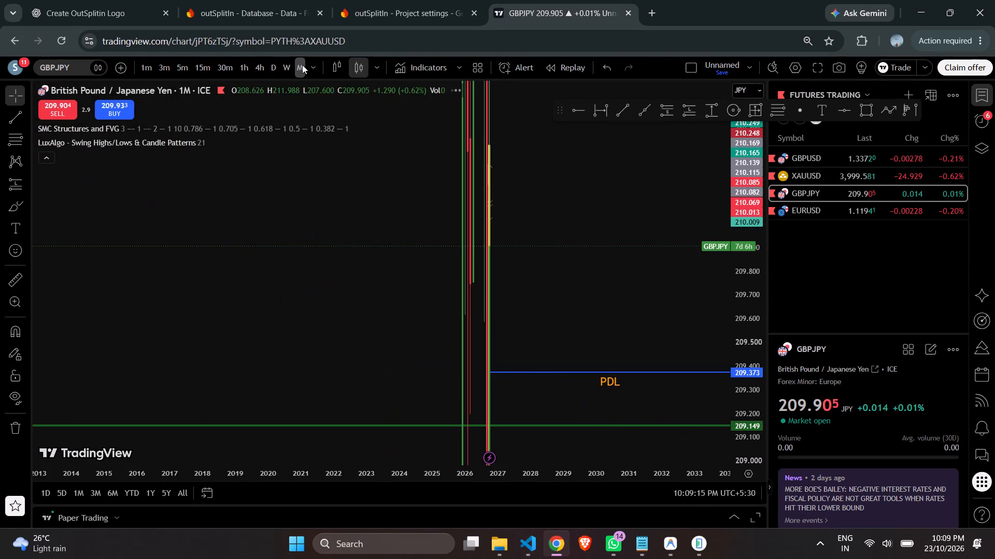
right_click(194, 228)
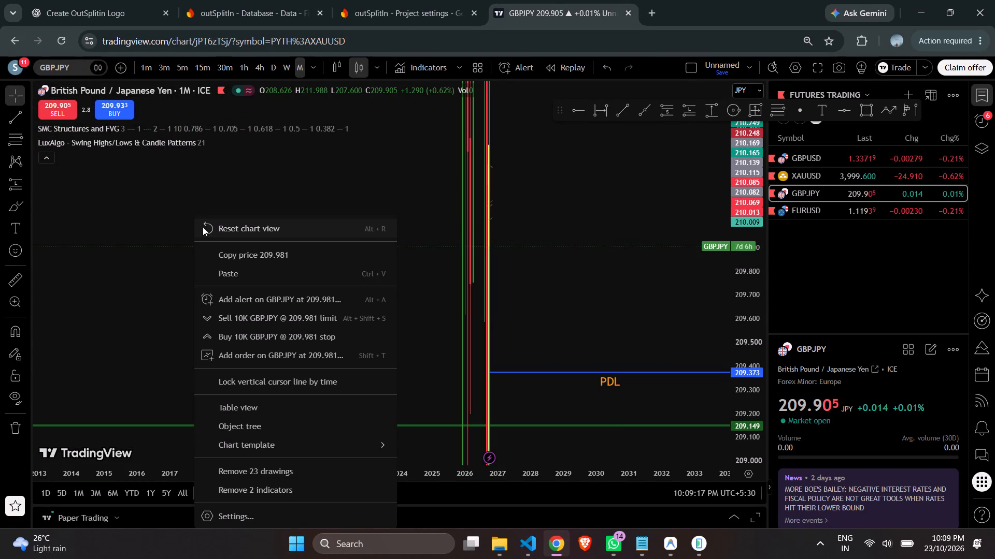
left_click(229, 222)
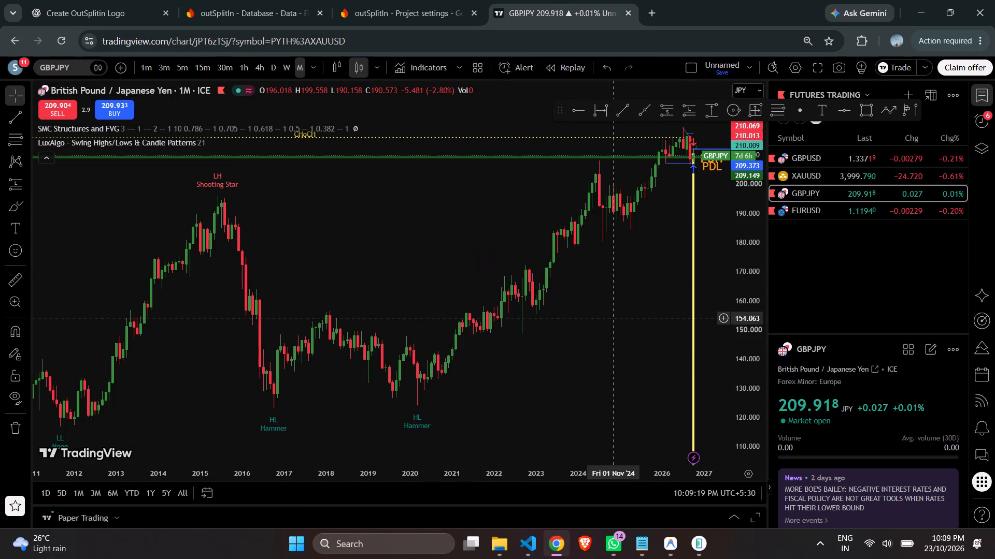
left_click_drag(613, 316, 422, 289)
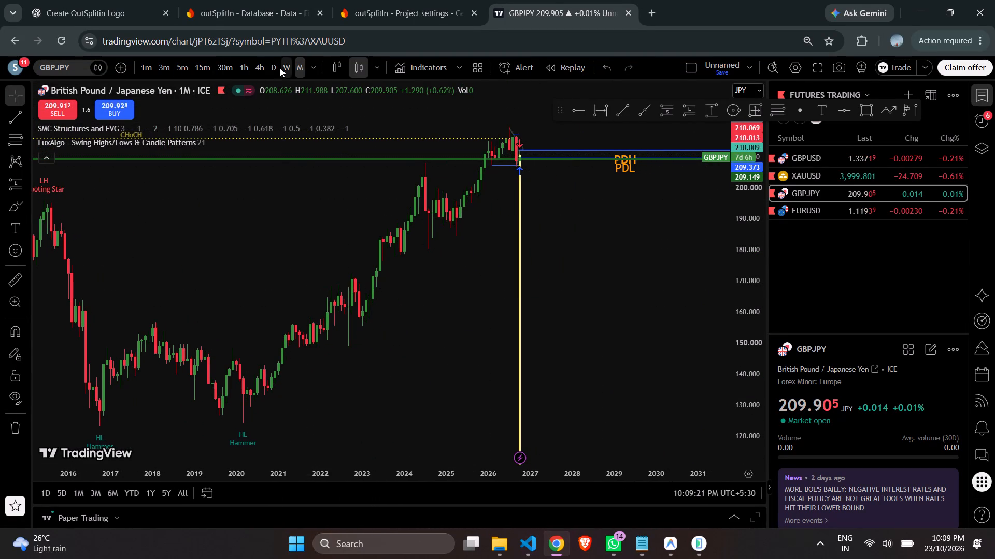
left_click(280, 66)
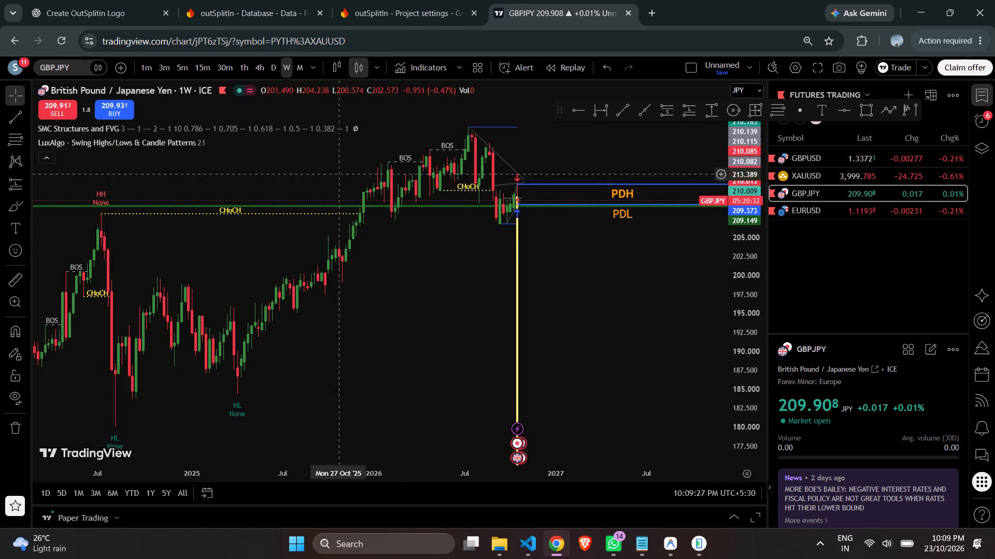
Return GBPJPY to the monthly timeframe and delete the thick yellow vertical line at October 2026.
left_click(301, 76)
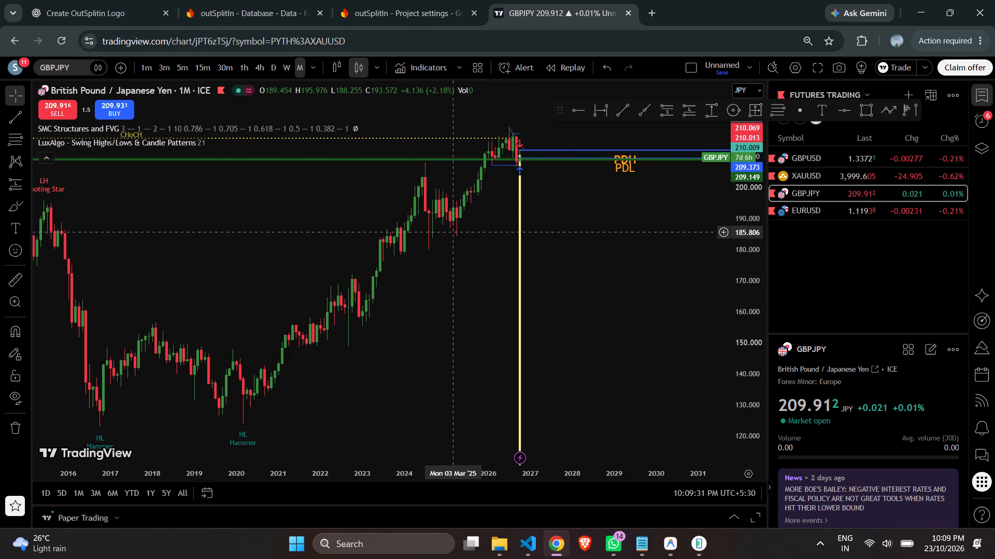
left_click(519, 285)
key("Delete")
key("Delete")
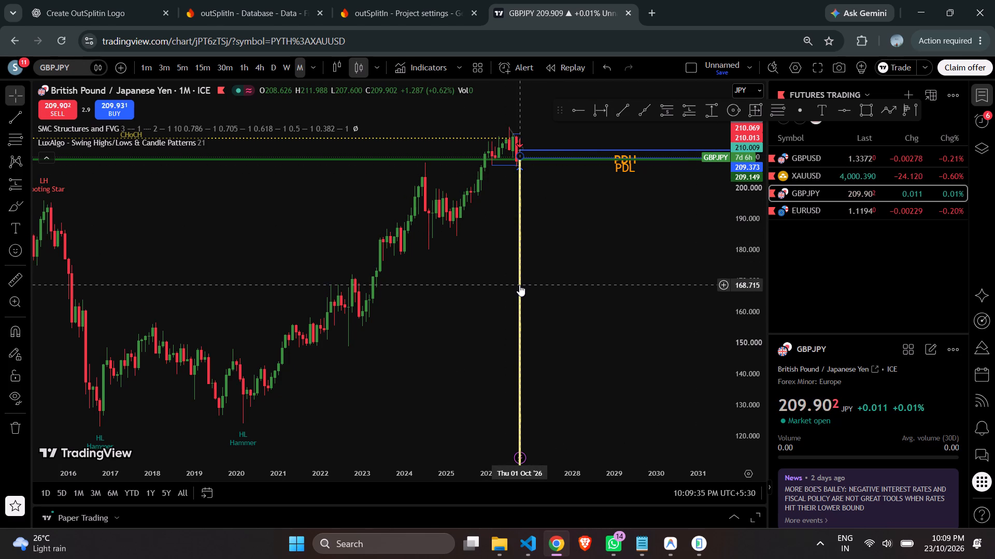
key("Delete")
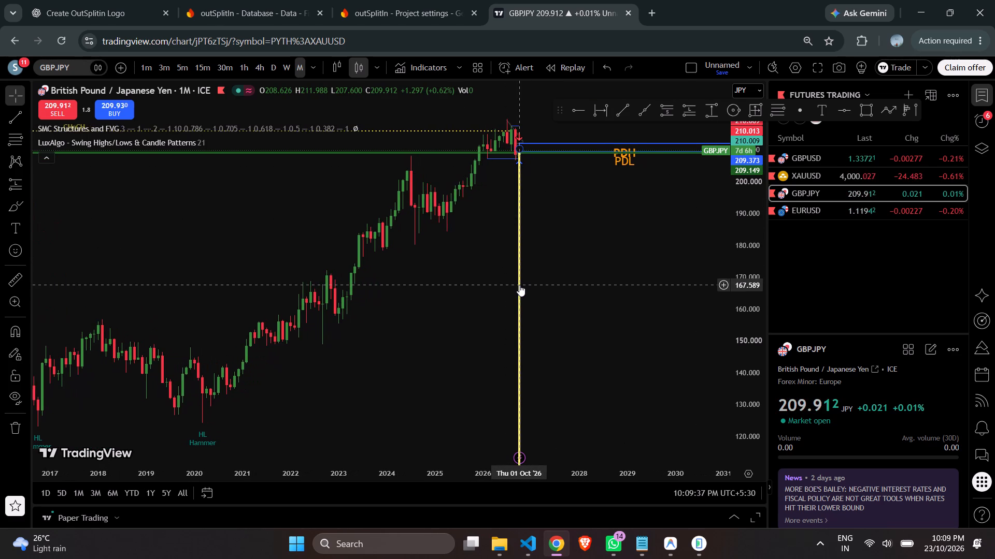
scroll(519, 285, "left", 1)
left_click(496, 284)
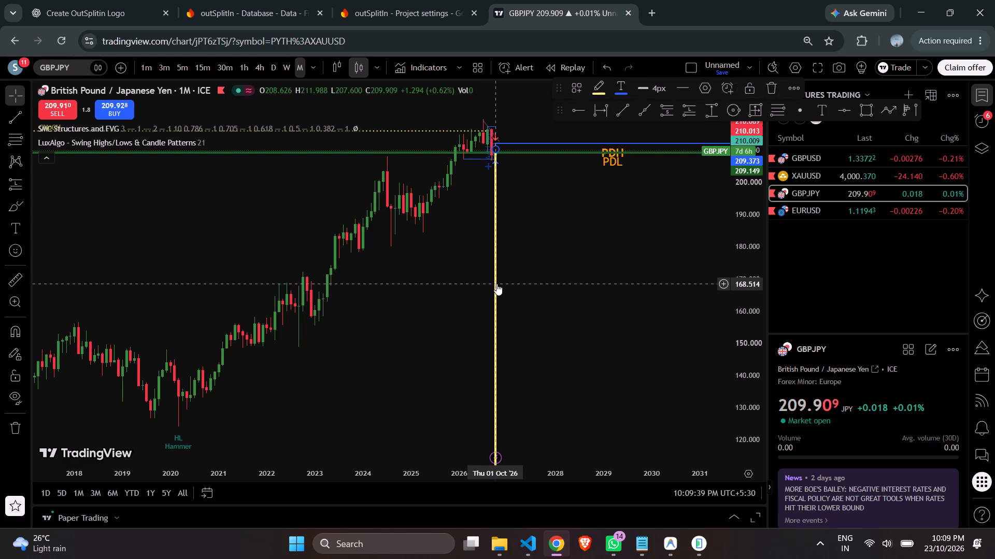
key("Delete")
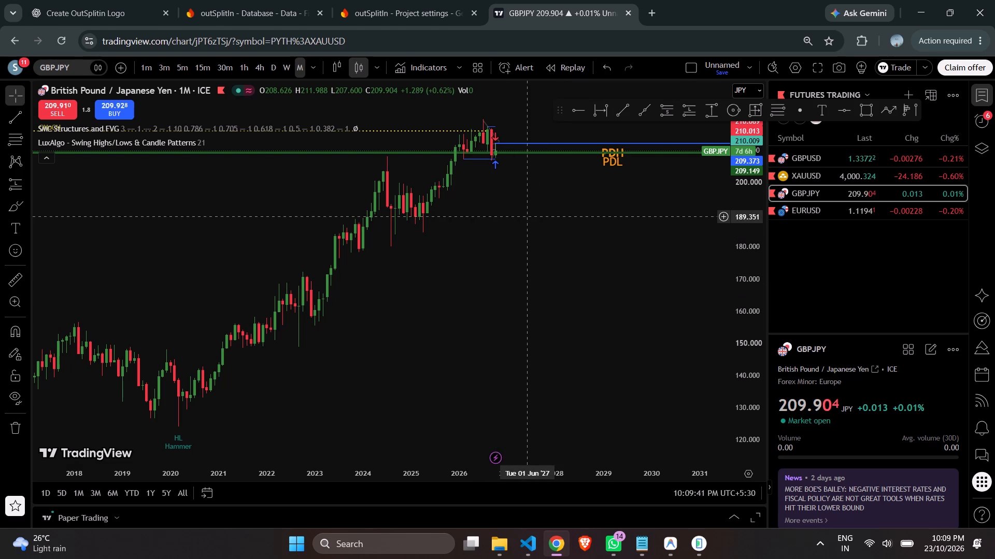
On the GBPJPY weekly chart, draw a descending trend line from about 214.87 at 25 May '26 to 204.77 at 5 Oct '26.
left_click_drag(525, 217, 700, 190)
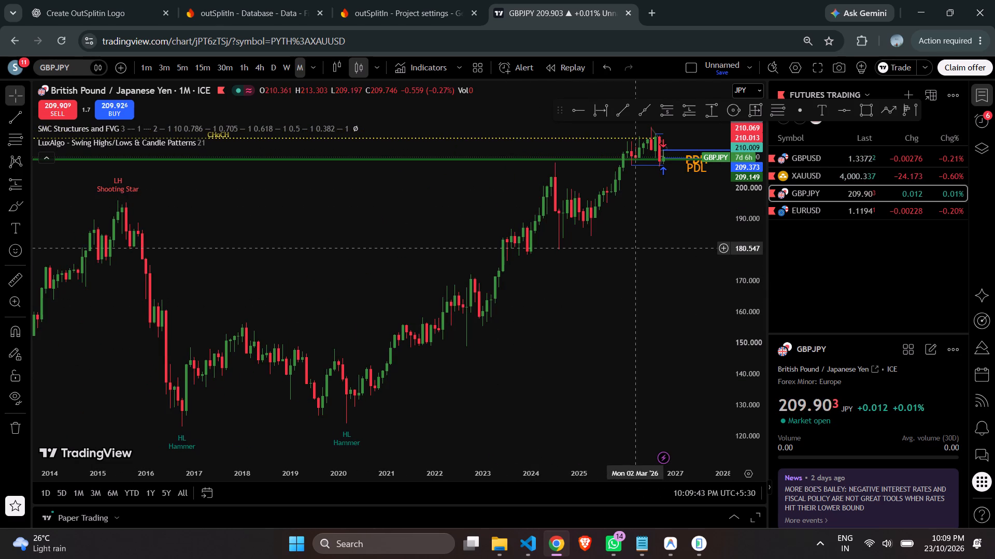
left_click_drag(634, 248, 507, 271)
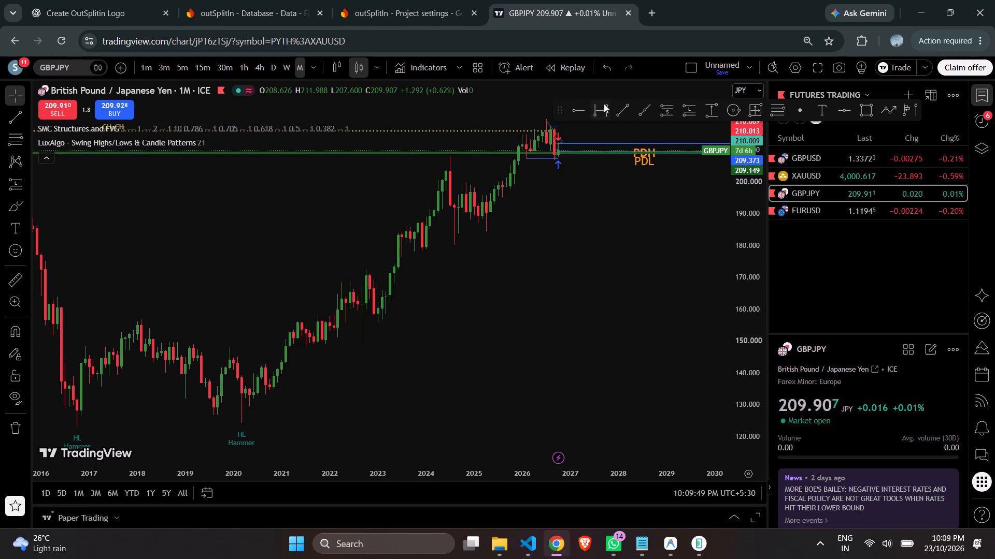
left_click_drag(750, 255, 745, 210)
left_click_drag(573, 210, 476, 331)
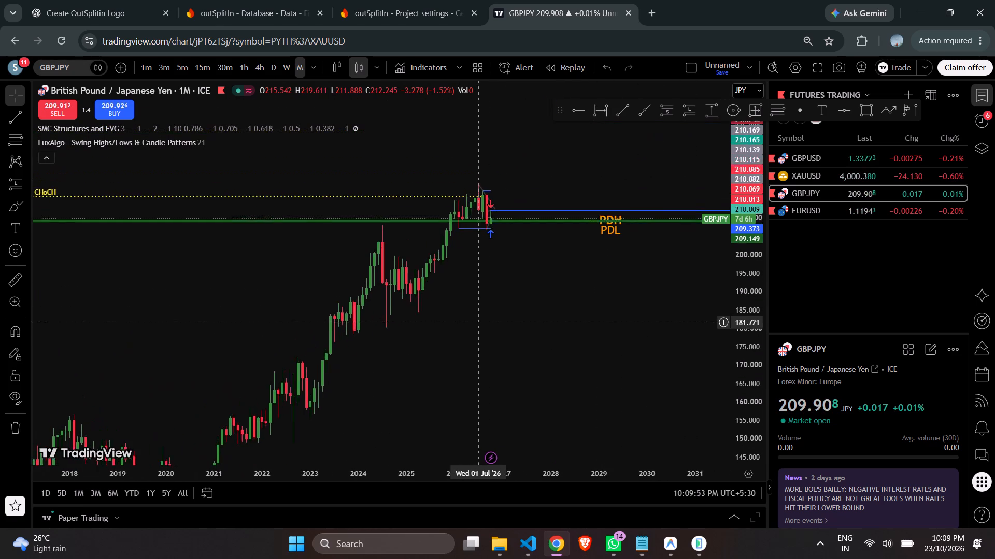
left_click_drag(476, 331, 470, 350)
left_click(291, 69)
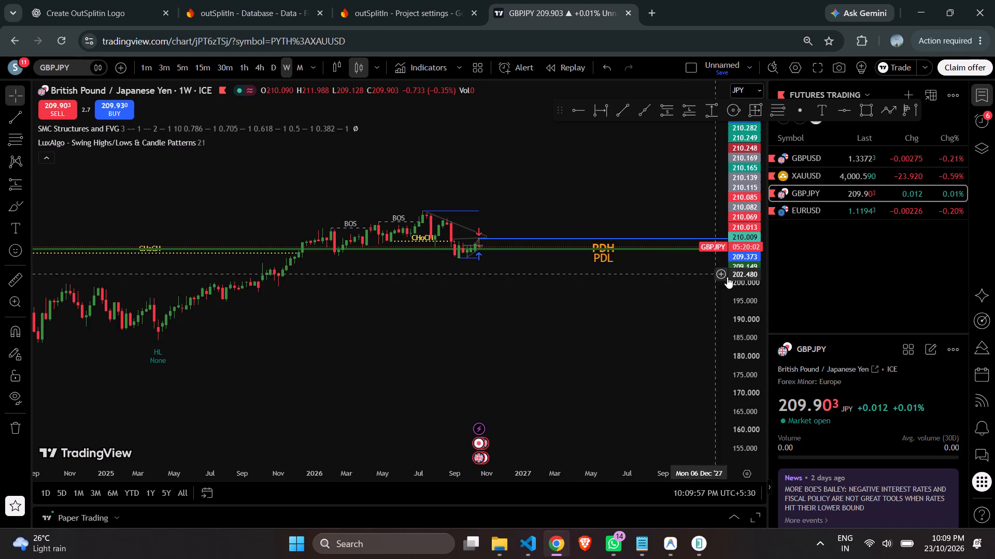
left_click_drag(732, 279, 710, 147)
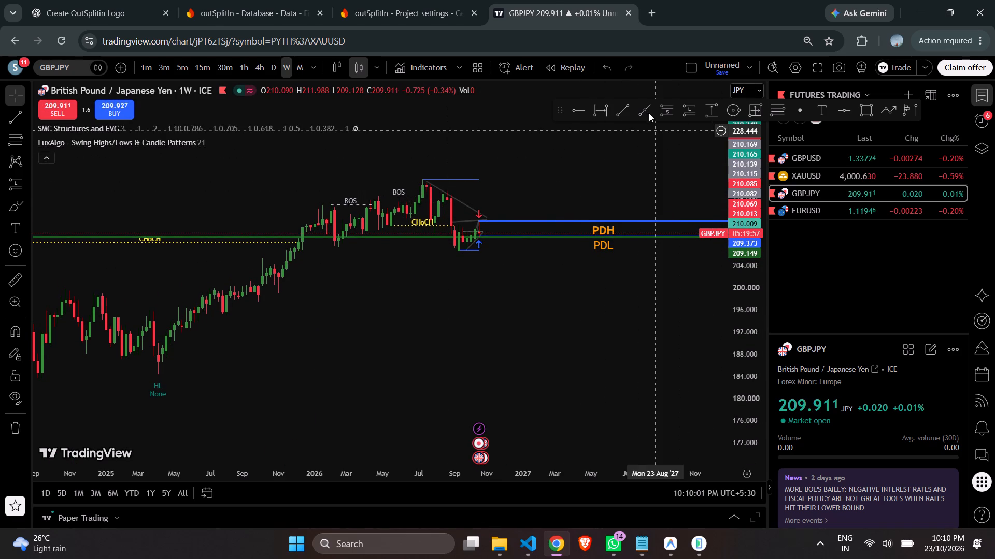
left_click(616, 115)
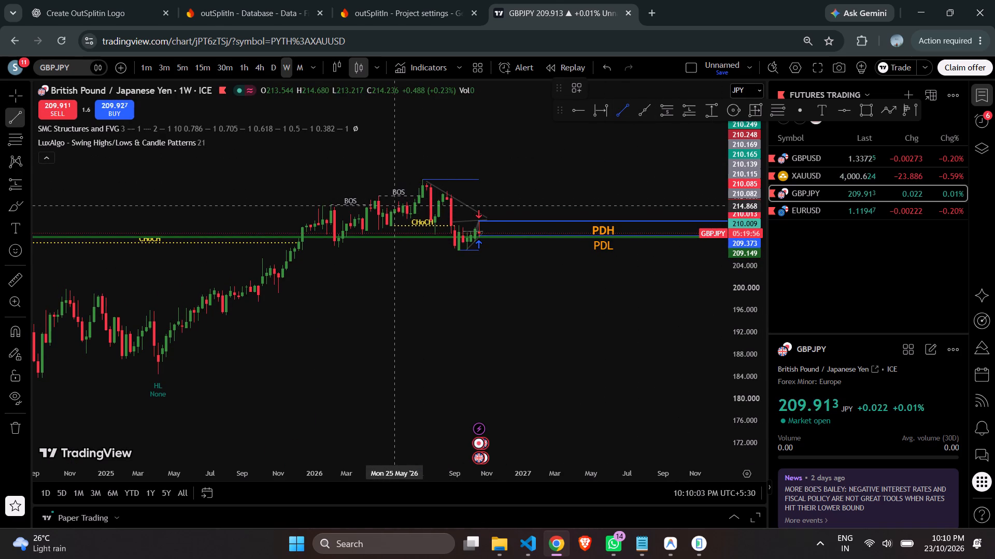
left_click_drag(396, 205, 470, 261)
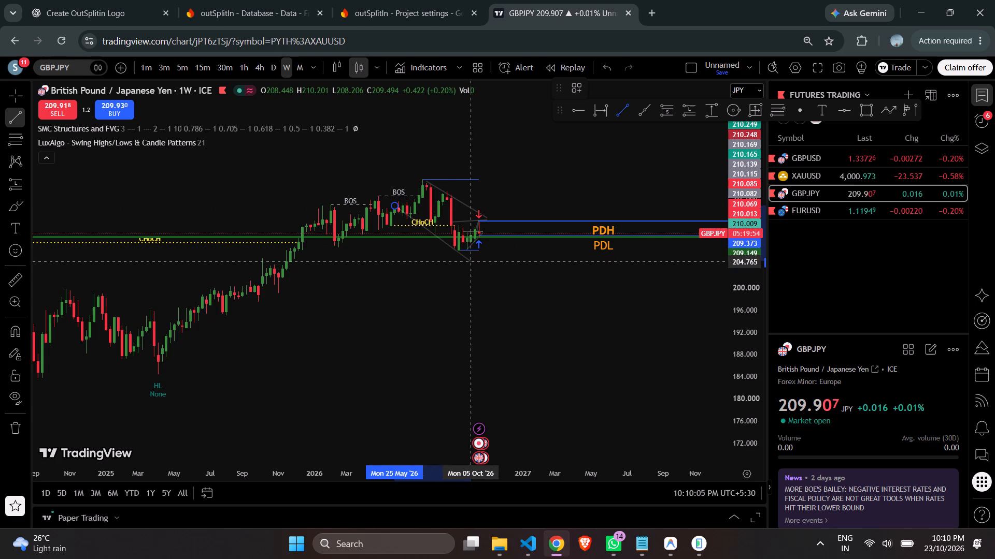
left_click(470, 261)
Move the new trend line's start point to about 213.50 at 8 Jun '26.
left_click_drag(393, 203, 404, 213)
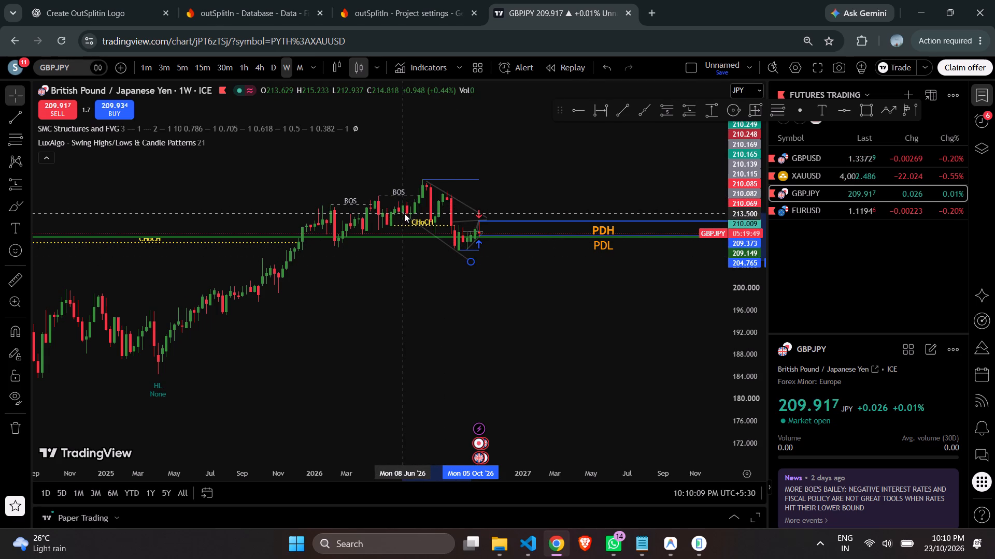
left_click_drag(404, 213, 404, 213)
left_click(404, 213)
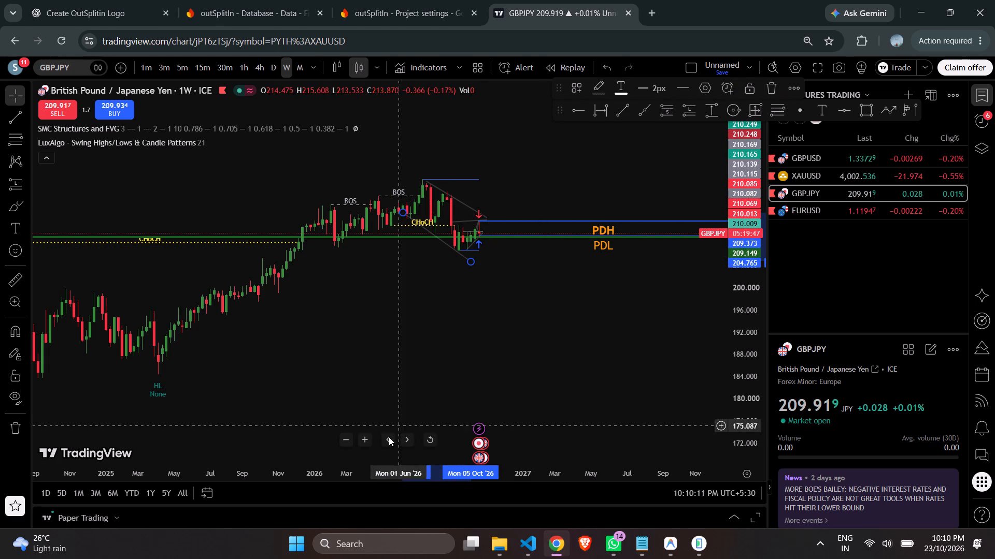
Fine-tune the lower trend line by moving its start point to about 212.69 at the 22 Jun '26 weekly candle.
triple_click(367, 437)
triple_click(367, 437)
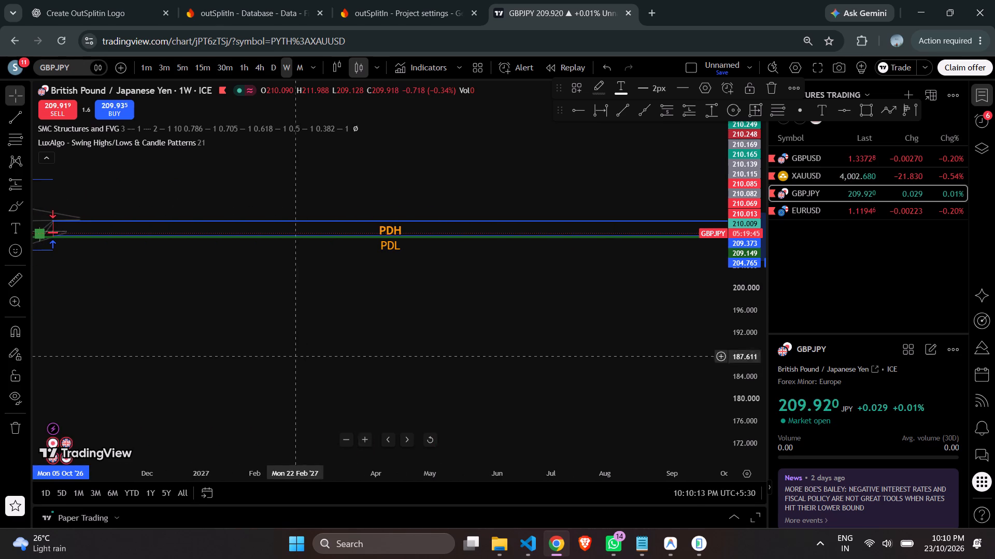
left_click_drag(268, 334, 533, 352)
left_click_drag(343, 379, 597, 334)
left_click_drag(753, 360, 744, 326)
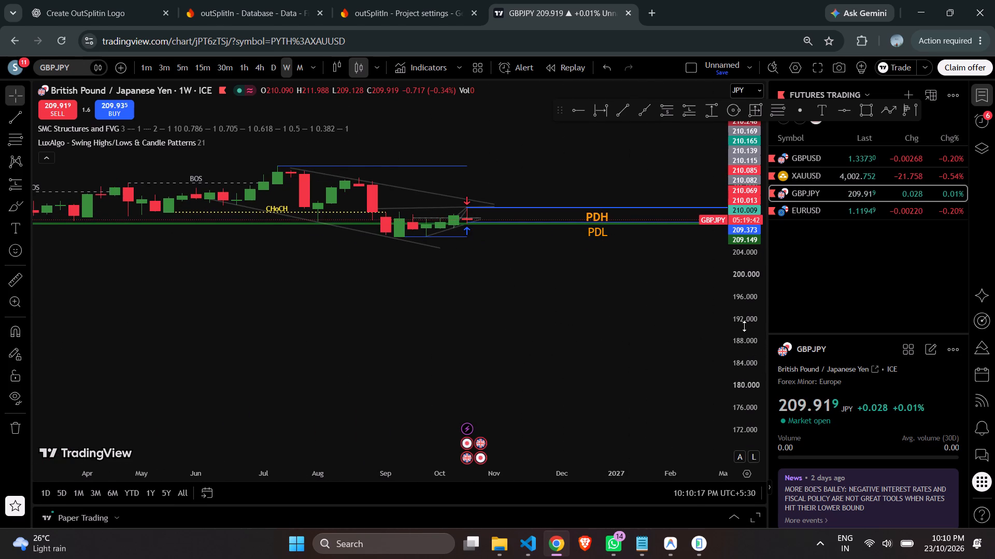
left_click_drag(744, 326, 726, 213)
left_click(613, 241)
left_click_drag(613, 241, 612, 365)
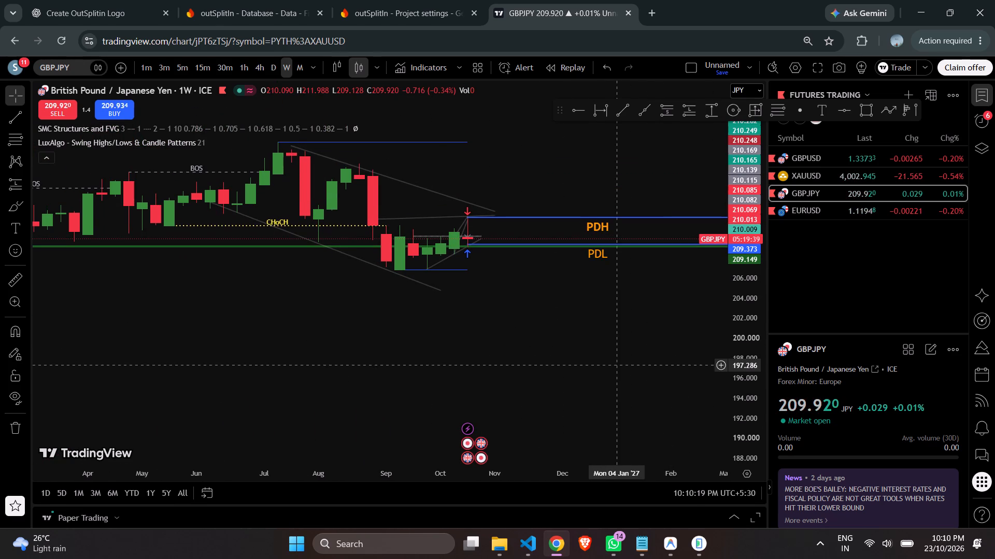
left_click_drag(743, 385, 717, 275)
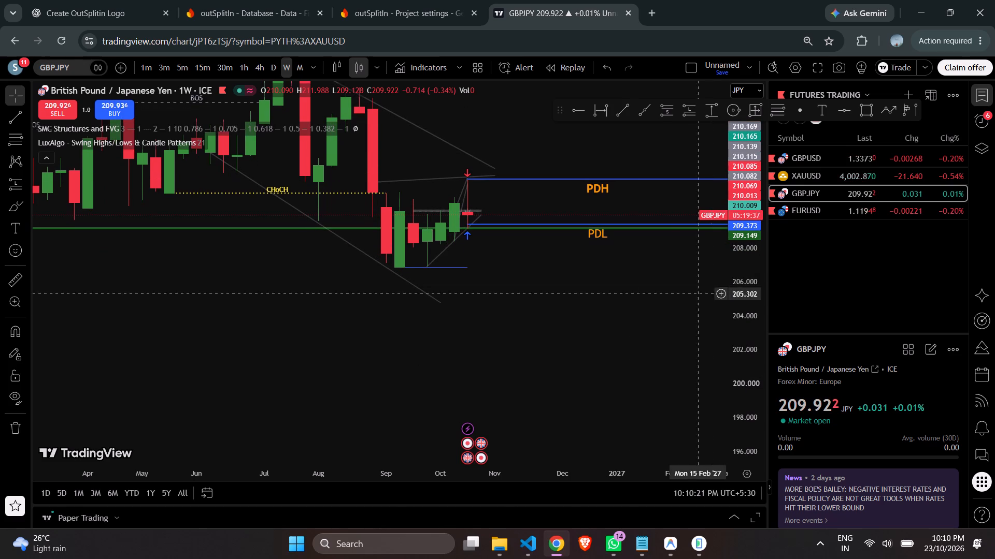
left_click_drag(750, 284, 762, 302)
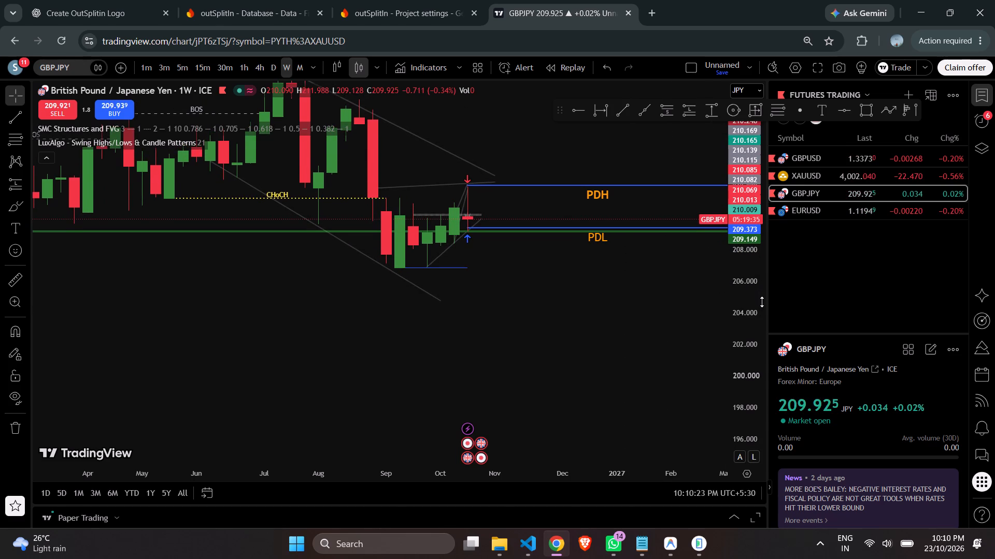
left_click_drag(536, 306, 624, 358)
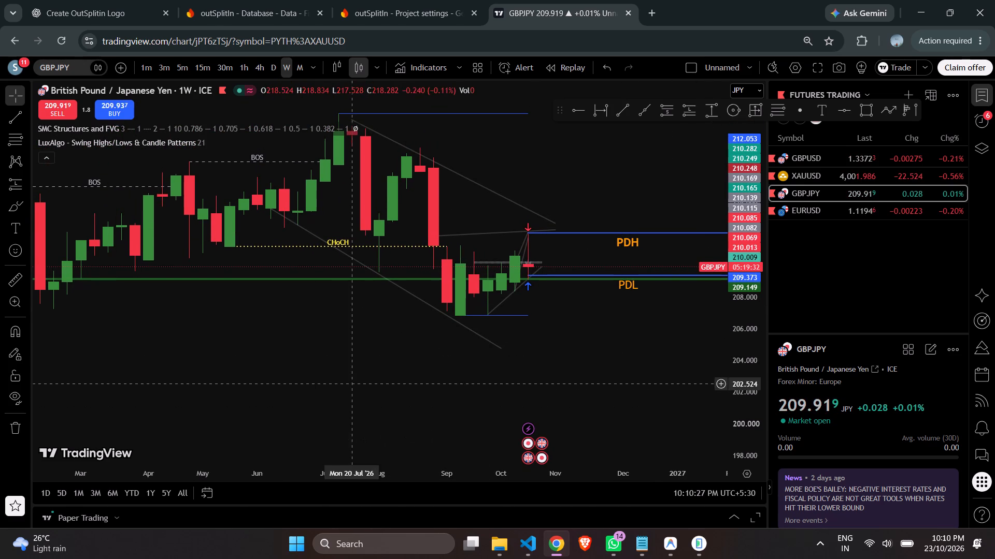
left_click_drag(193, 310, 420, 246)
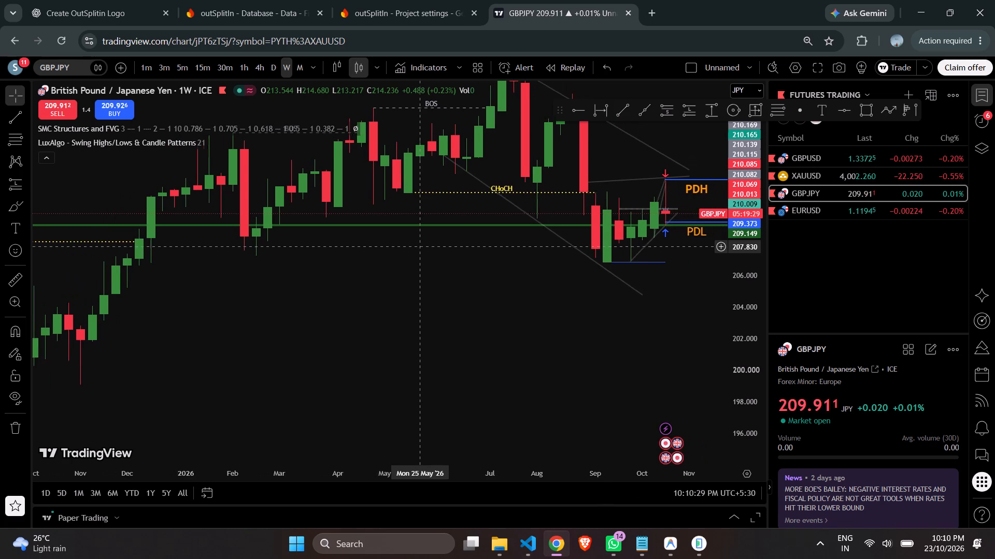
left_click_drag(438, 262, 460, 299)
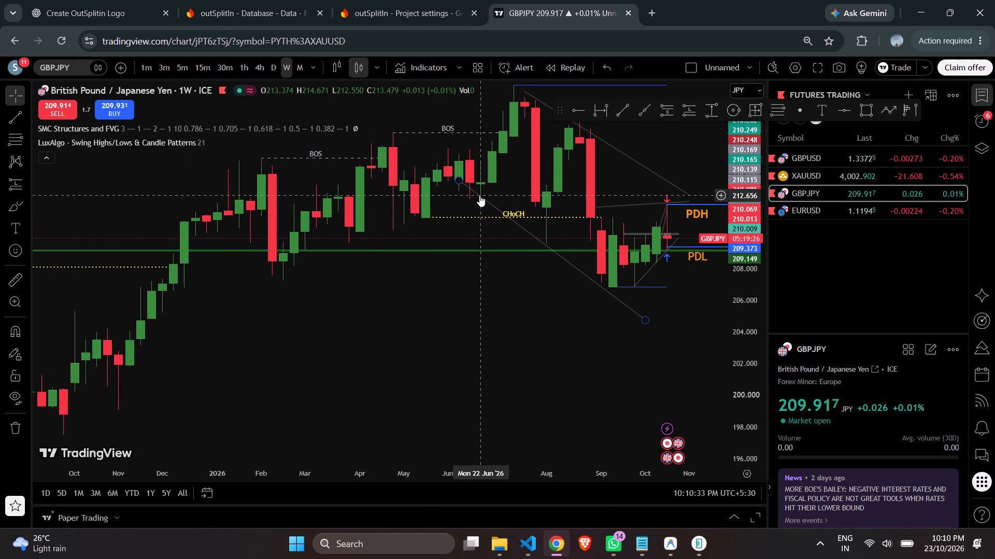
left_click_drag(461, 180, 477, 195)
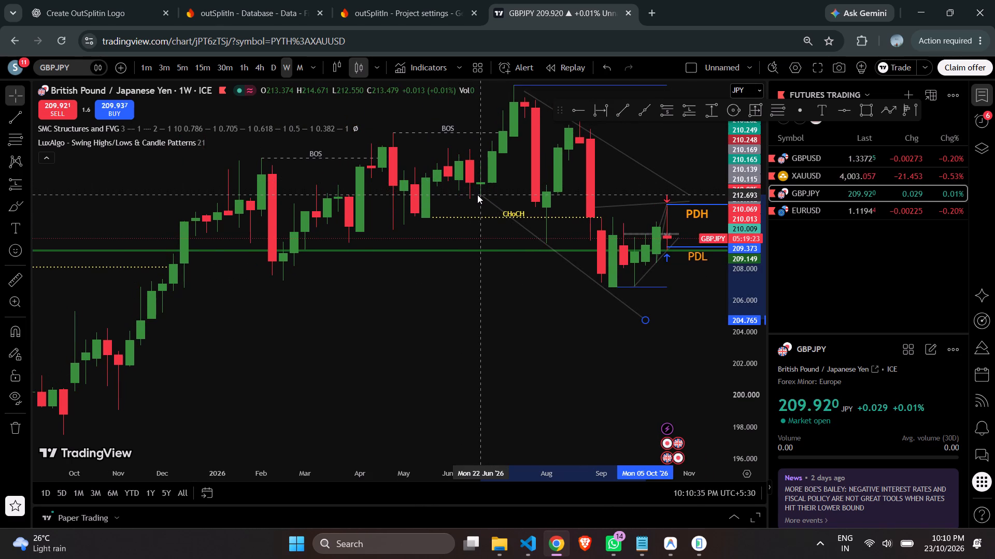
left_click_drag(477, 195, 480, 195)
left_click(480, 195)
On the GBPJPY weekly chart, draw an ascending trend line from about 207.09 at 16 Feb '26 to 212.62 at 22 Jun '26.
left_click(623, 113)
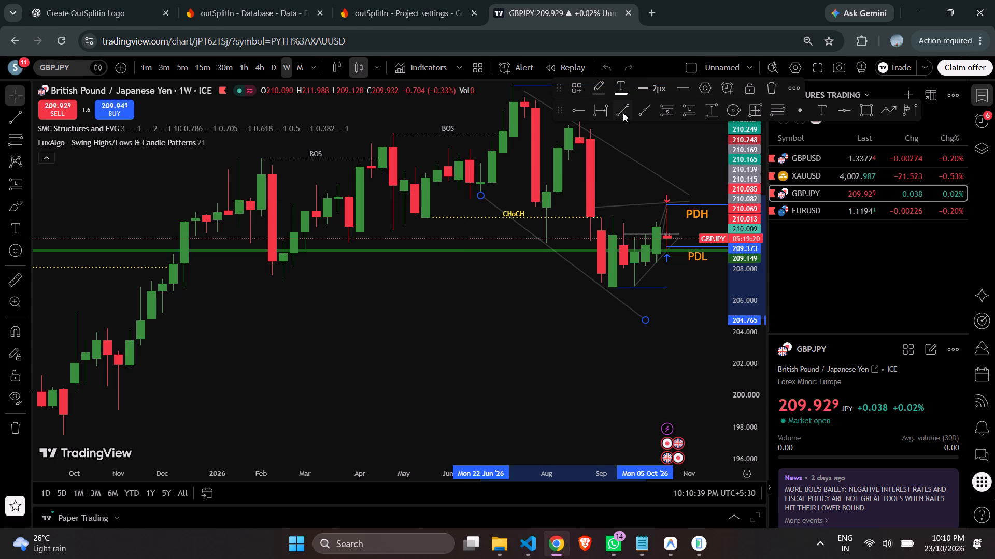
left_click_drag(281, 283, 424, 204)
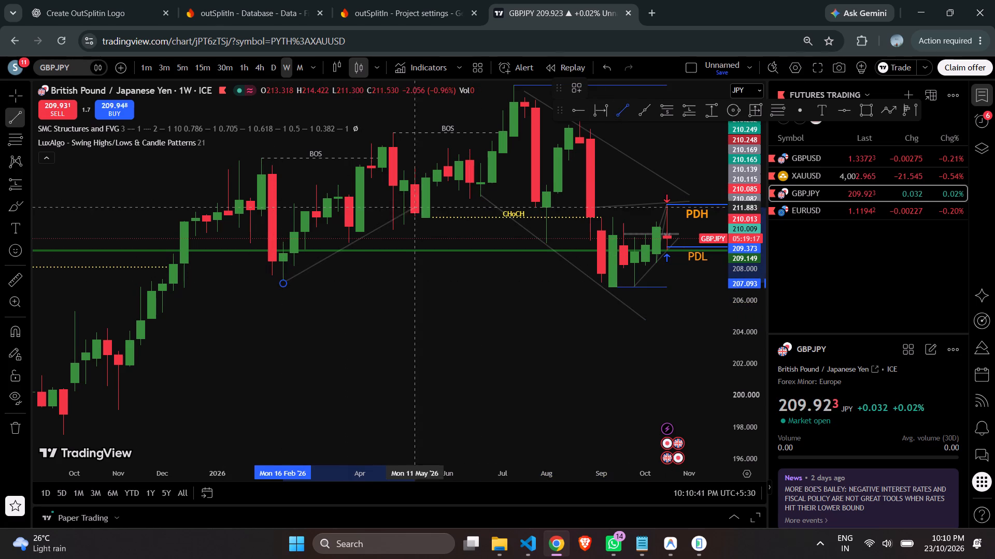
left_click_drag(424, 204, 478, 201)
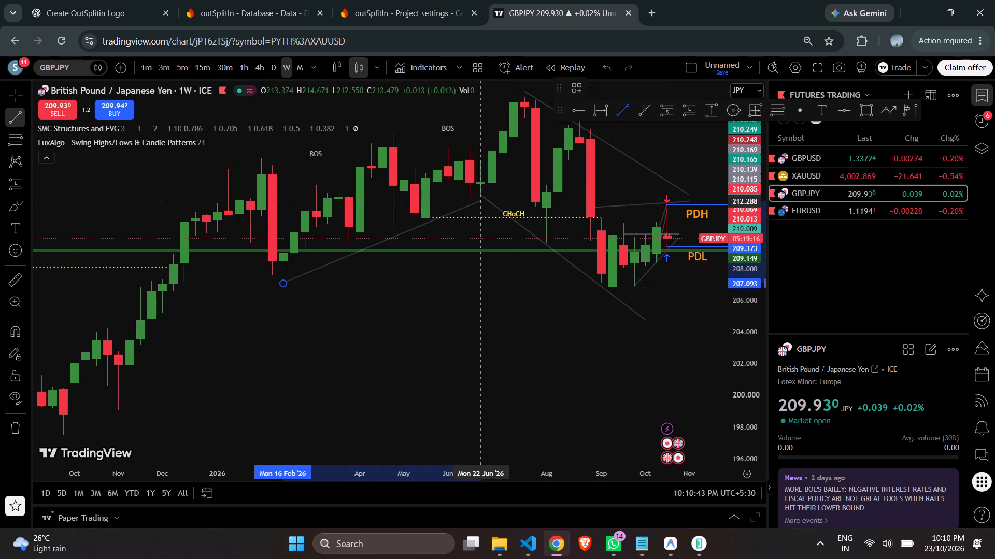
left_click_drag(478, 201, 479, 196)
left_click(479, 196)
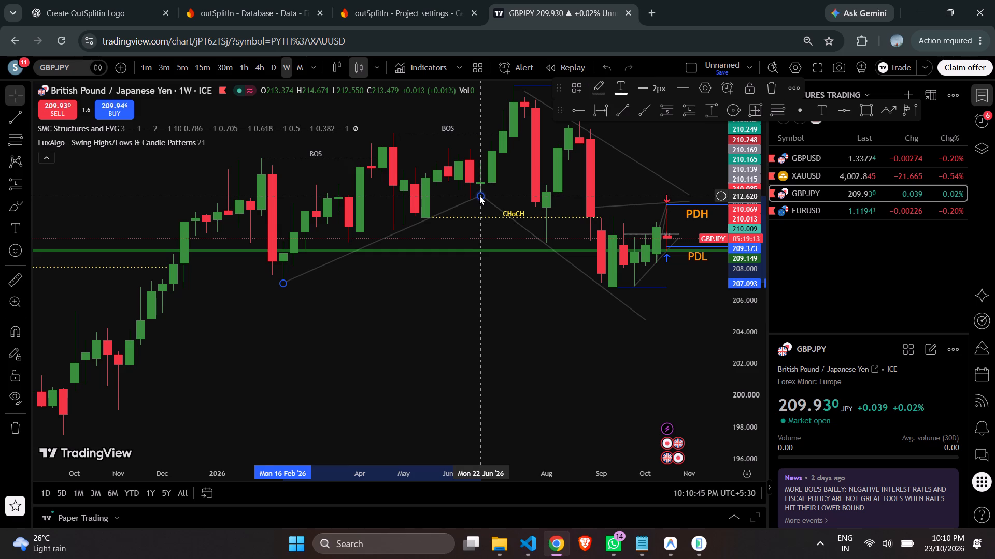
Draw an ascending trend line above the weekly highs from about 214.24 at 12 Jan '26 to 219.73 at 13 Jul '26.
left_click_drag(469, 231, 454, 316)
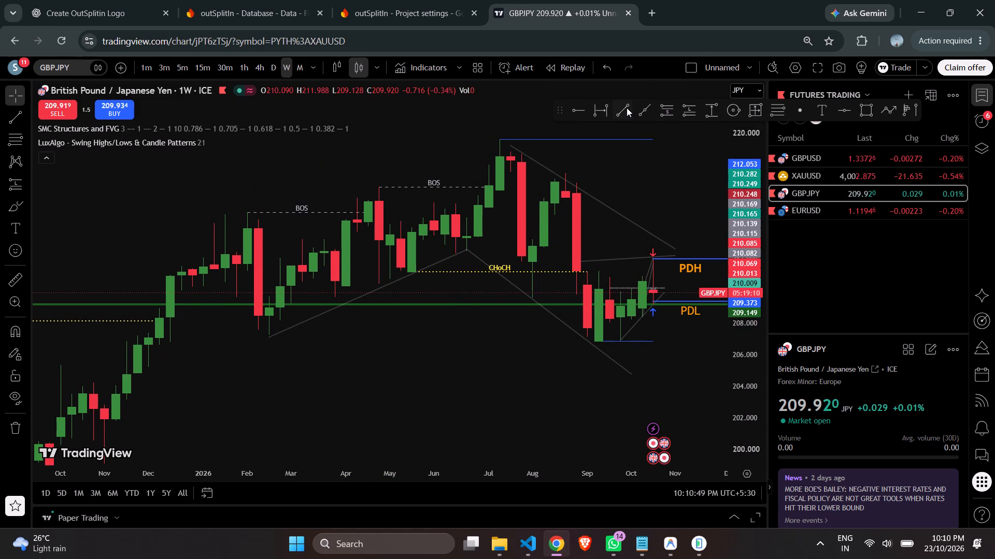
left_click(626, 108)
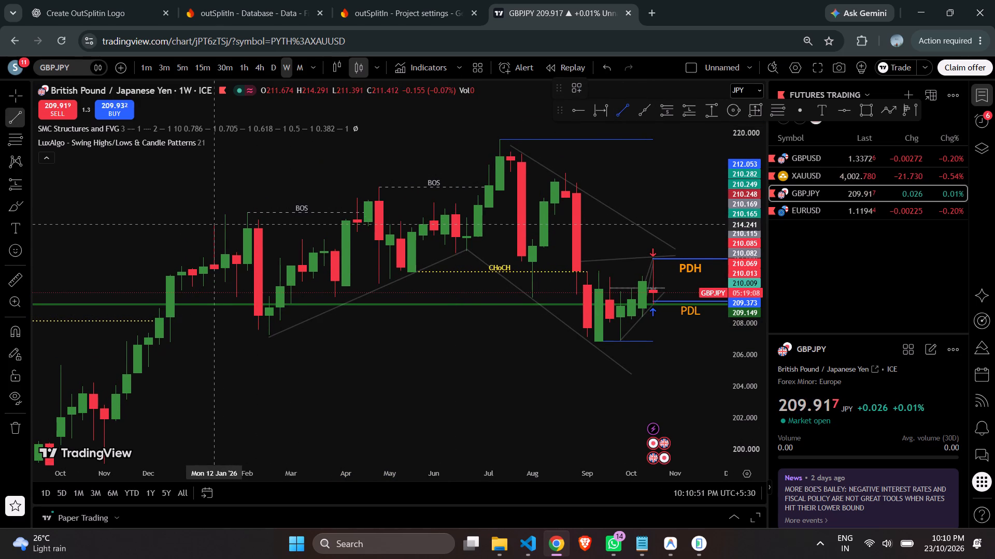
left_click_drag(212, 224, 505, 138)
left_click(505, 138)
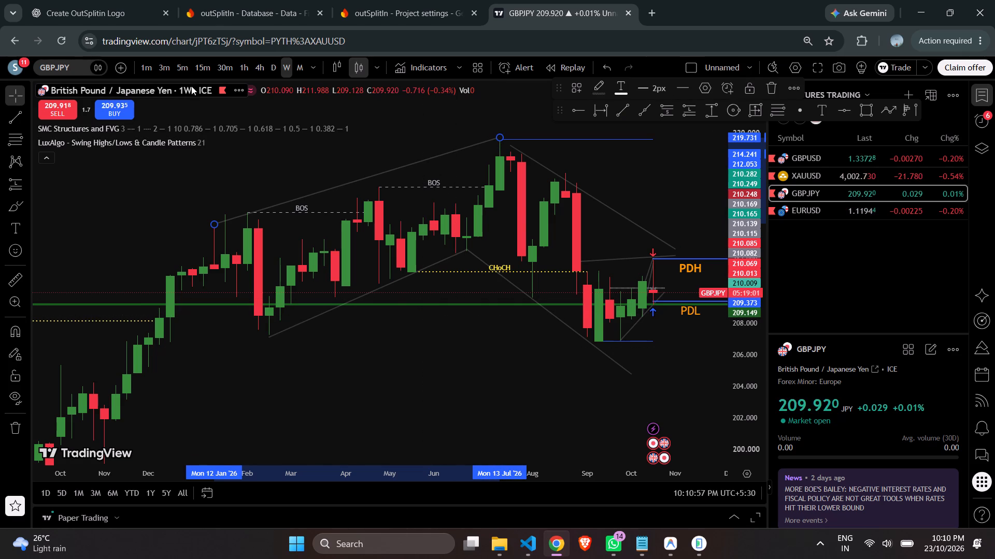
Switch GBPJPY to the 4-hour timeframe, reset the chart view and examine September–October price action against the trend lines and PDH/PDL levels.
left_click(267, 61)
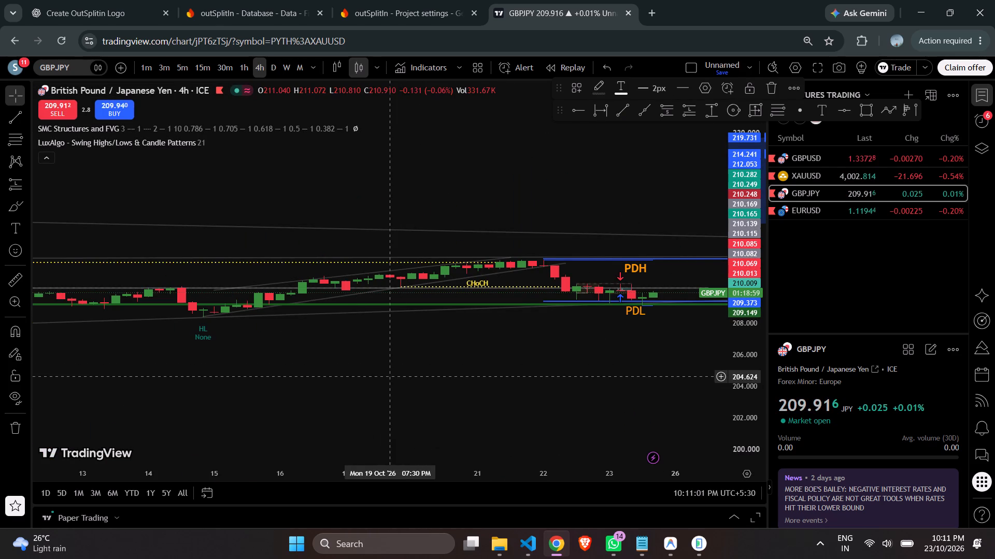
right_click(384, 387)
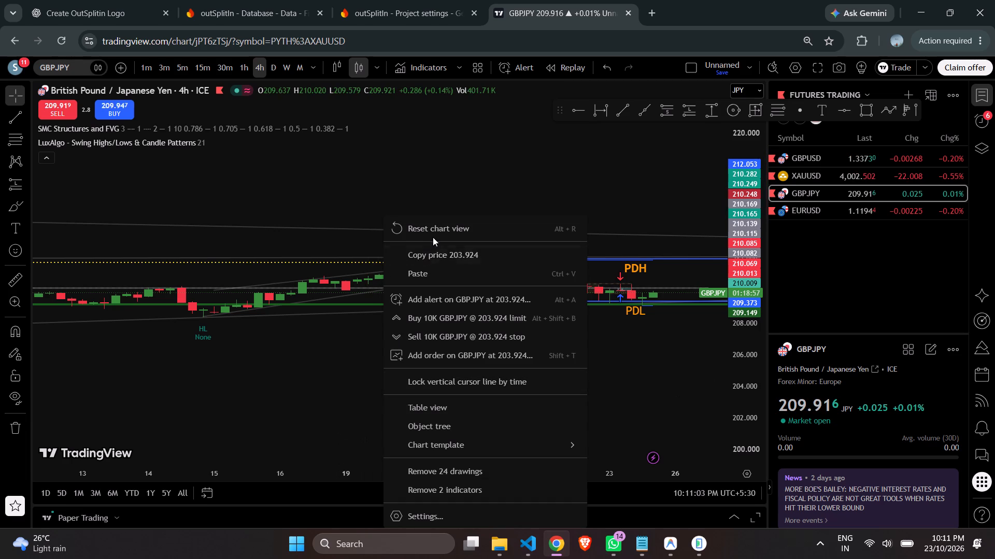
left_click(433, 232)
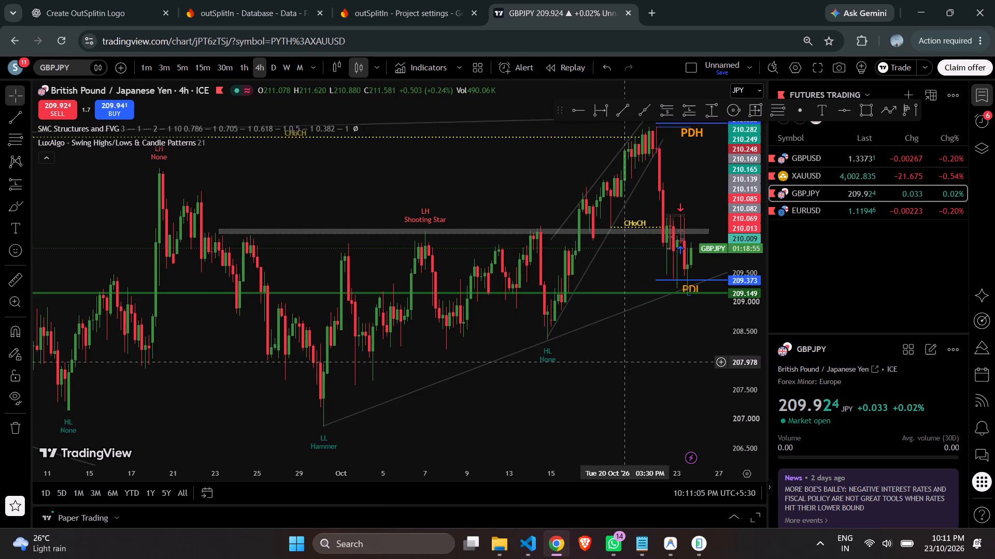
left_click_drag(626, 342, 537, 340)
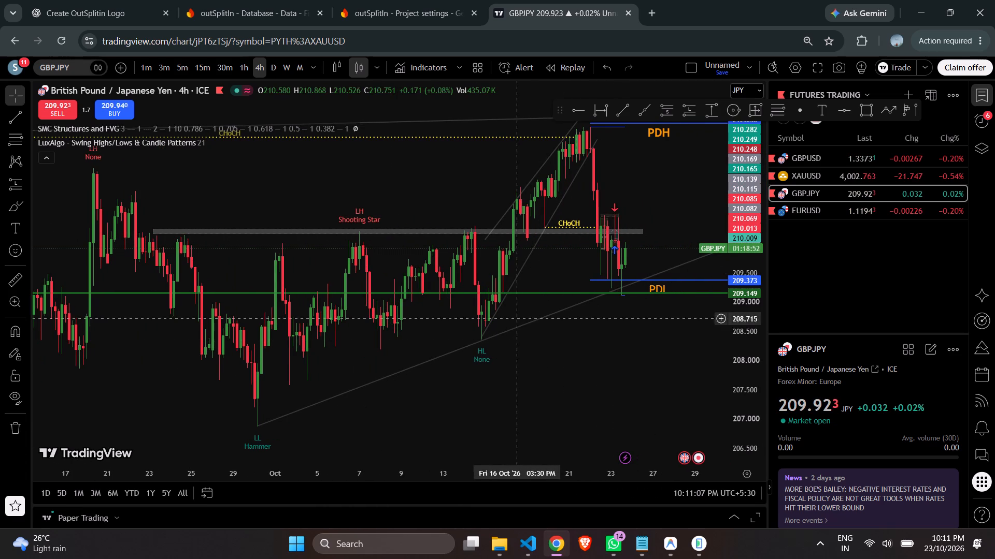
left_click_drag(607, 349, 464, 371)
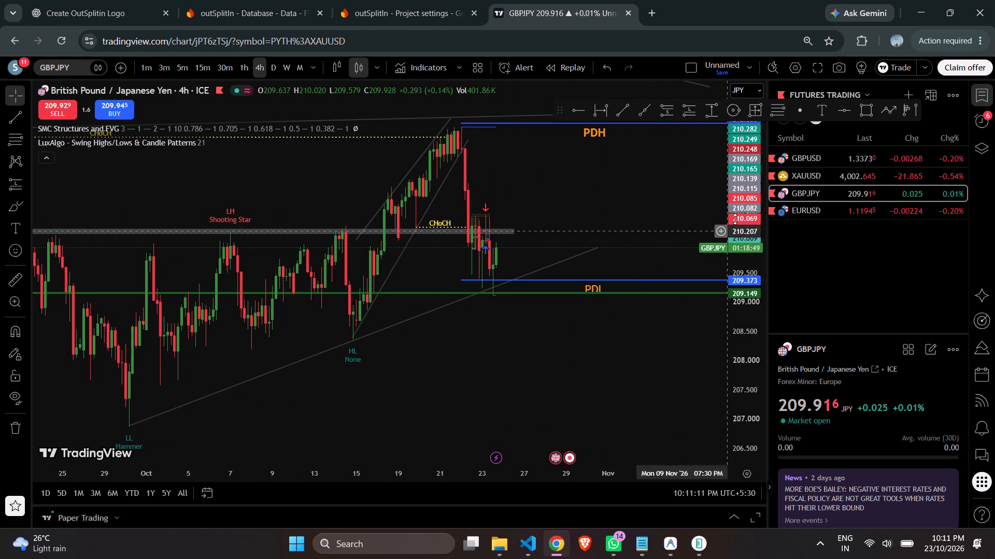
left_click_drag(741, 188, 736, 330)
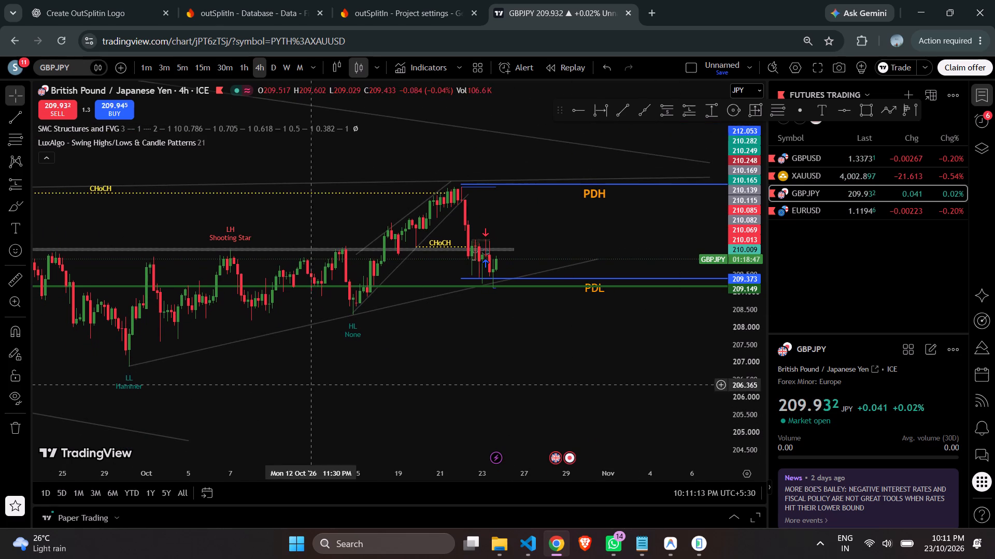
left_click_drag(229, 391, 455, 307)
left_click_drag(420, 301, 518, 299)
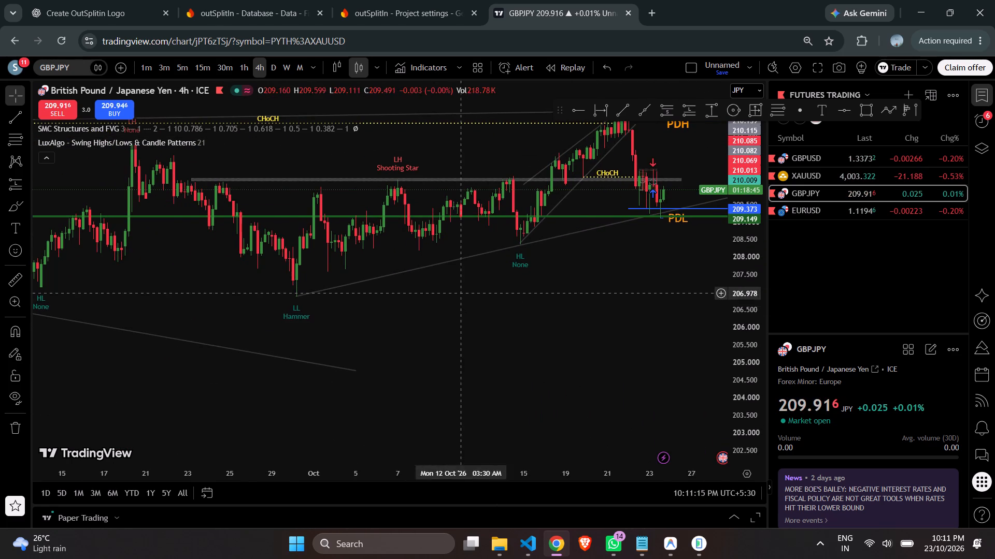
left_click_drag(518, 299, 599, 289)
left_click(599, 289)
left_click_drag(599, 289, 414, 394)
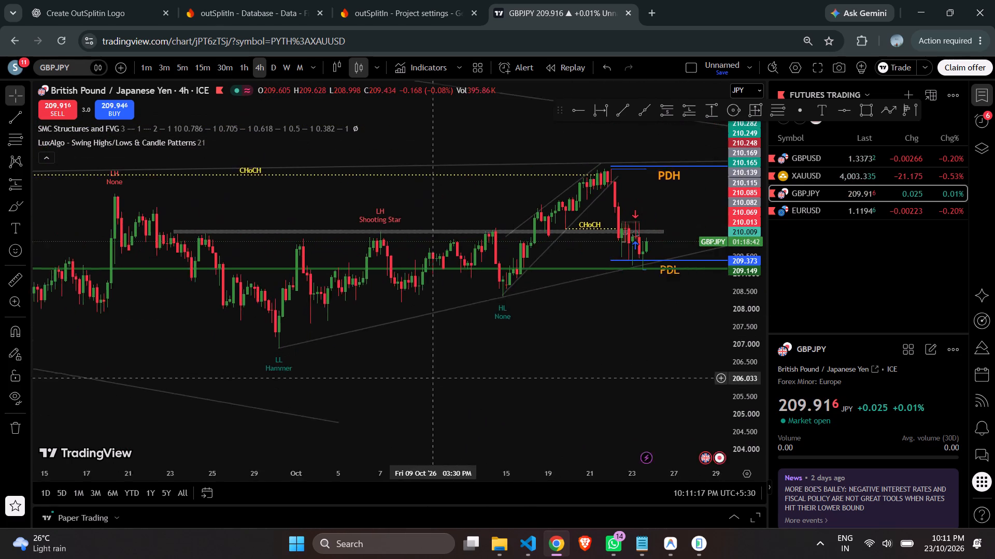
left_click_drag(414, 394, 413, 394)
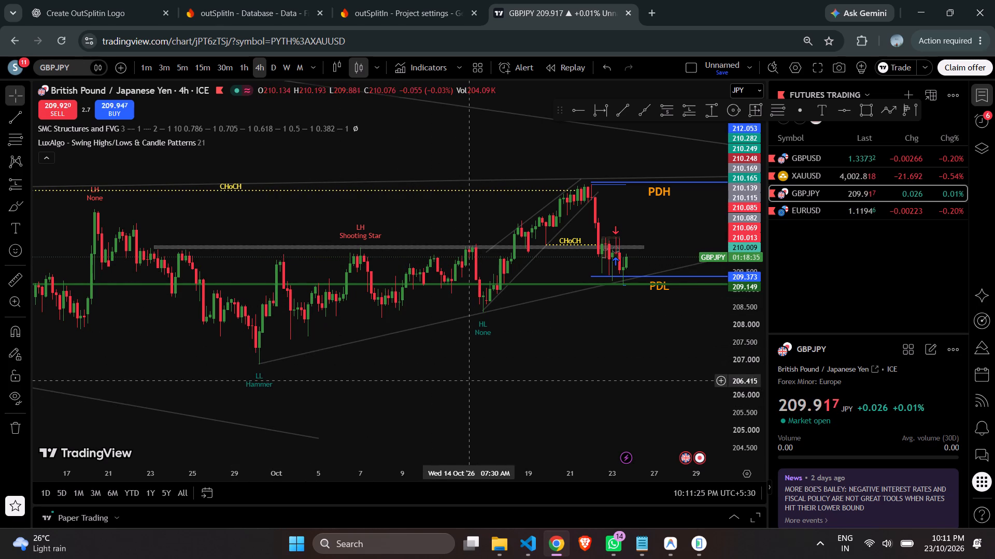
left_click_drag(470, 381, 352, 410)
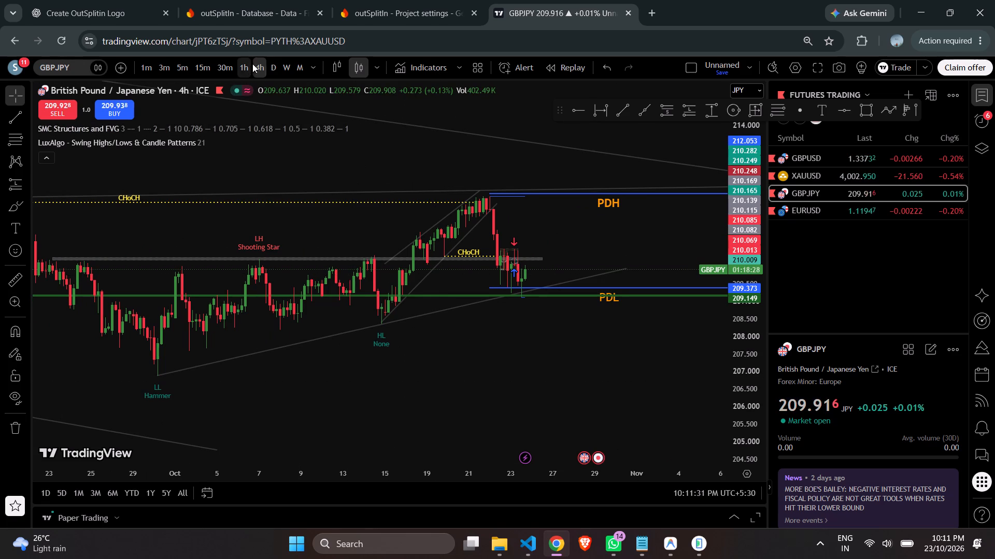
On the GBPJPY daily chart, move the start of the rising upper trend line to about 211.11 at 8 Sep '26.
left_click(268, 68)
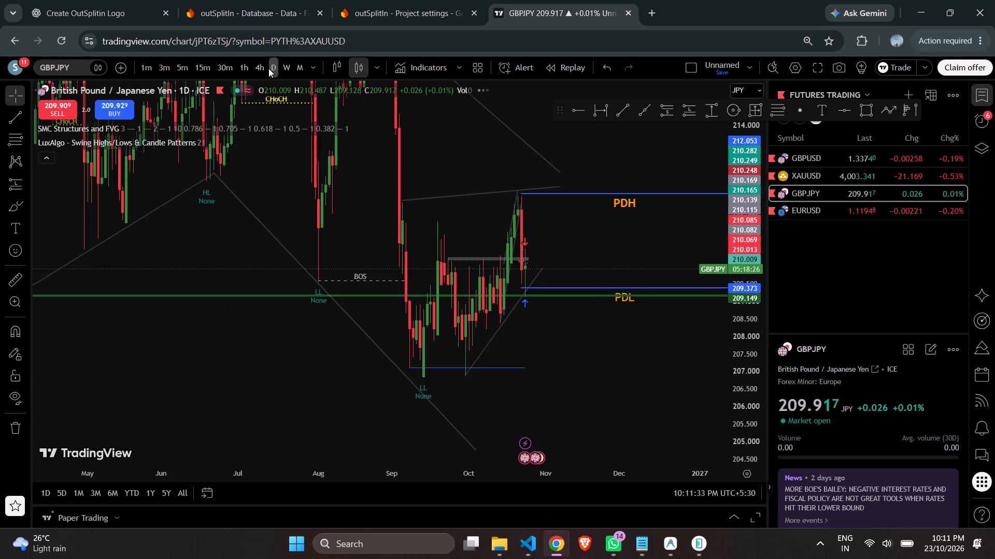
left_click(525, 183)
left_click_drag(525, 183, 530, 190)
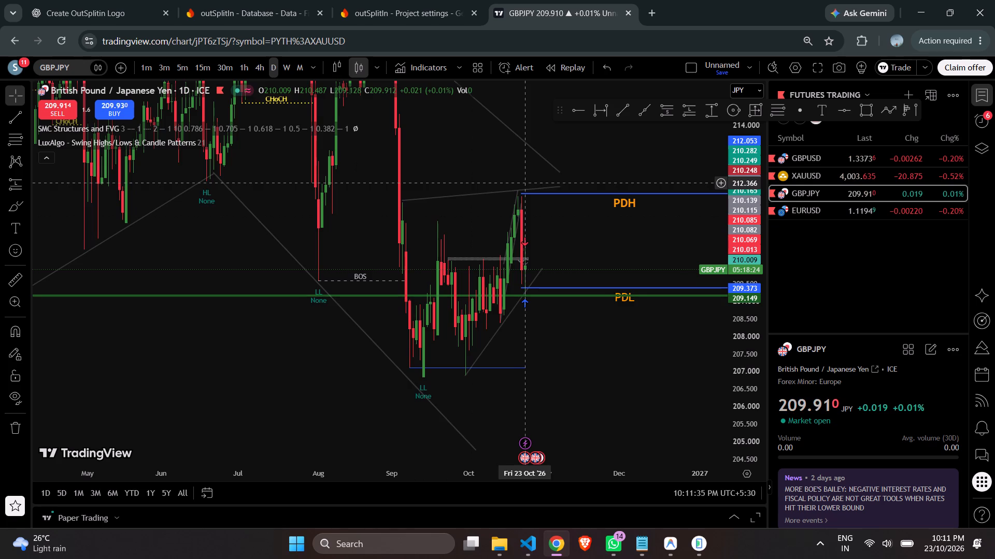
left_click_drag(530, 190, 524, 138)
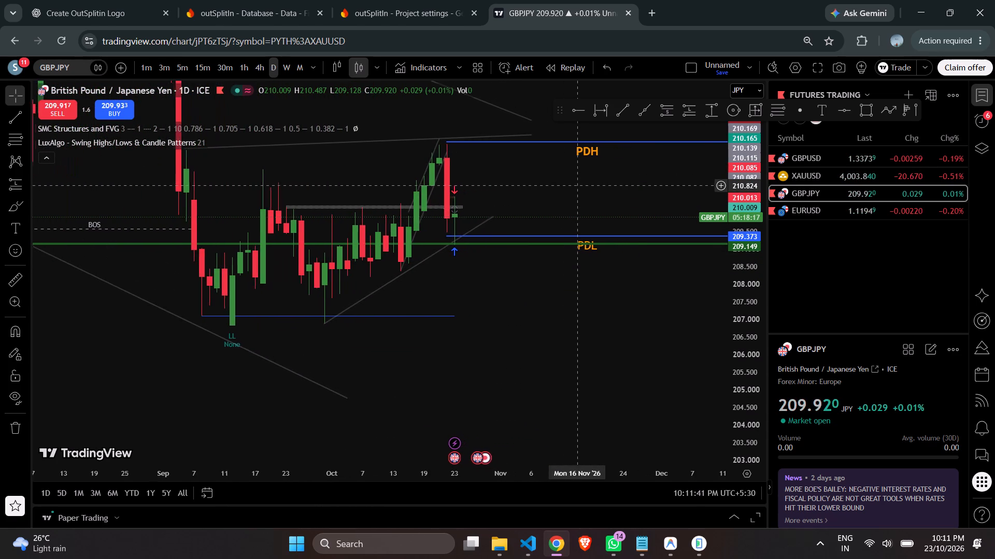
left_click_drag(578, 188, 599, 261)
left_click_drag(199, 207, 222, 245)
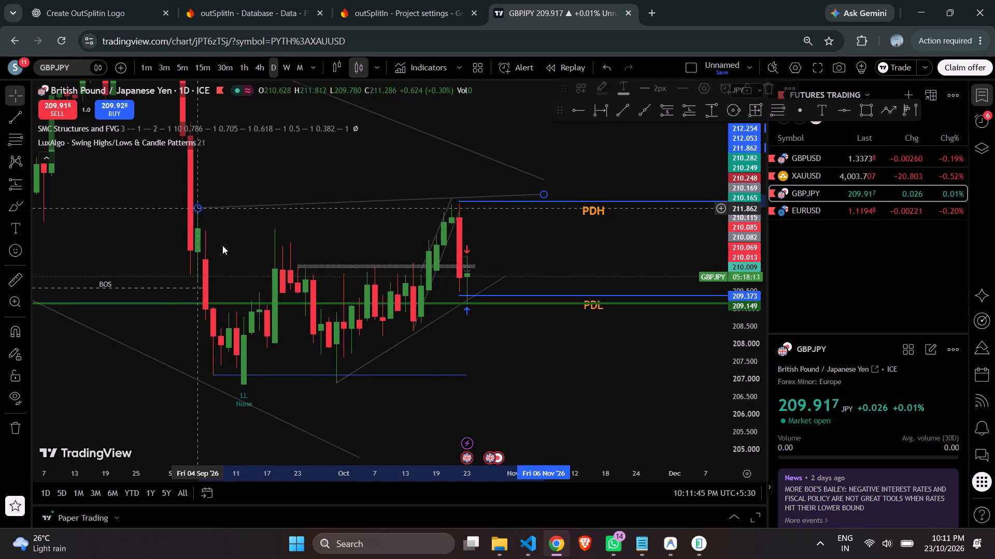
left_click_drag(222, 245, 215, 234)
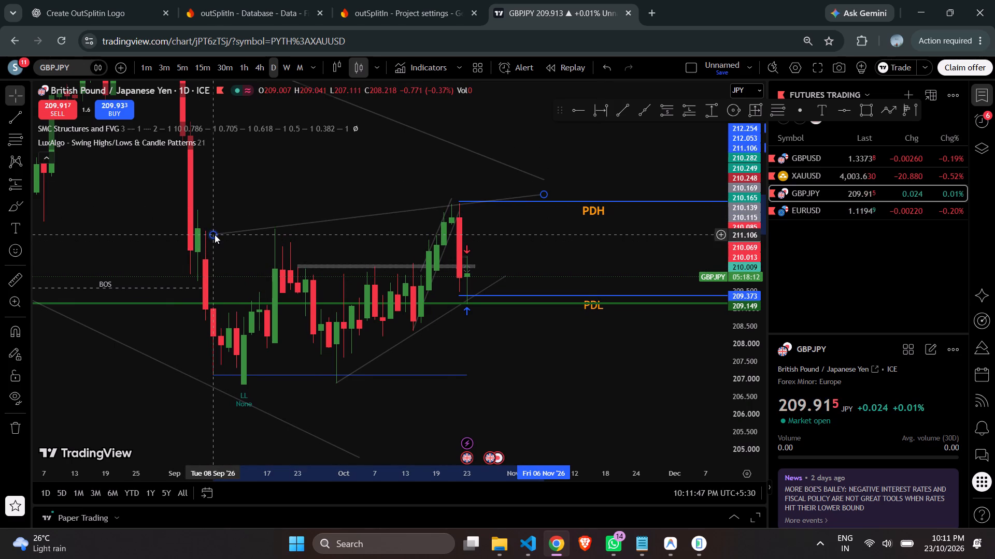
Raise the end point of the same upper trend line to about 212.53 at 6 Nov '26.
left_click_drag(545, 194, 547, 185)
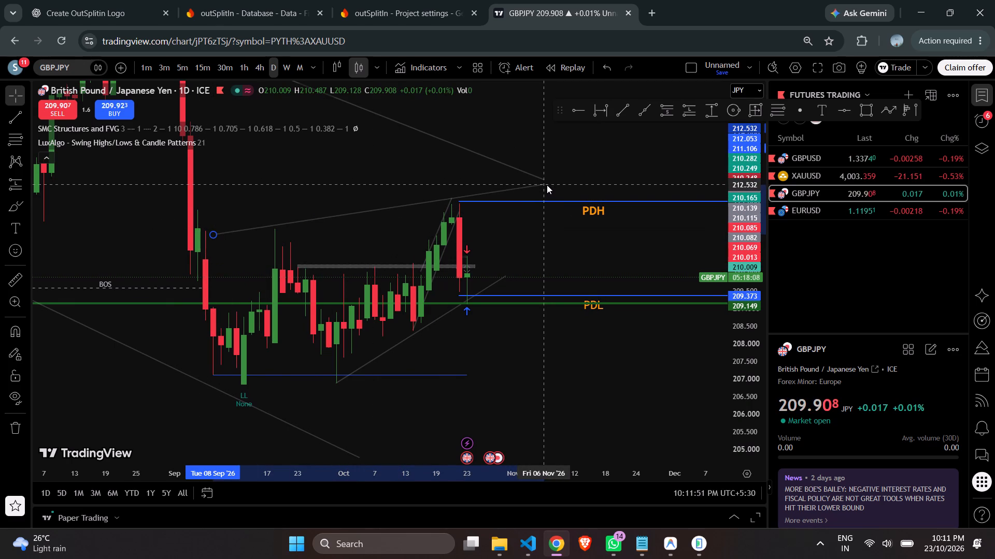
left_click_drag(547, 185, 546, 185)
left_click(546, 185)
left_click(586, 176)
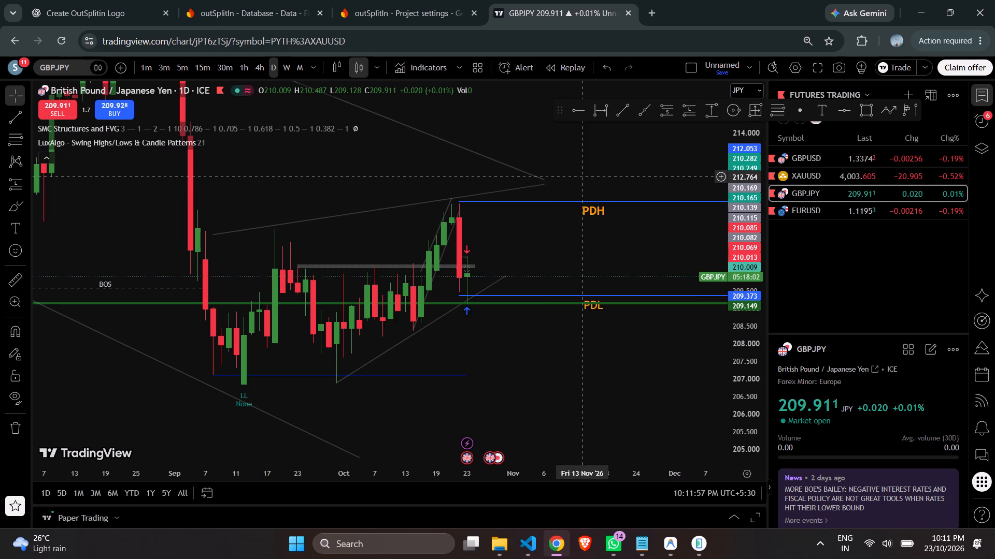
Return GBPJPY to the 4-hour timeframe with a reset chart view and delete the green horizontal line at 209.149.
left_click(266, 67)
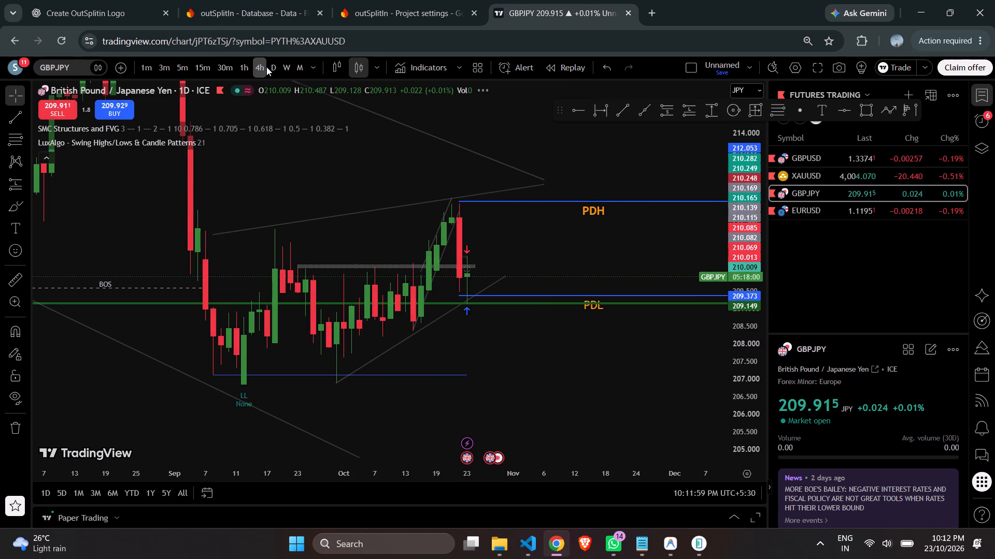
right_click(389, 166)
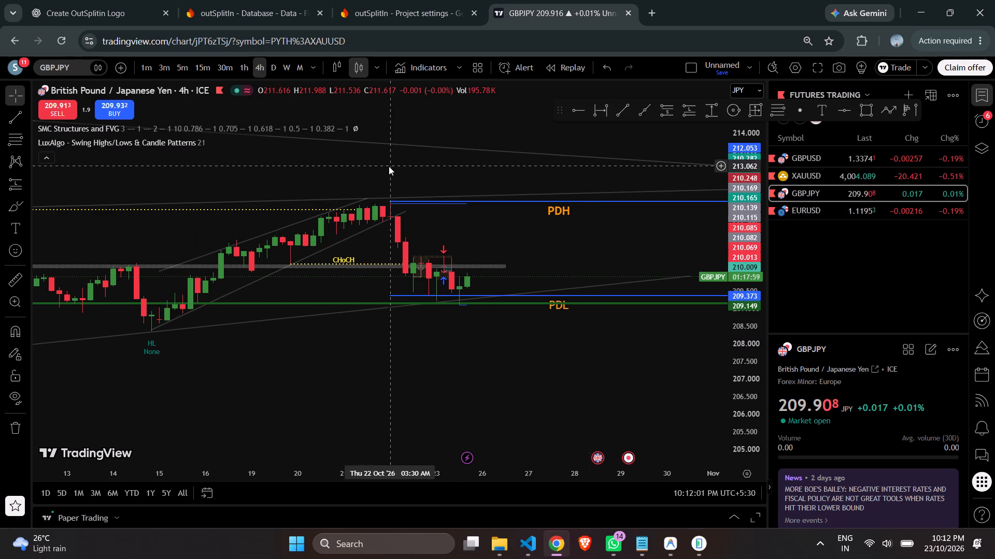
left_click(409, 179)
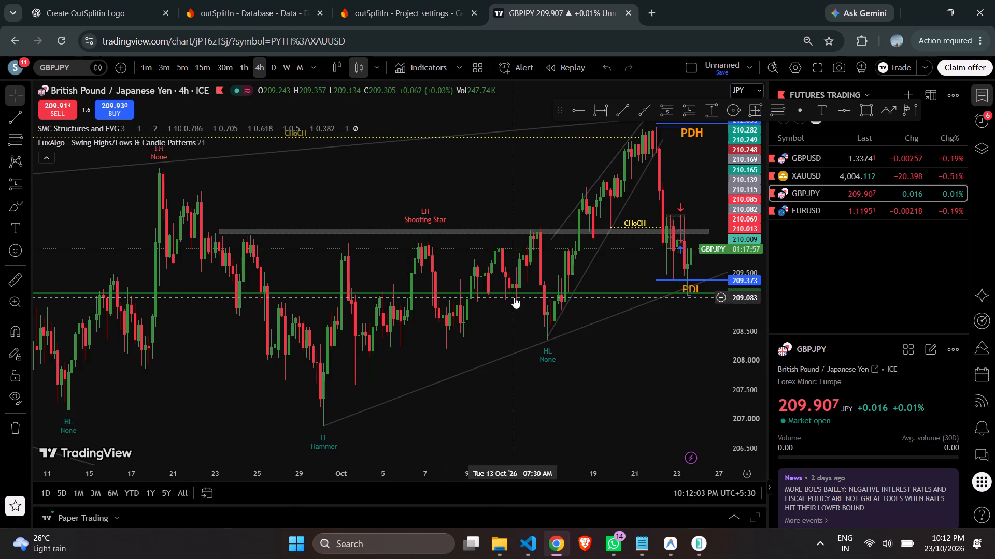
left_click(603, 294)
key("Delete")
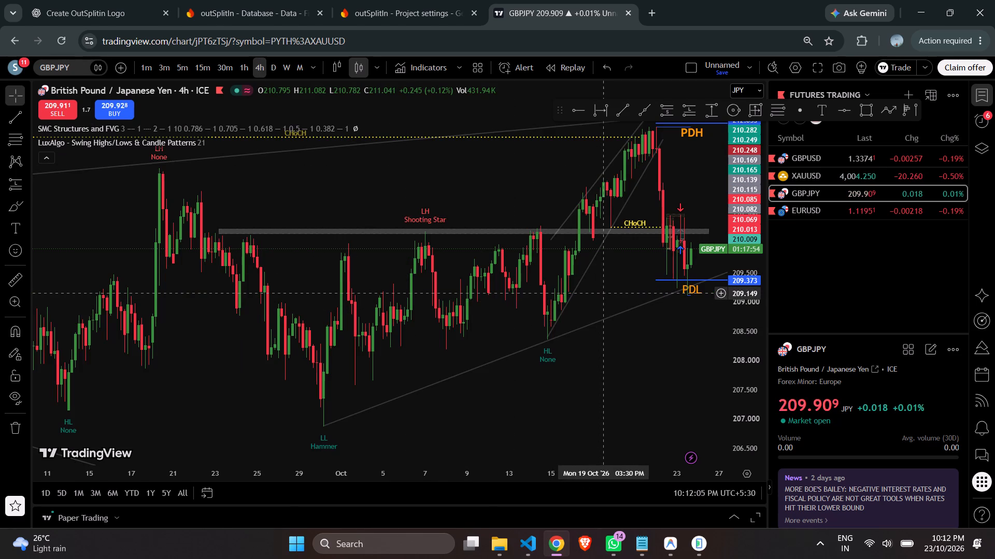
On the GBPJPY daily chart, move the PDL horizontal ray to about 209.53, starting at 22 Oct '26.
left_click_drag(658, 296, 473, 338)
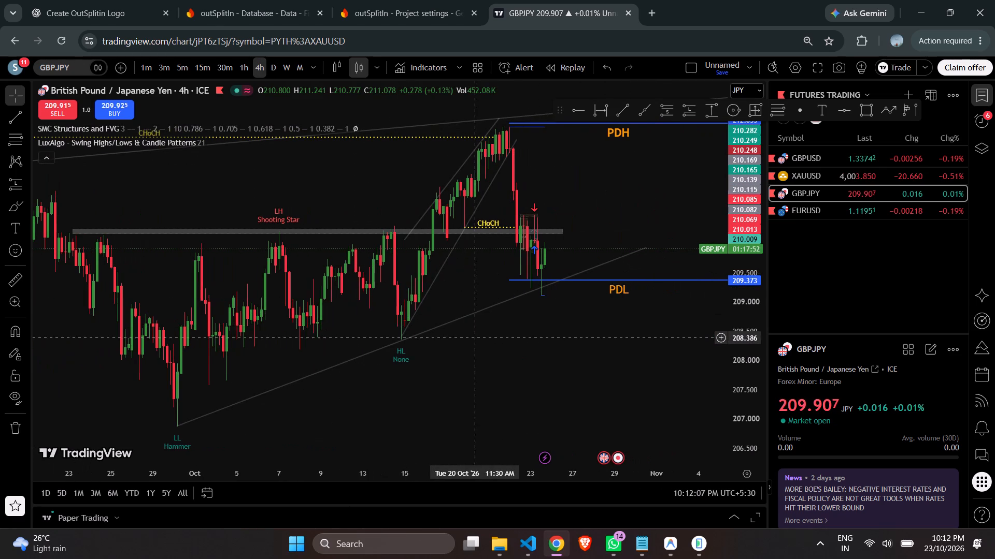
left_click_drag(572, 214, 597, 286)
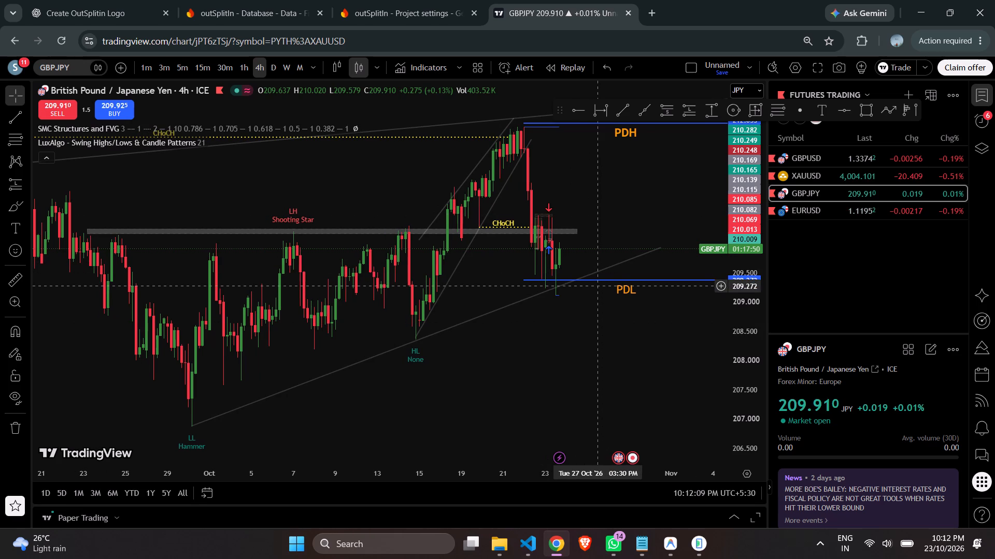
left_click_drag(740, 173, 754, 271)
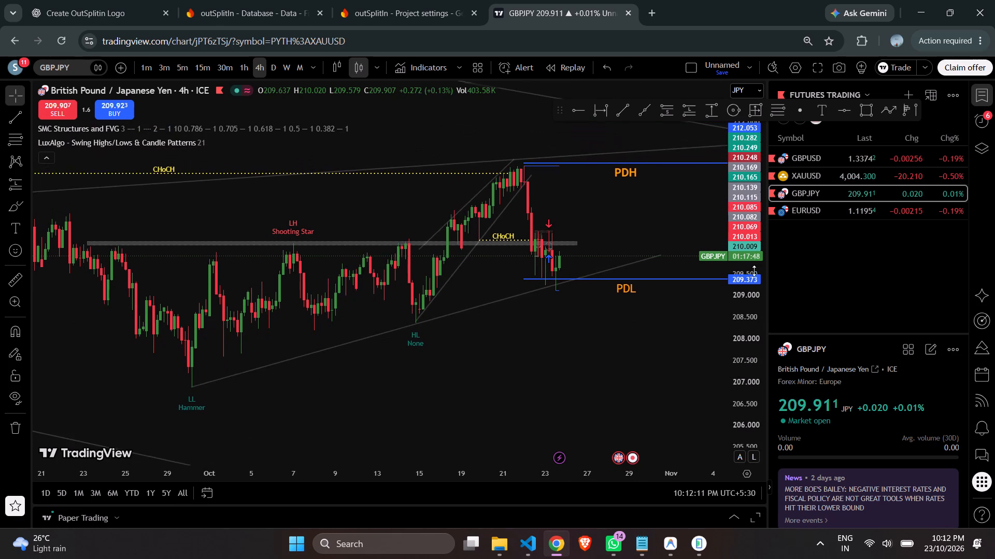
left_click_drag(754, 271, 753, 281)
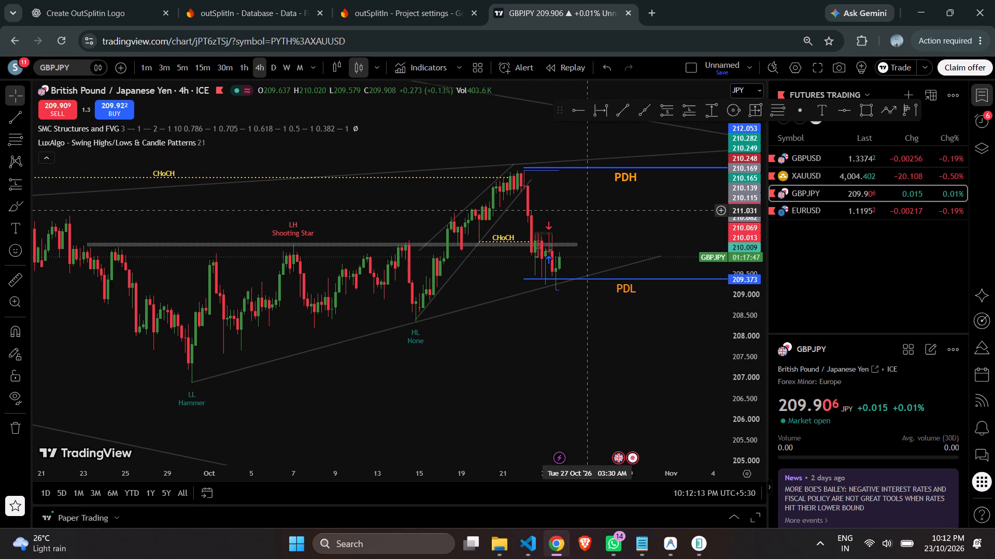
left_click(271, 69)
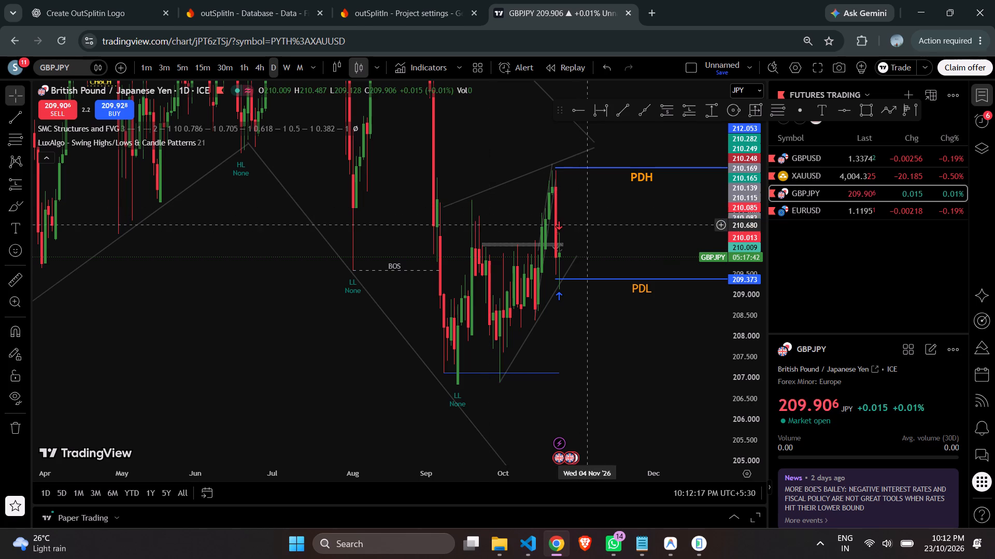
left_click_drag(556, 278, 554, 272)
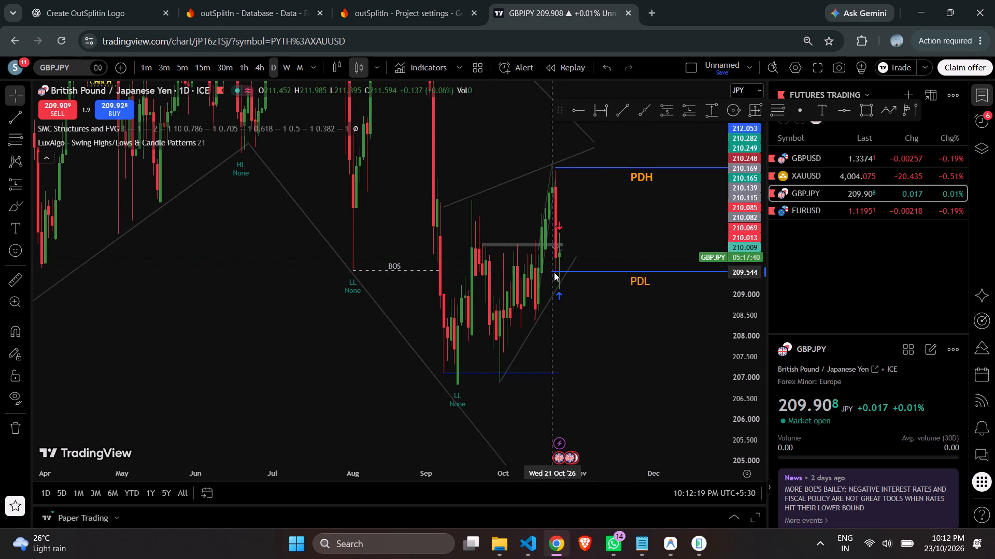
left_click_drag(554, 272, 557, 273)
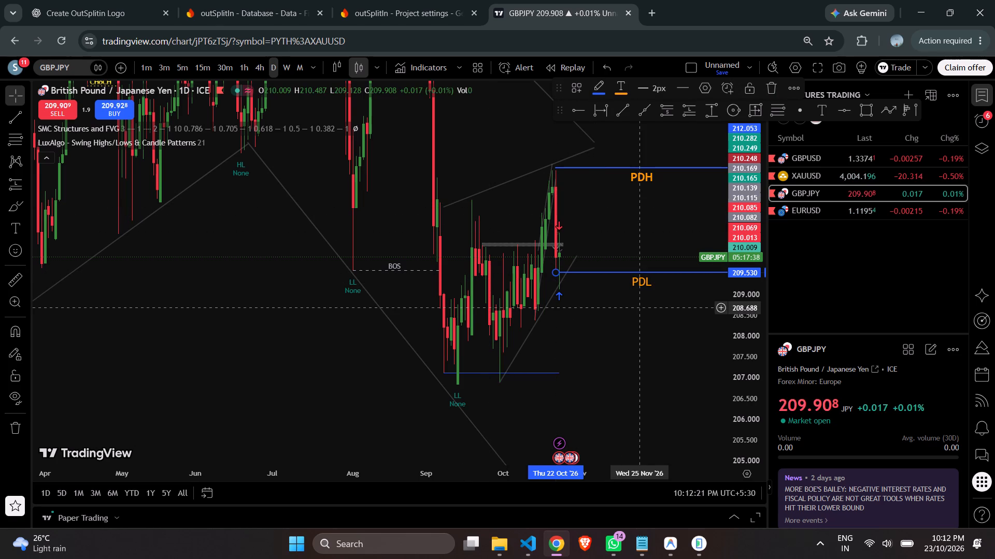
Examine the recent GBPJPY daily candles around the PDH and PDL levels and the rising lower trend line.
scroll(638, 307, "left", 1)
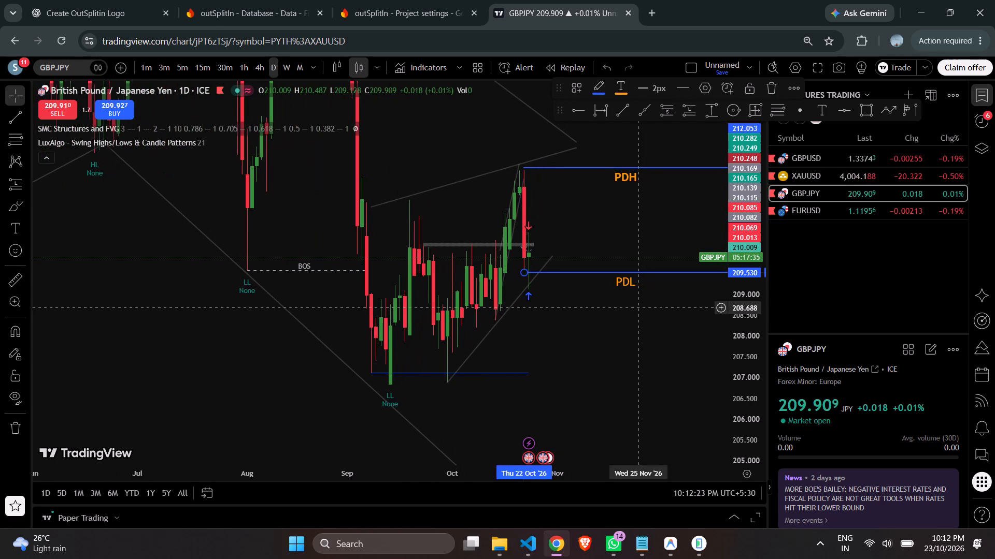
scroll(521, 308, "up", 1)
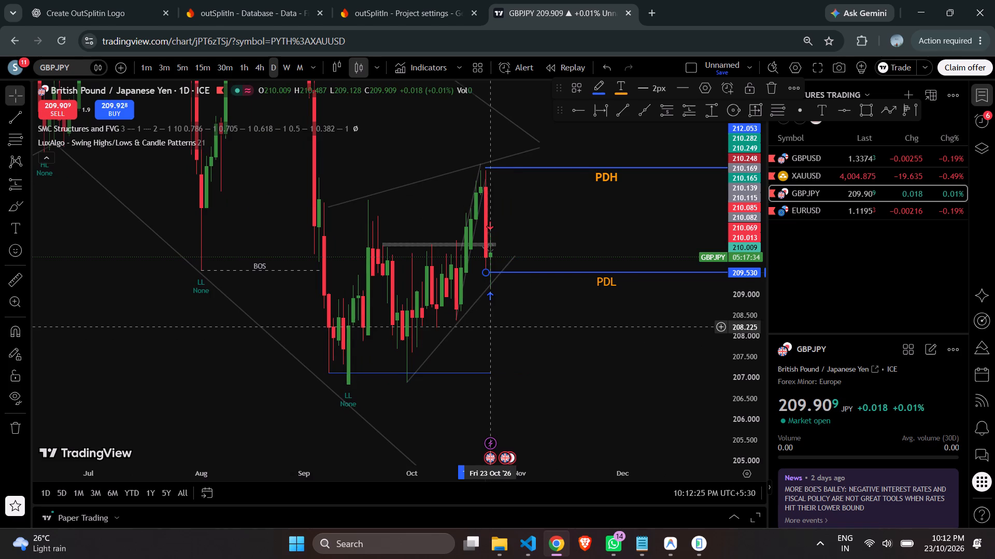
scroll(475, 326, "left", 1)
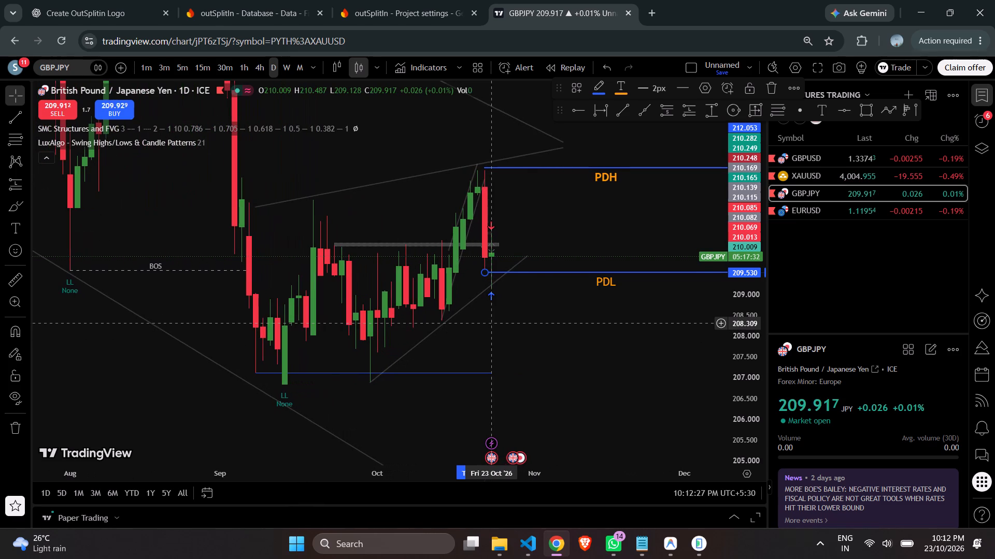
scroll(422, 336, "left", 2)
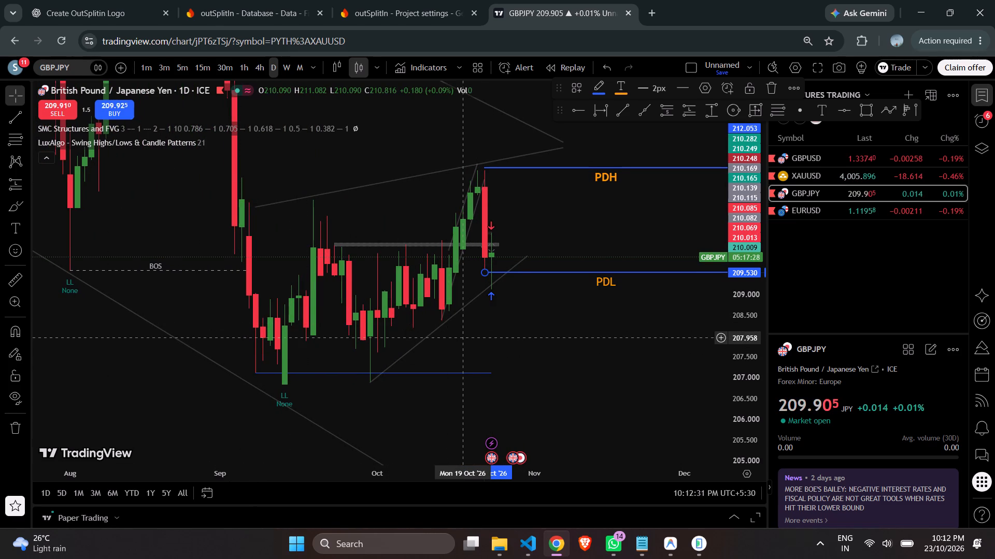
scroll(371, 355, "left", 2)
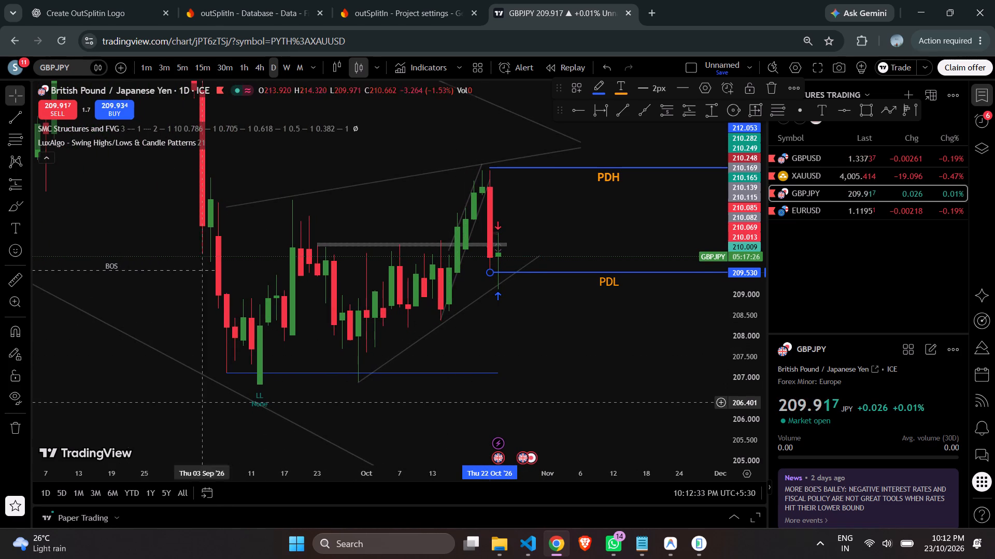
triple_click(362, 436)
left_click(362, 436)
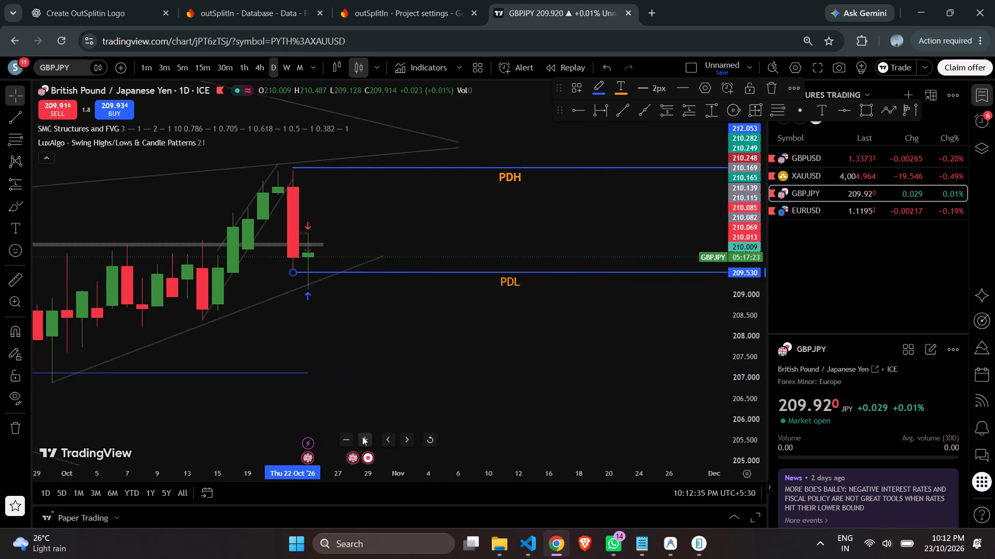
left_click_drag(274, 343, 450, 337)
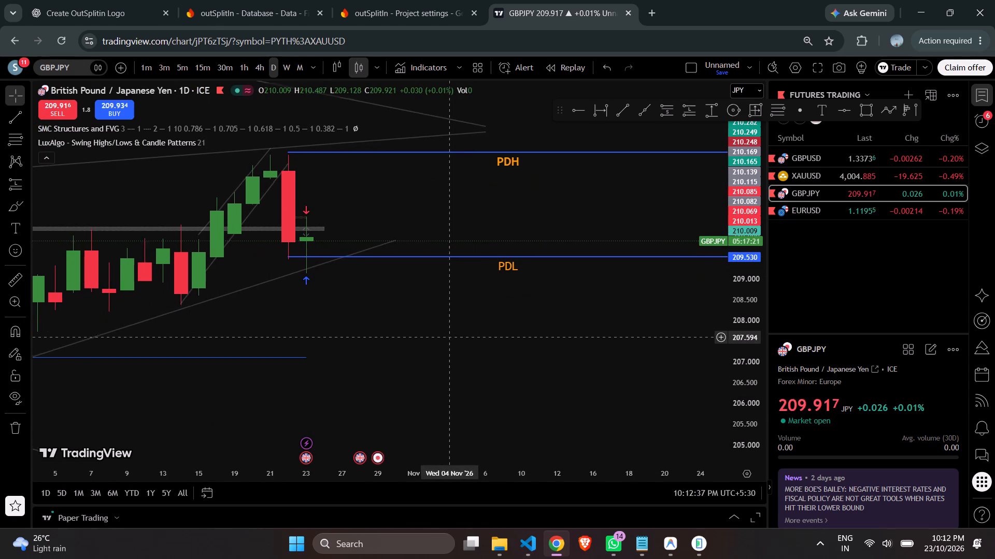
left_click_drag(328, 343, 478, 346)
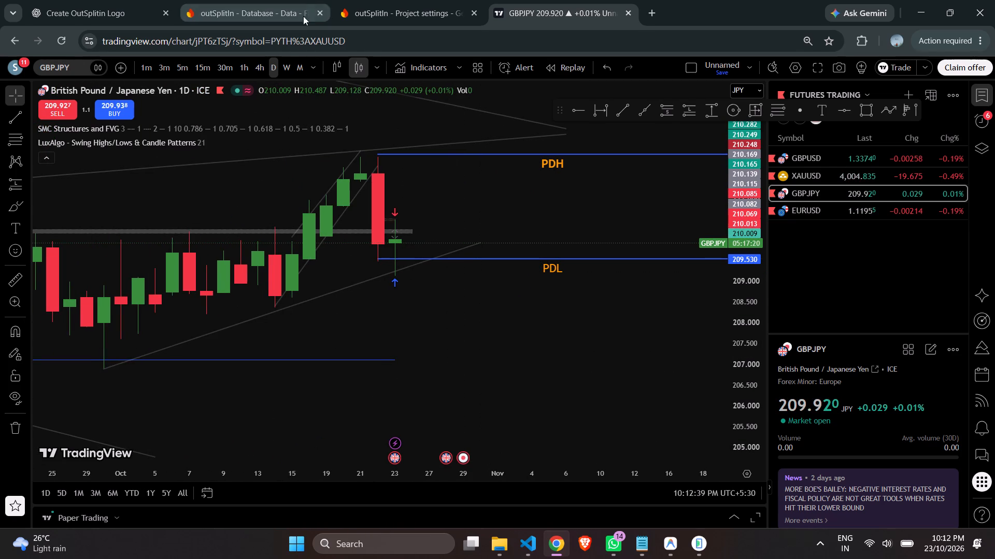
Examine GBPJPY price action near the PDL level on the 4-hour chart and on the 1-hour chart with a reset view.
left_click(256, 64)
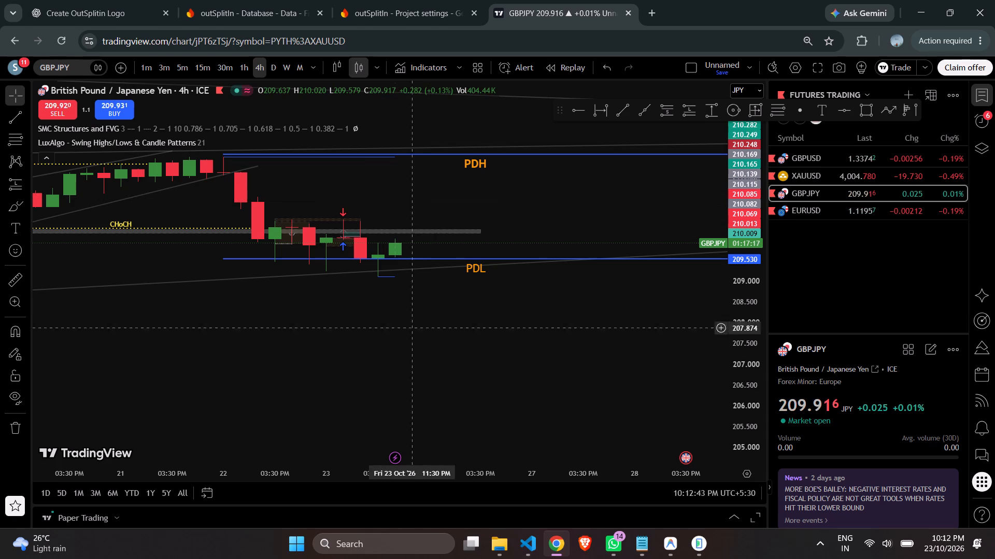
triple_click(371, 438)
left_click(371, 438)
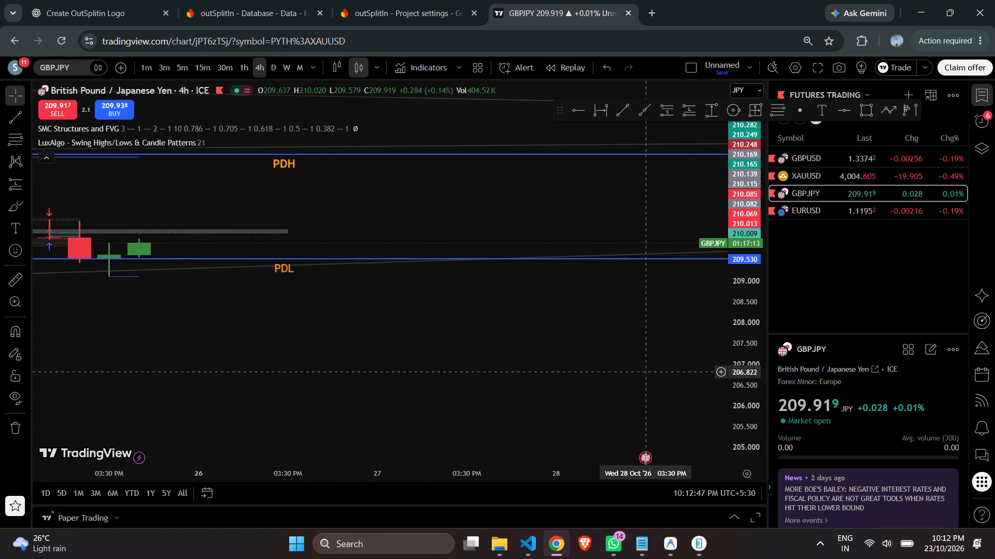
left_click_drag(745, 355, 721, 176)
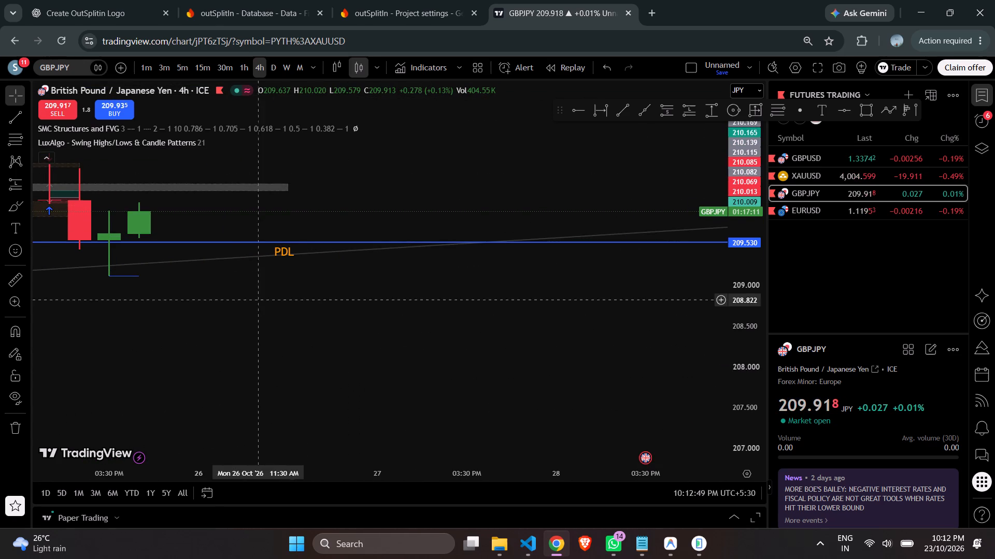
left_click_drag(220, 283, 547, 314)
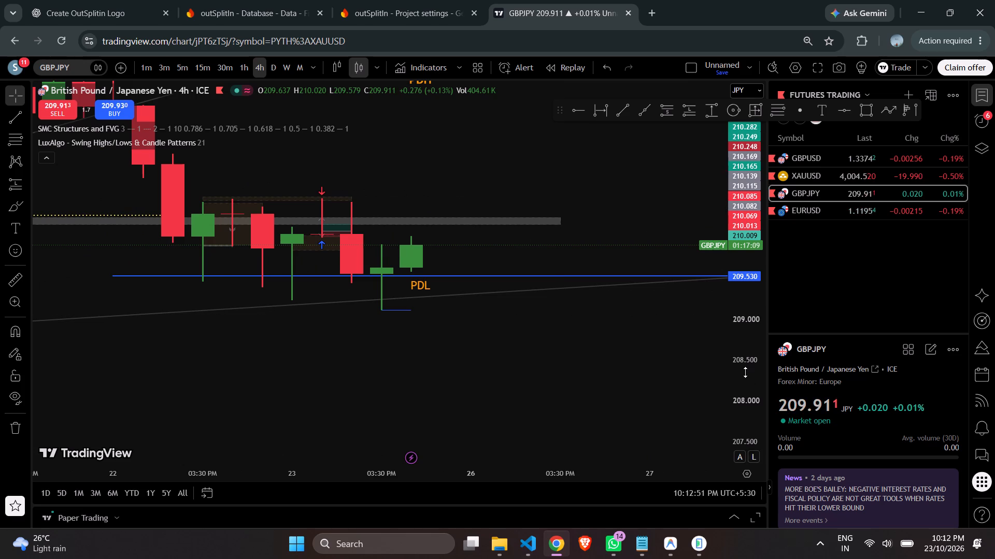
left_click_drag(745, 372, 719, 229)
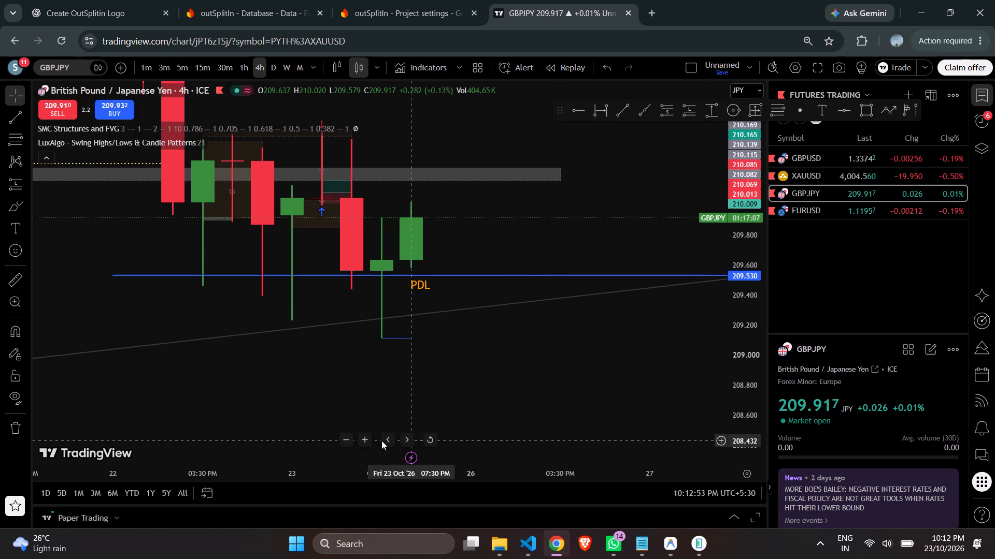
left_click(241, 67)
right_click(487, 234)
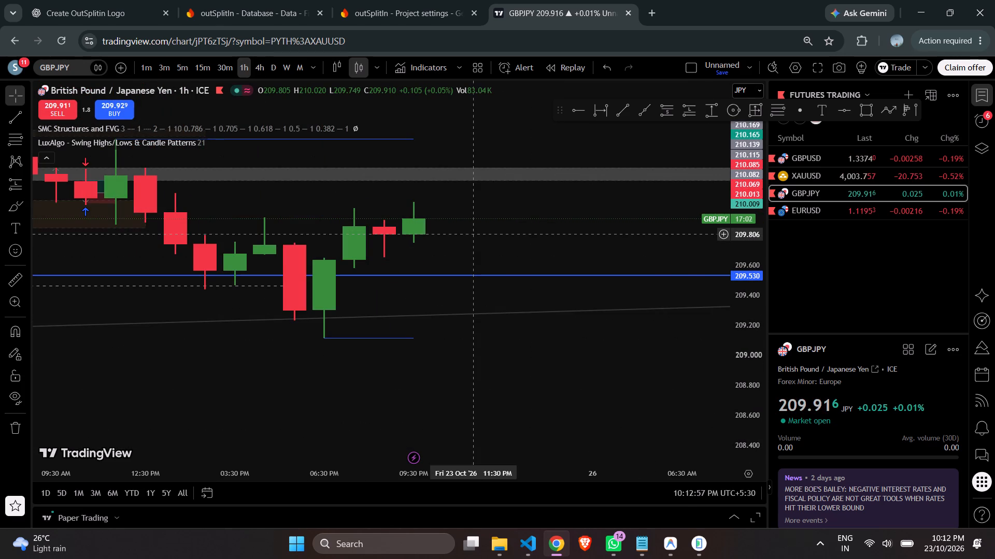
left_click(501, 234)
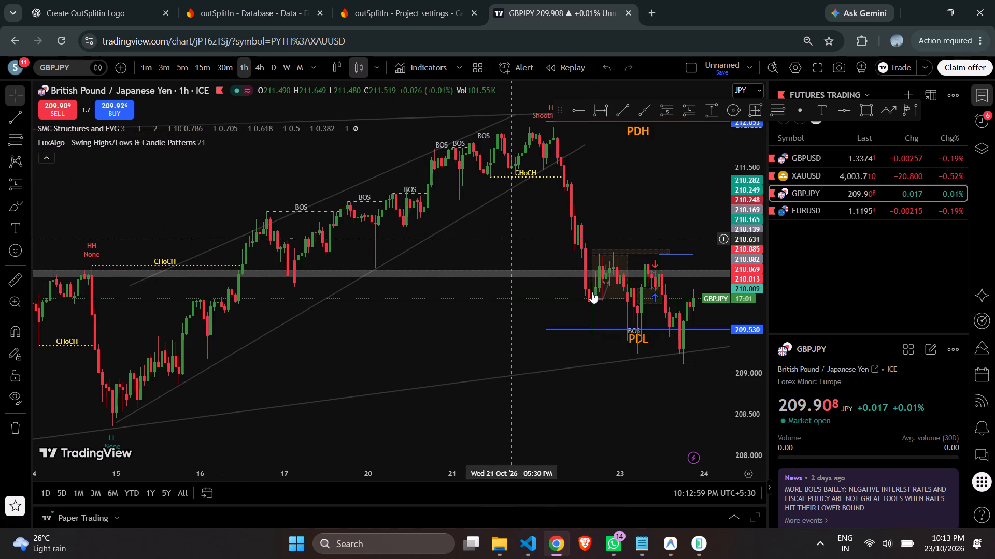
left_click_drag(523, 303, 417, 272)
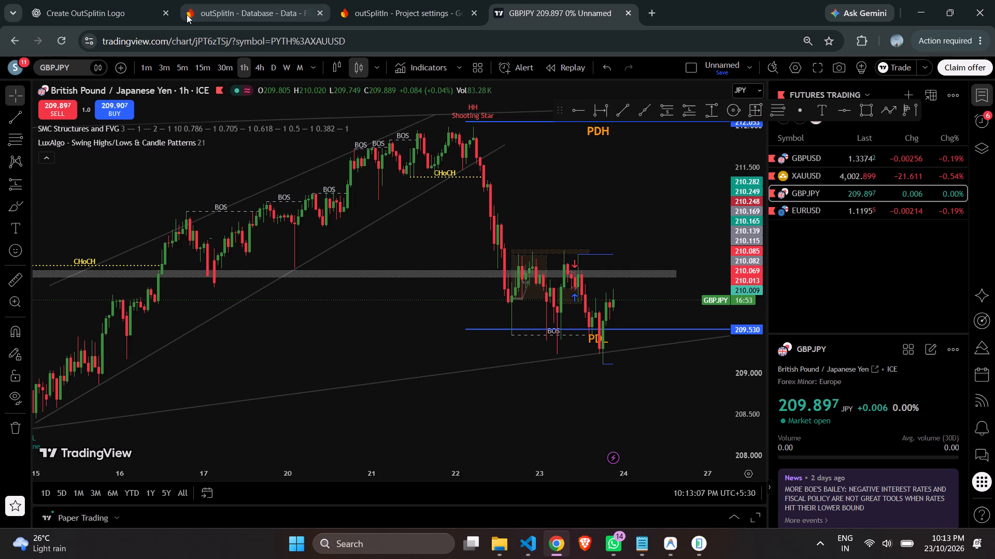
Review the GBPJPY trend lines and PDH/PDL levels on the daily chart and on the 4-hour chart with a reset view.
left_click(266, 61)
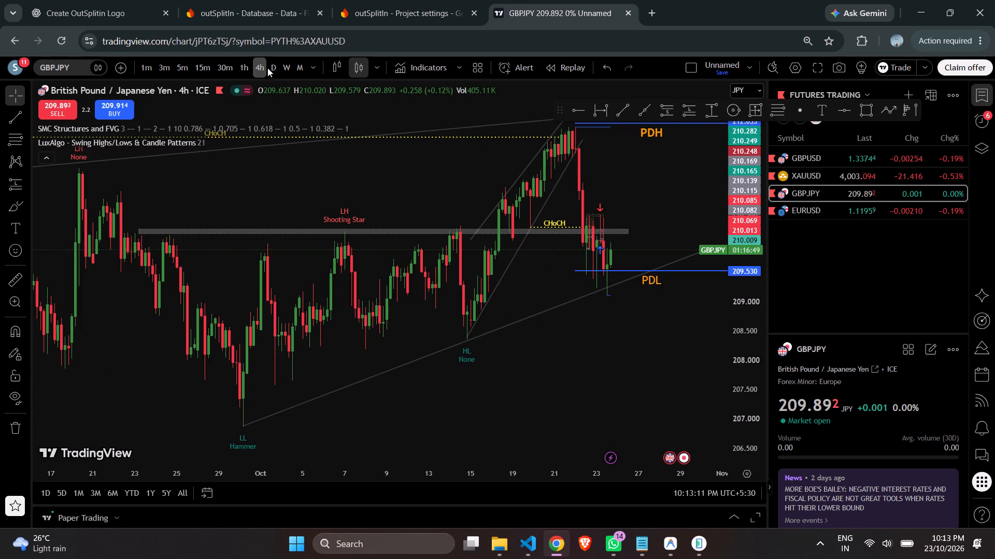
left_click(271, 66)
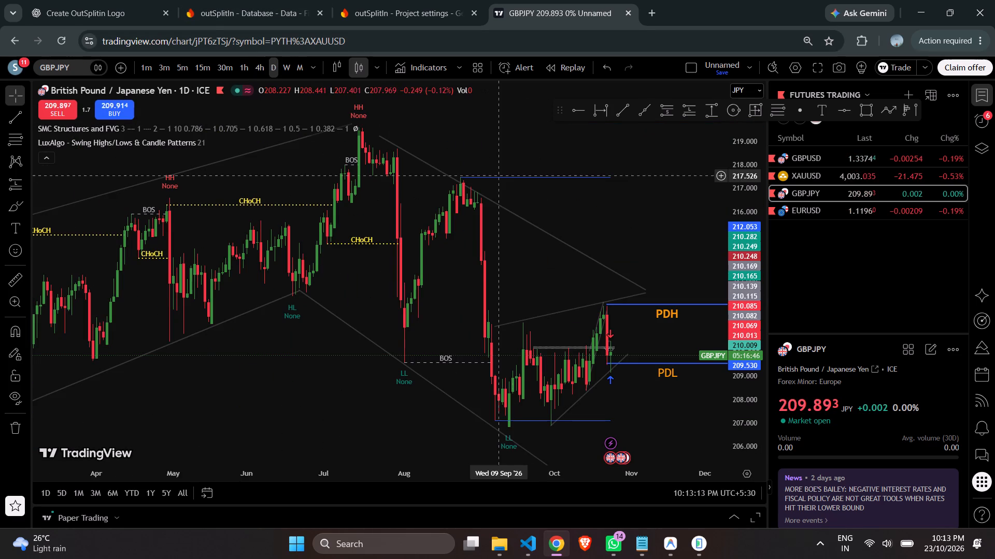
left_click_drag(631, 232, 519, 178)
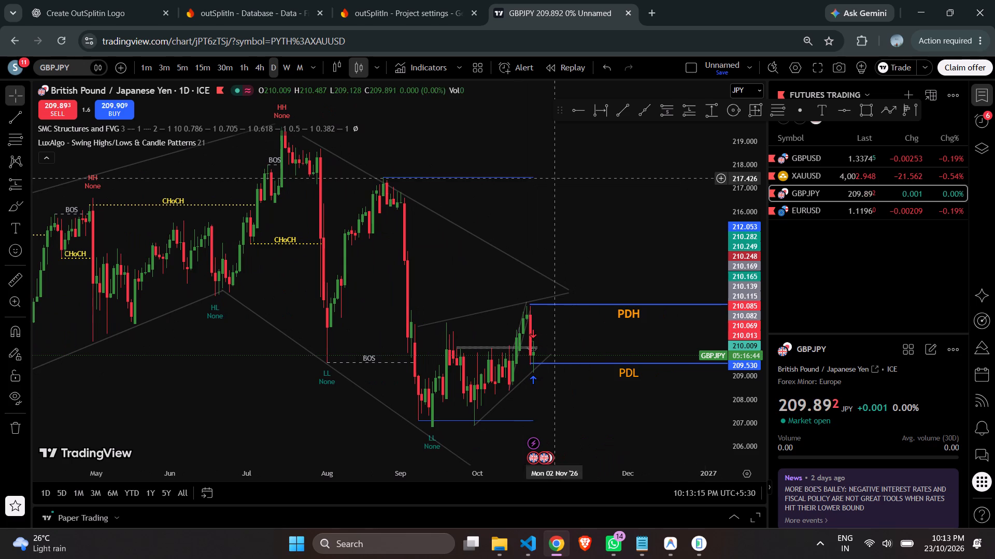
left_click_drag(758, 177, 752, 259)
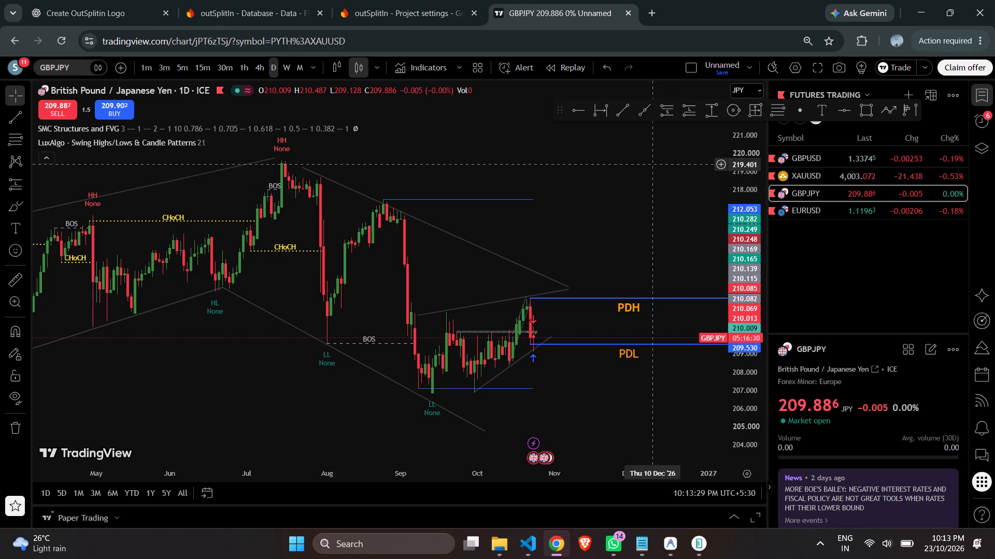
left_click(257, 62)
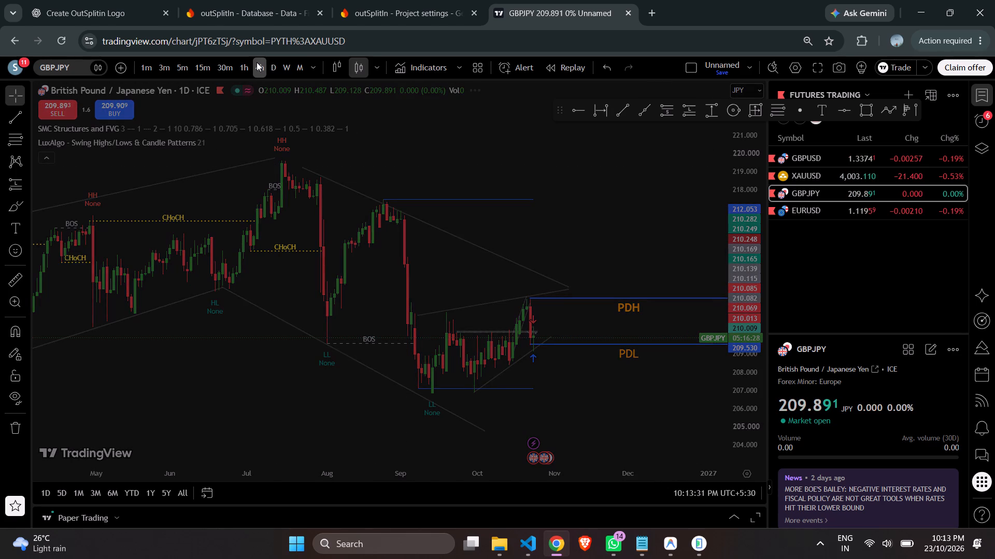
right_click(458, 214)
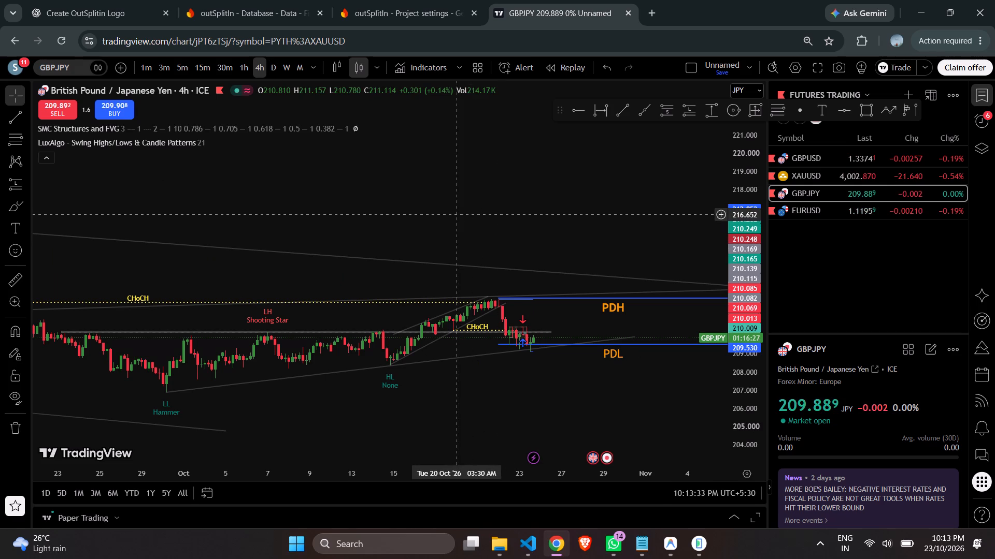
left_click(485, 237)
left_click(486, 232)
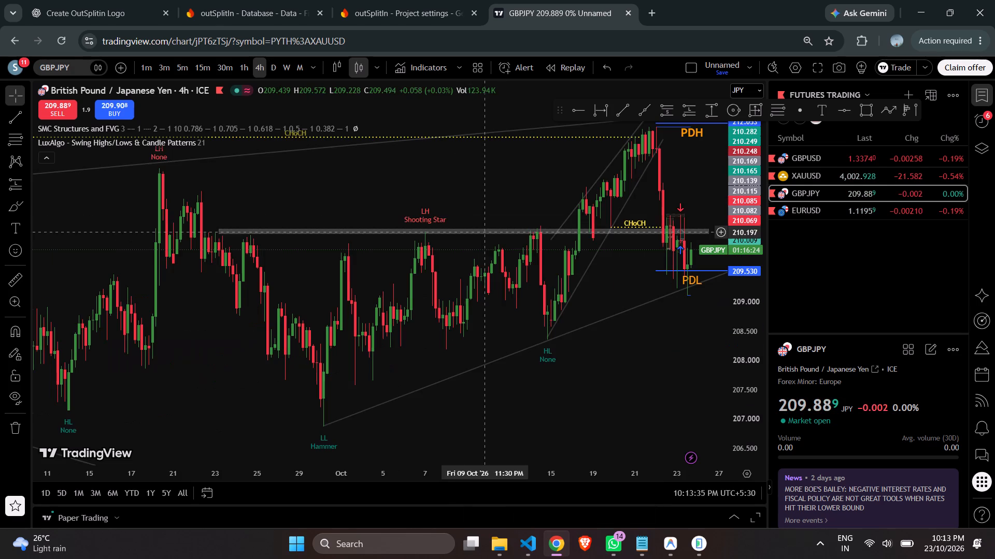
left_click(646, 364)
left_click_drag(646, 364, 546, 355)
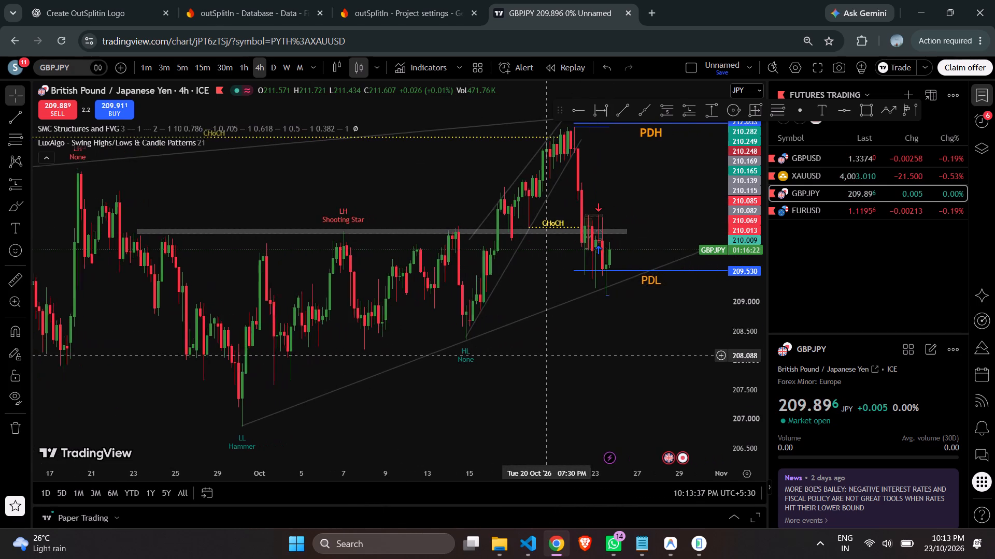
left_click_drag(546, 355, 496, 356)
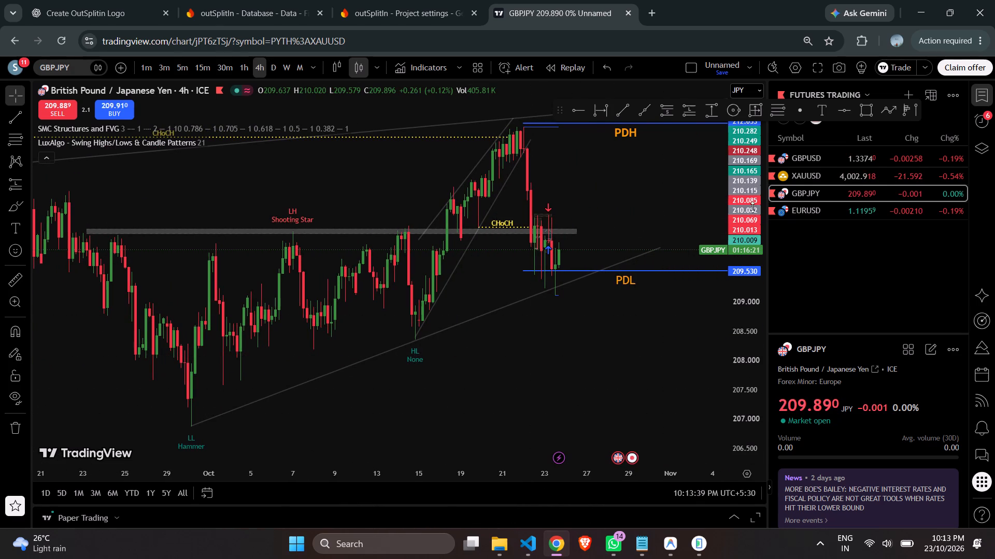
left_click_drag(737, 184, 732, 355)
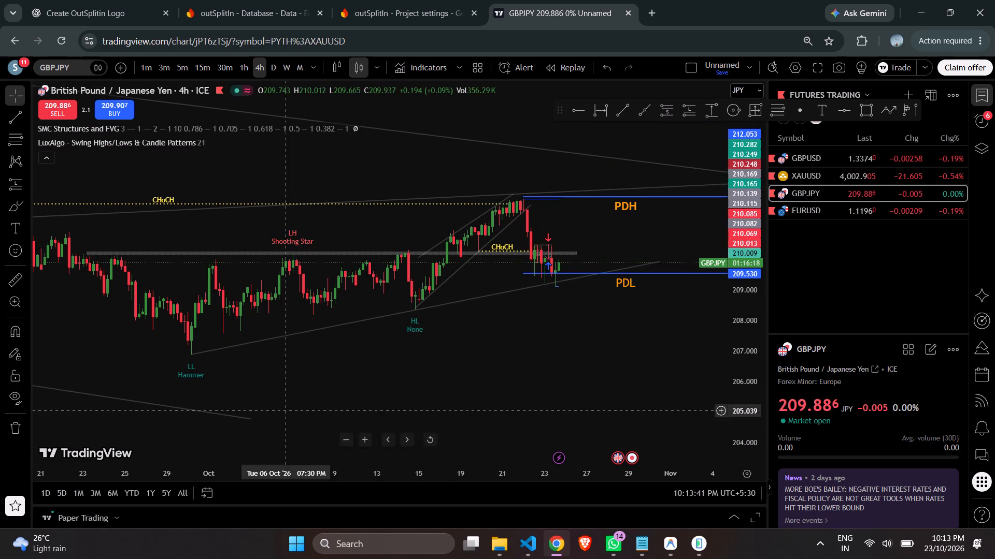
left_click_drag(333, 370, 449, 322)
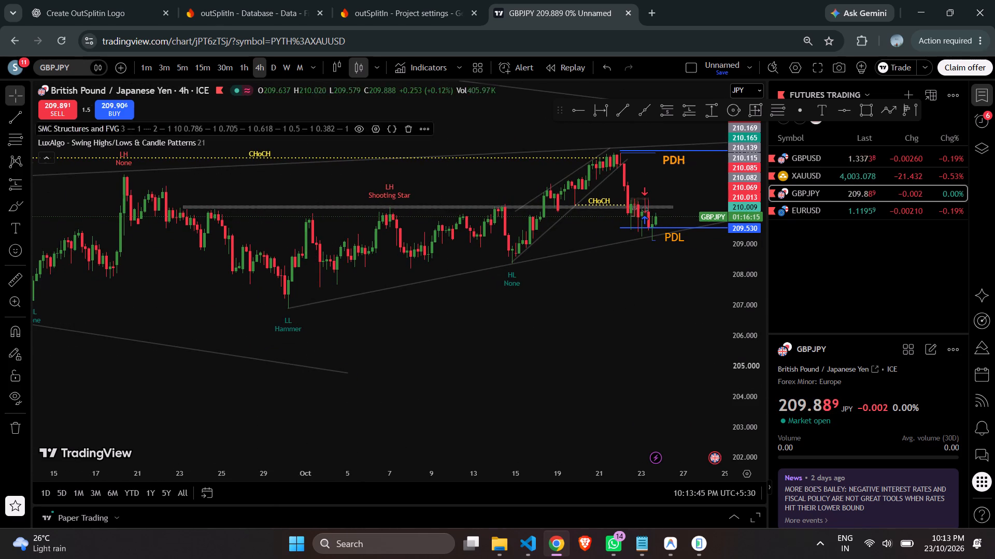
Examine the GBPJPY 1-hour candles from 22 to 23 Oct around the grey zone, the PDL level and the rising trend line.
left_click(247, 70)
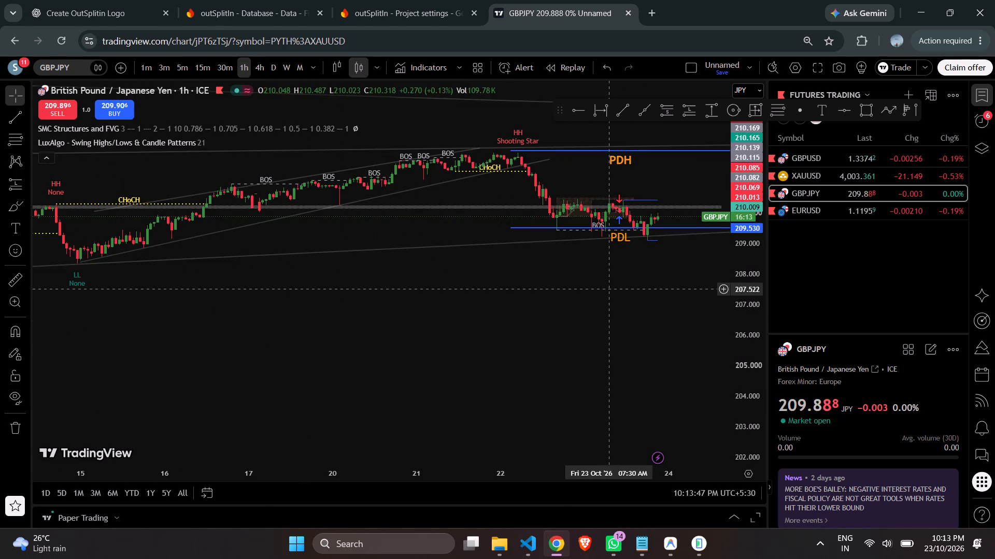
left_click_drag(608, 289, 452, 321)
left_click_drag(744, 351, 716, 220)
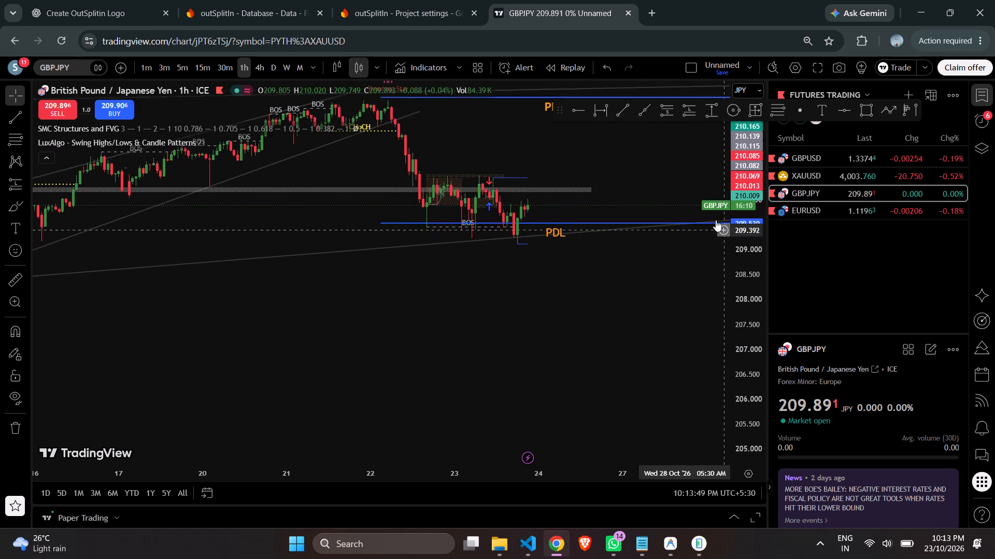
left_click_drag(716, 220, 713, 215)
left_click_drag(524, 272, 456, 328)
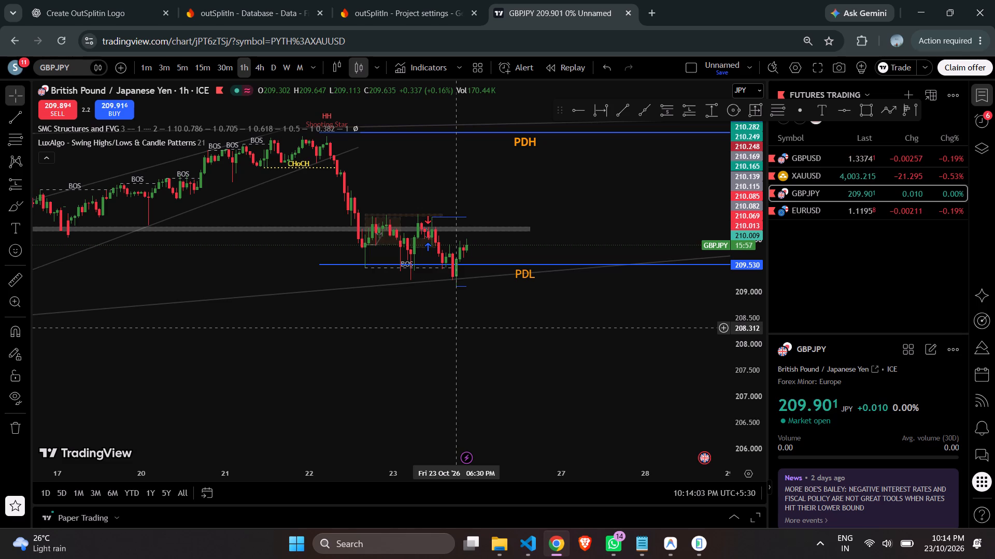
right_click(585, 249)
left_click(620, 237)
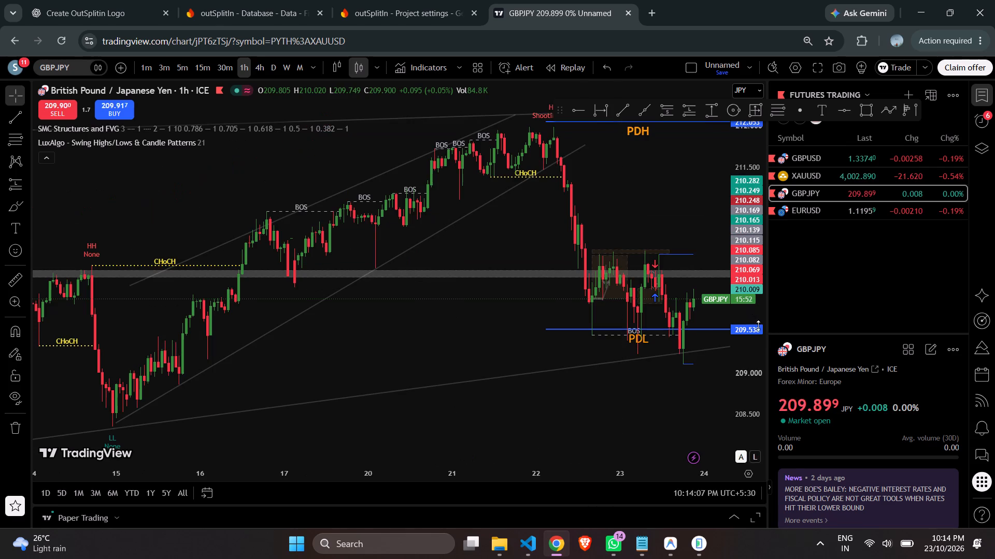
left_click_drag(745, 341, 722, 262)
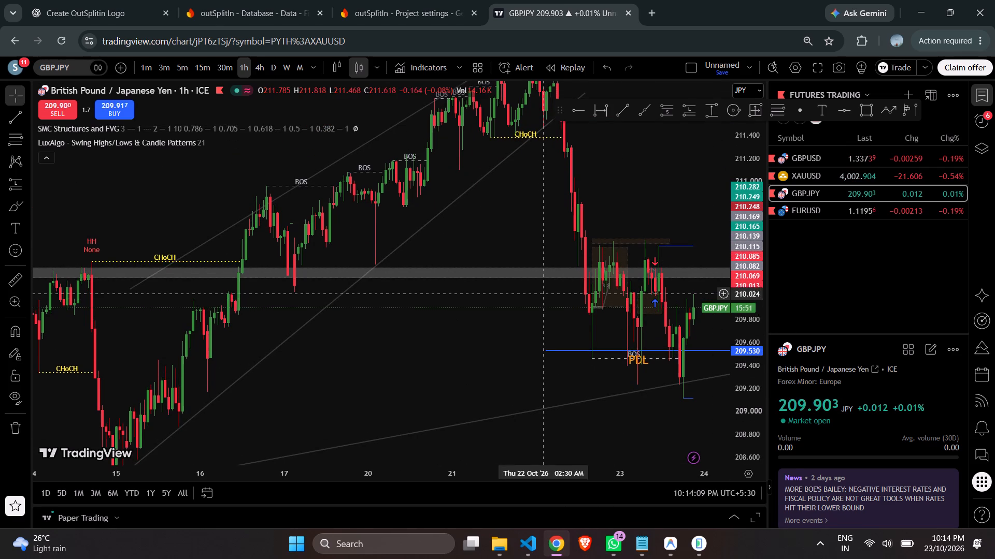
left_click(542, 292)
left_click_drag(542, 292, 400, 286)
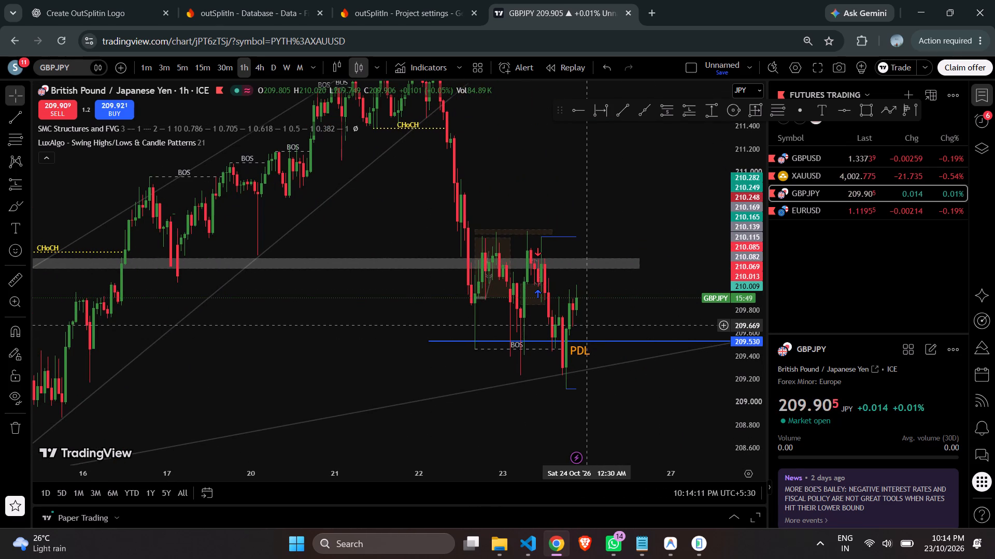
scroll(559, 321, "left", 3)
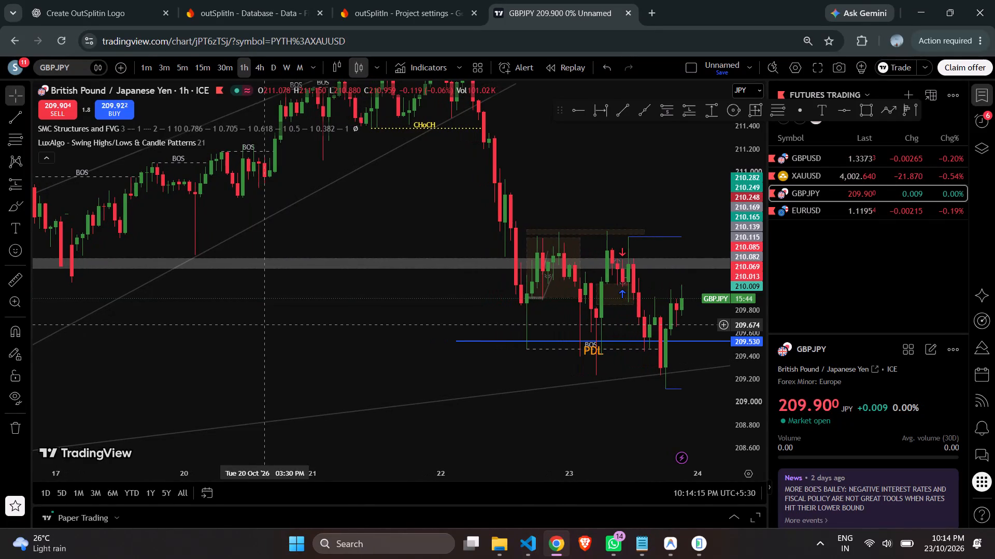
left_click_drag(389, 316, 224, 299)
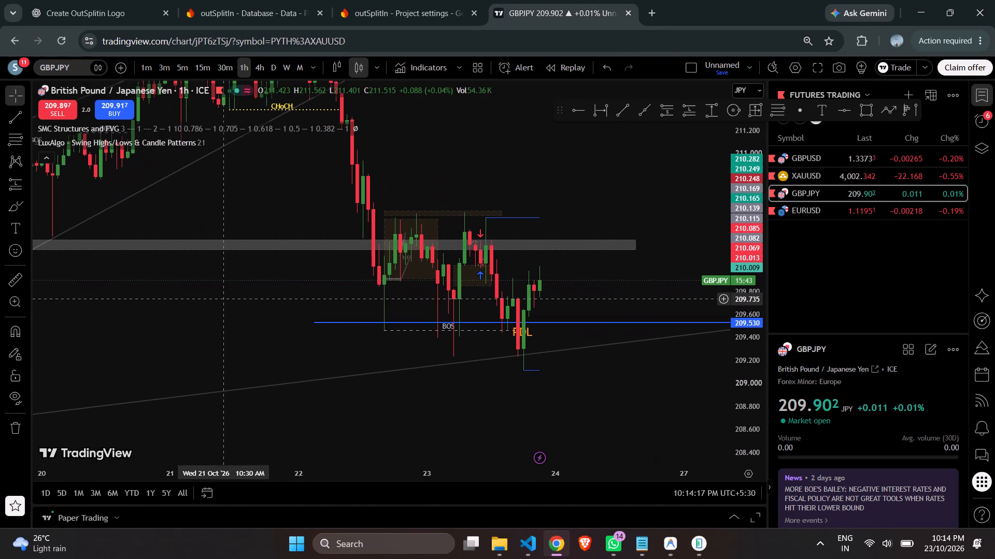
Examine GBPJPY price action around the PDL level and the grey zone on the 30-minute chart.
left_click(269, 300)
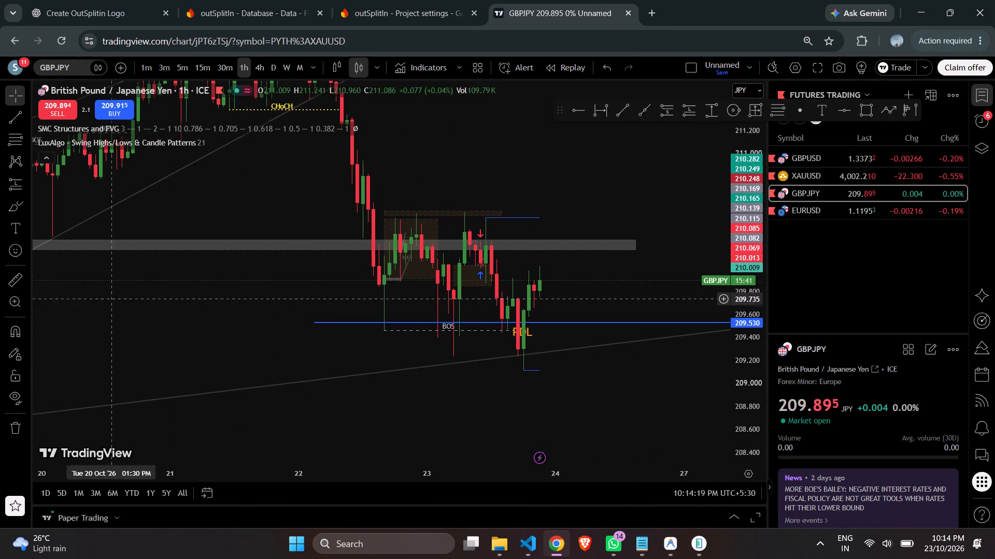
left_click(229, 69)
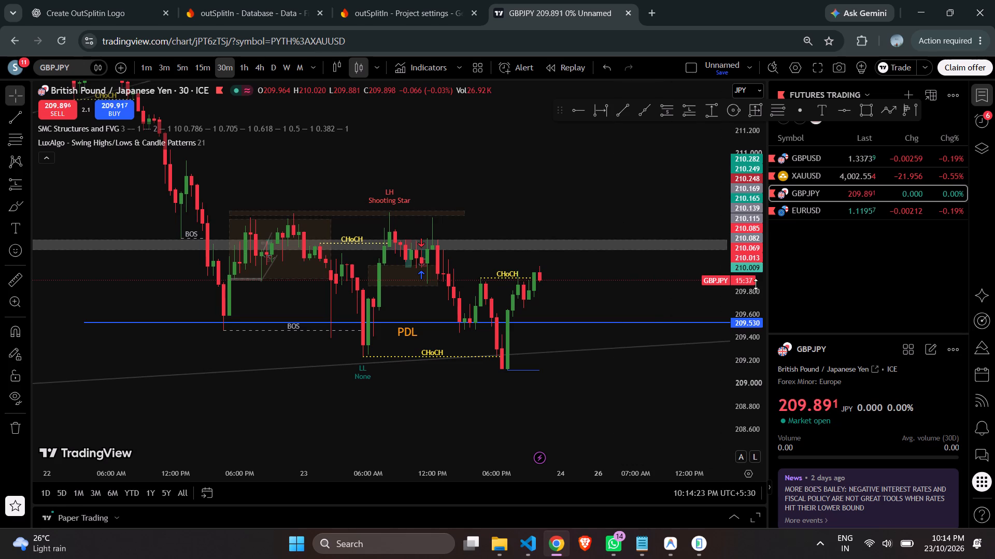
left_click_drag(753, 284, 737, 230)
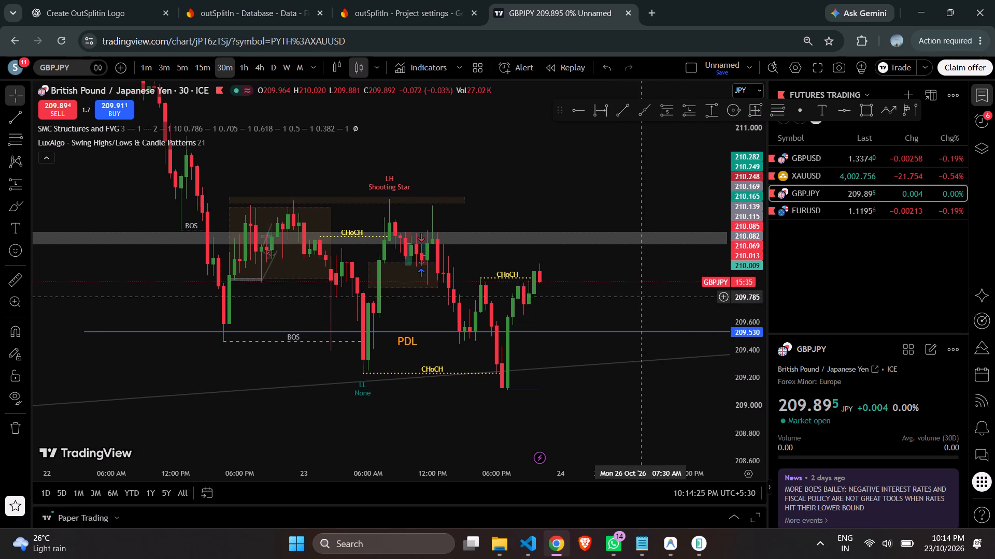
left_click_drag(635, 292, 652, 225)
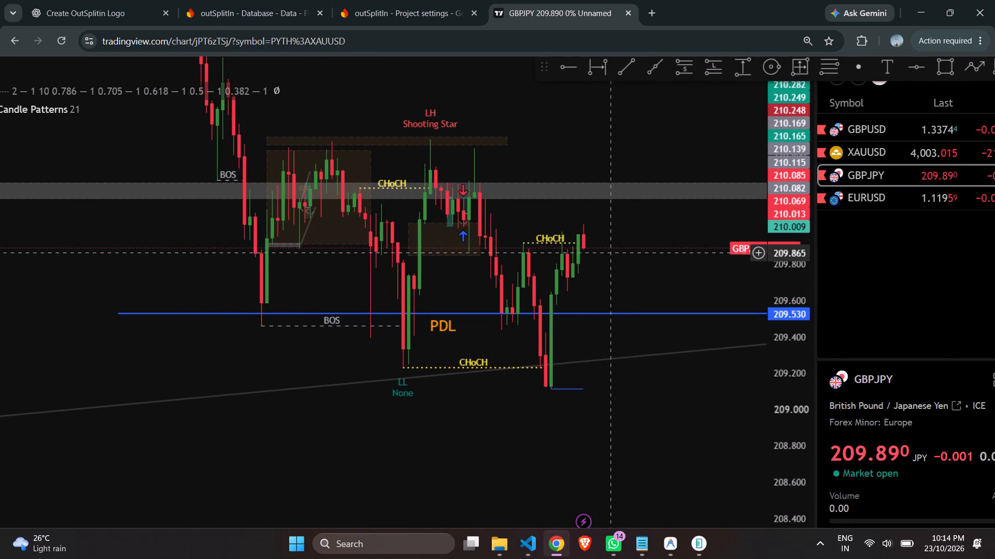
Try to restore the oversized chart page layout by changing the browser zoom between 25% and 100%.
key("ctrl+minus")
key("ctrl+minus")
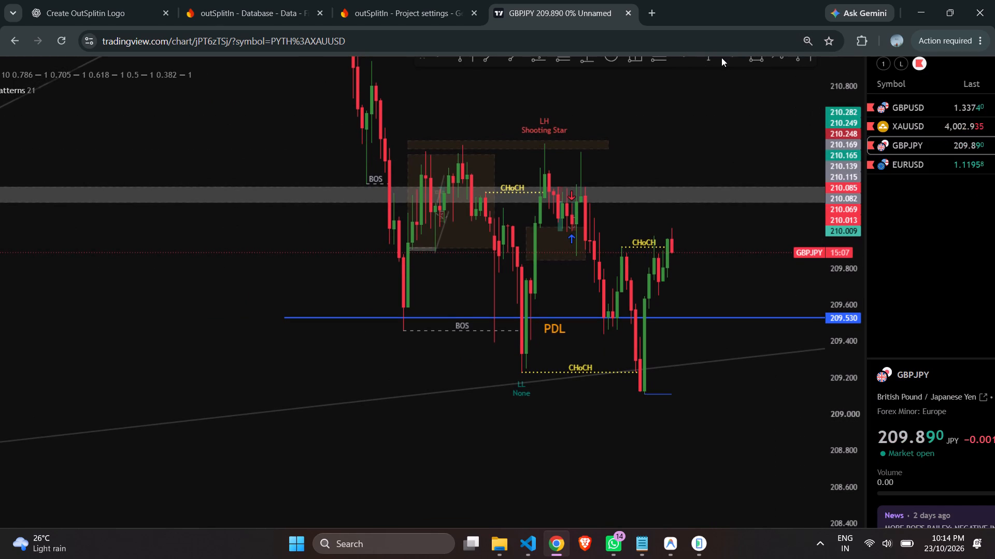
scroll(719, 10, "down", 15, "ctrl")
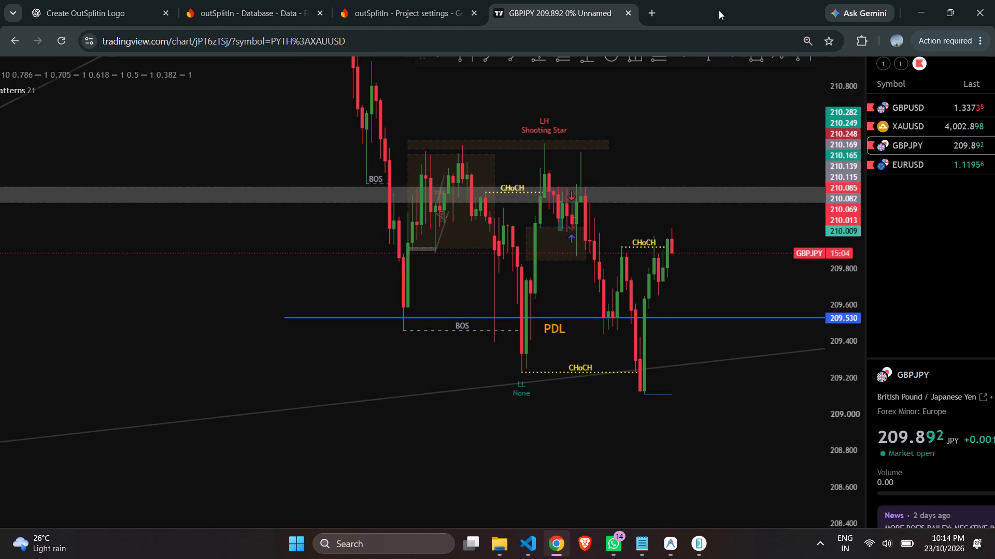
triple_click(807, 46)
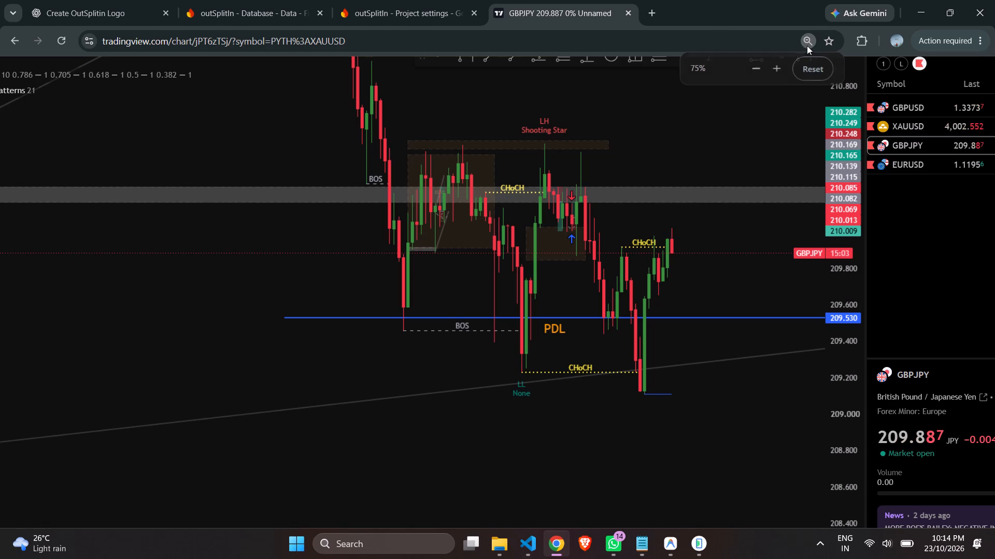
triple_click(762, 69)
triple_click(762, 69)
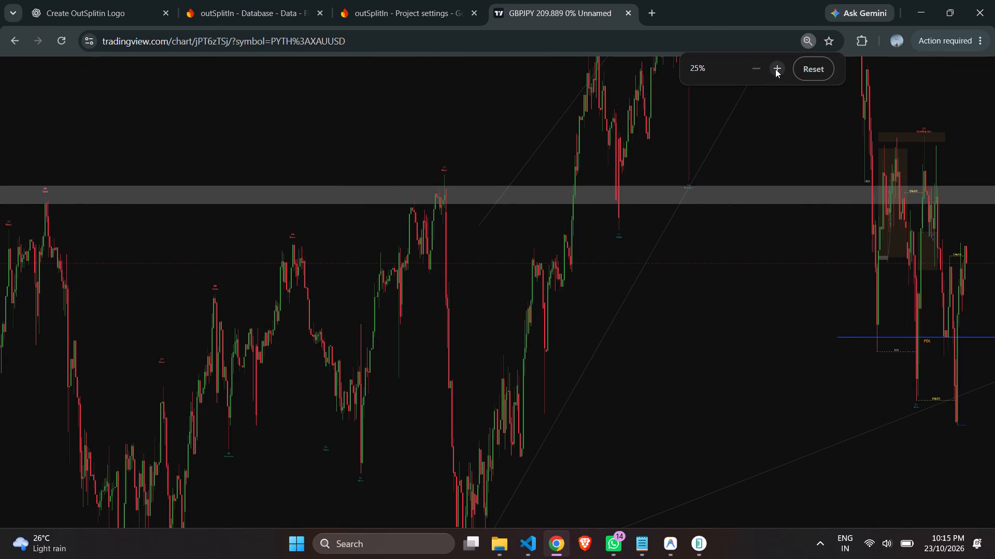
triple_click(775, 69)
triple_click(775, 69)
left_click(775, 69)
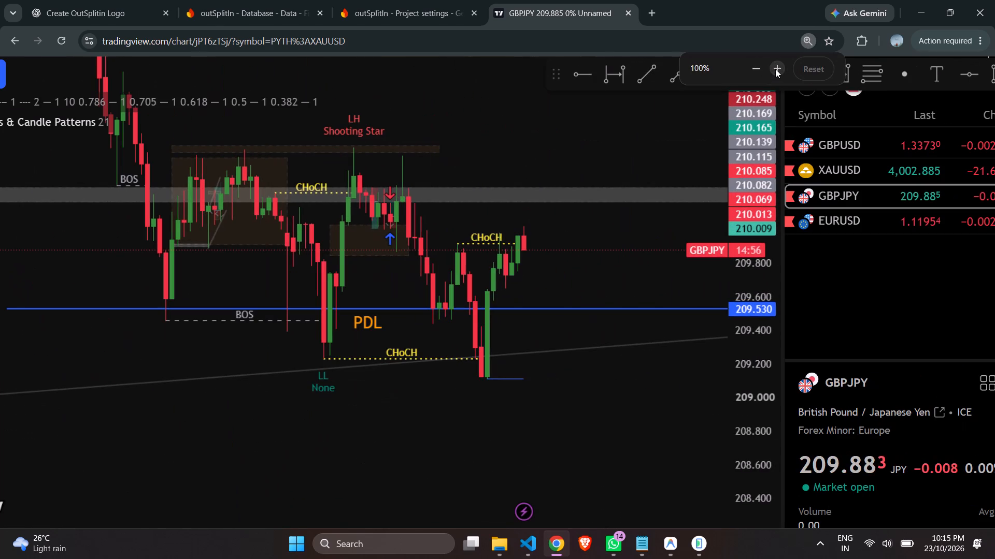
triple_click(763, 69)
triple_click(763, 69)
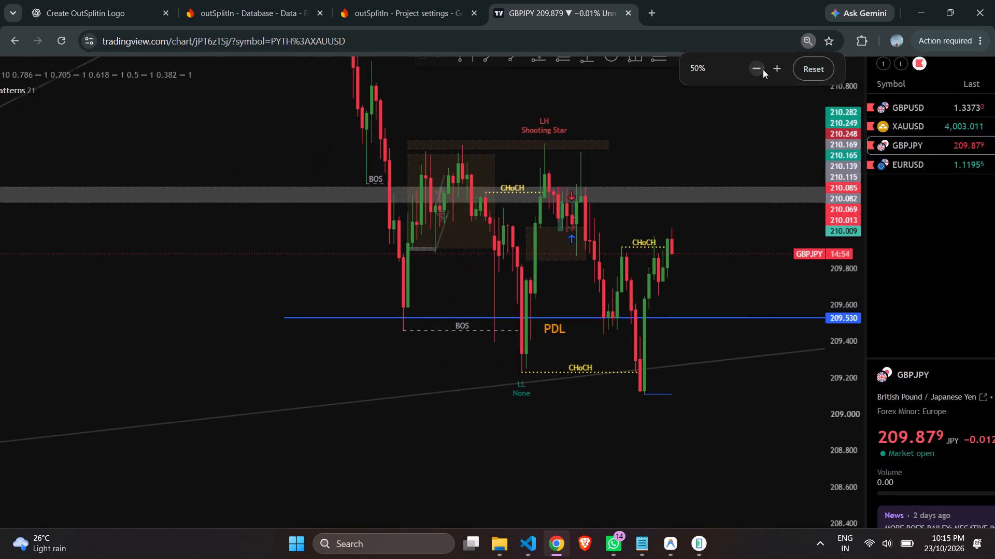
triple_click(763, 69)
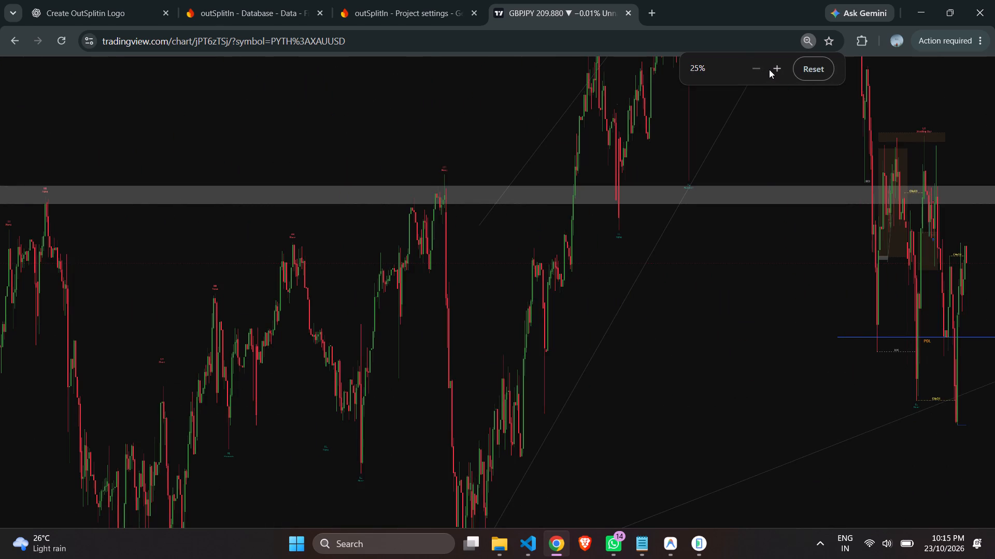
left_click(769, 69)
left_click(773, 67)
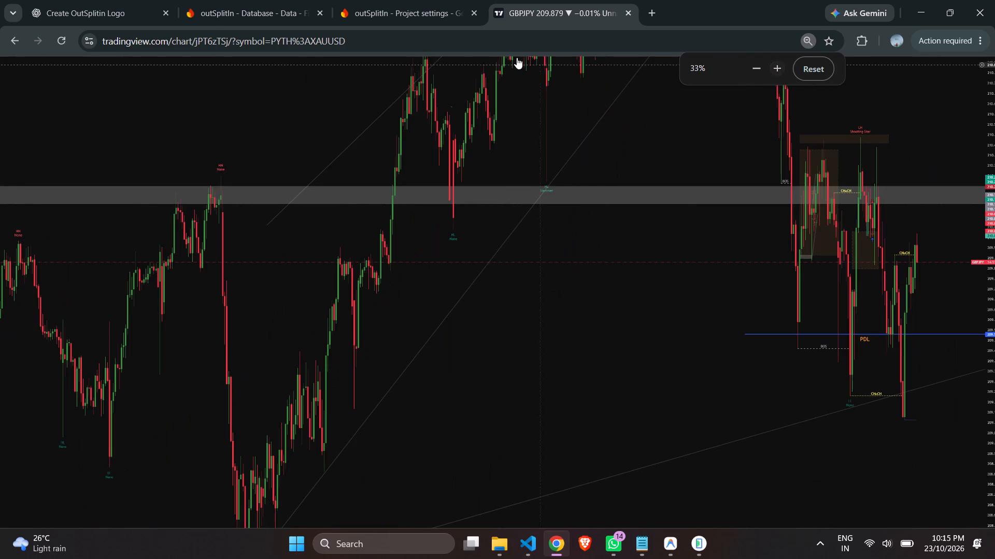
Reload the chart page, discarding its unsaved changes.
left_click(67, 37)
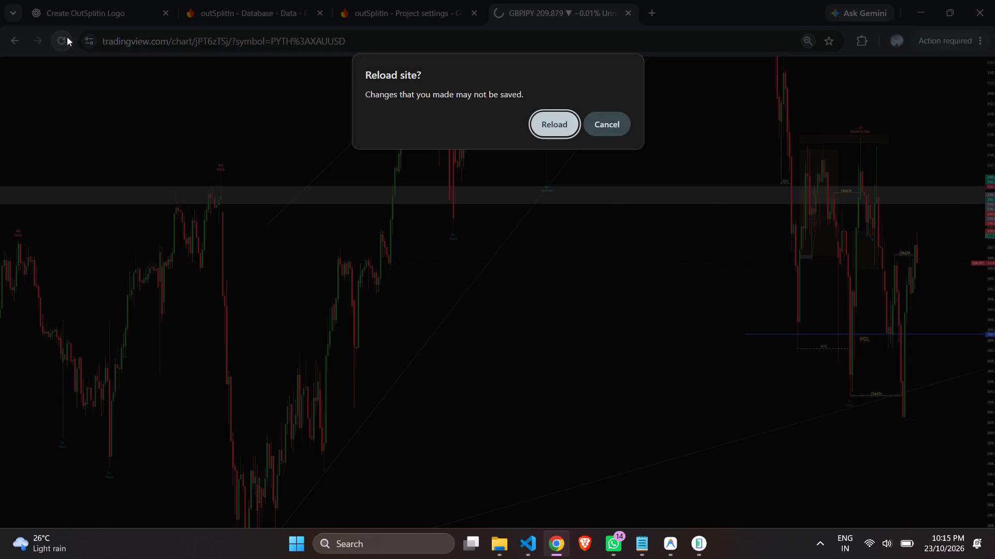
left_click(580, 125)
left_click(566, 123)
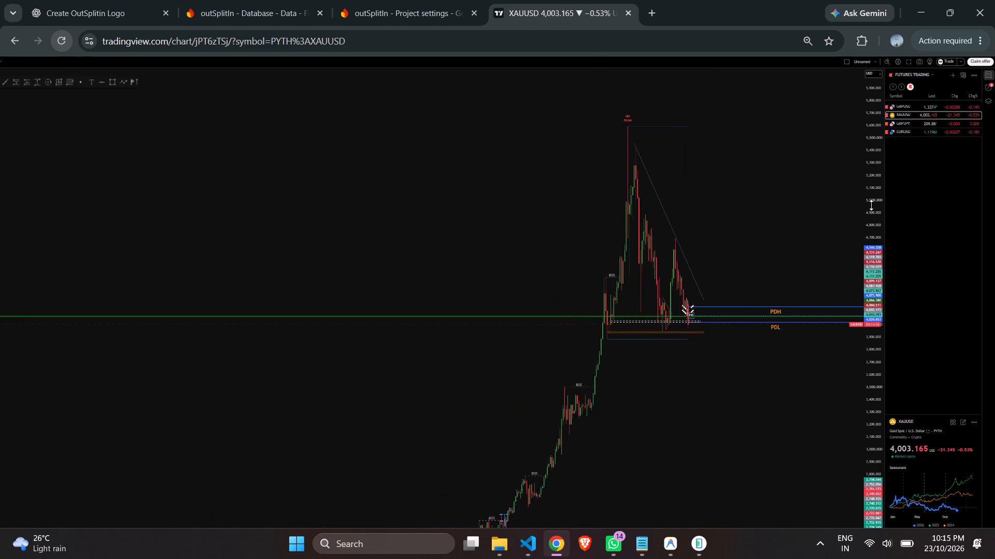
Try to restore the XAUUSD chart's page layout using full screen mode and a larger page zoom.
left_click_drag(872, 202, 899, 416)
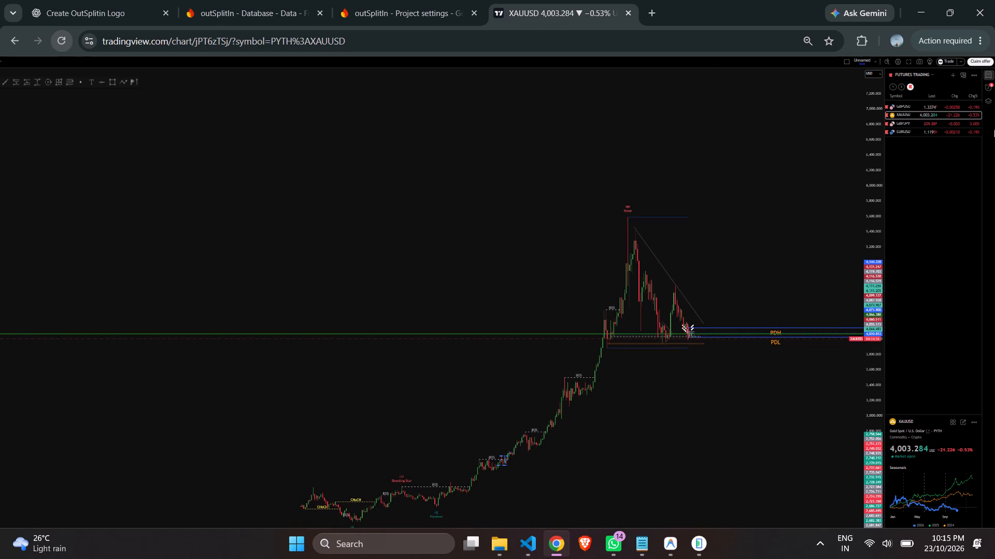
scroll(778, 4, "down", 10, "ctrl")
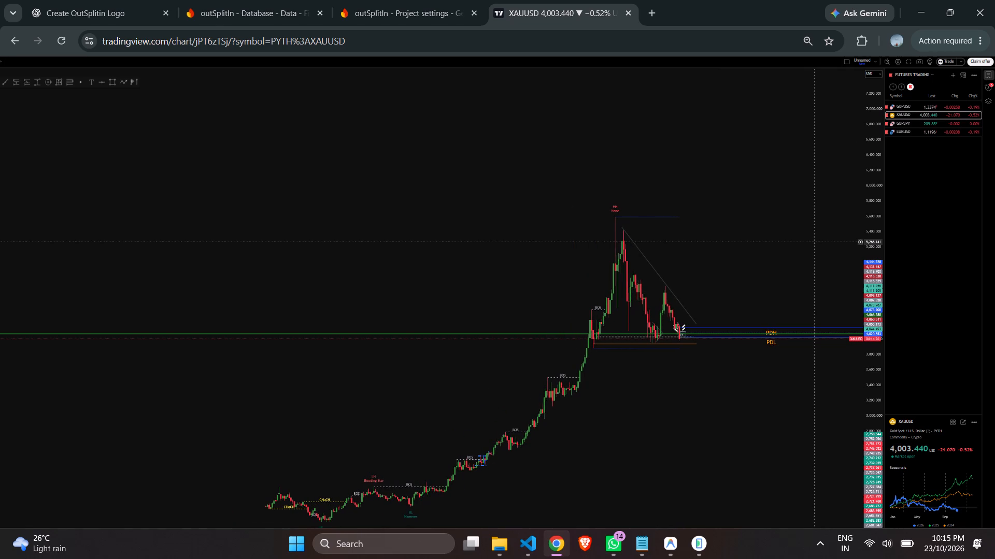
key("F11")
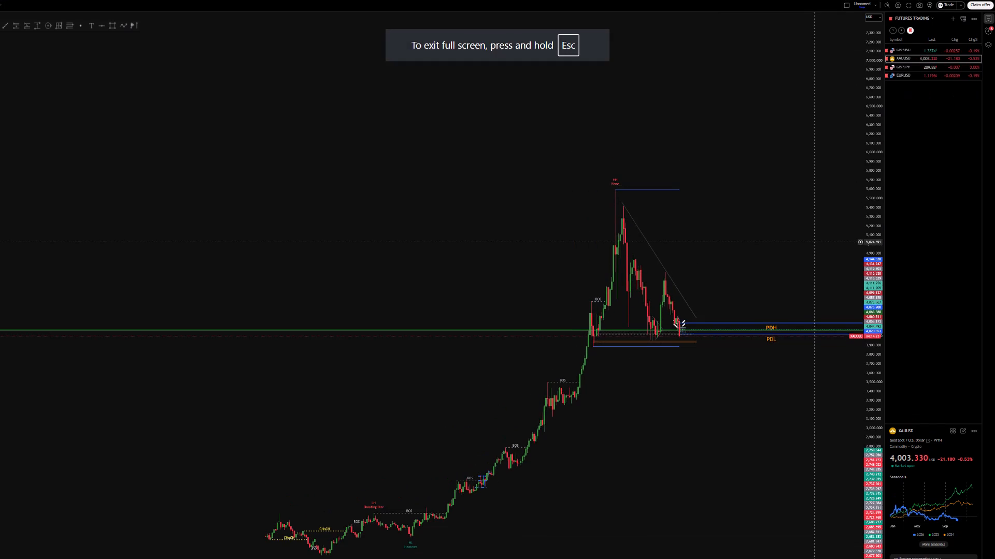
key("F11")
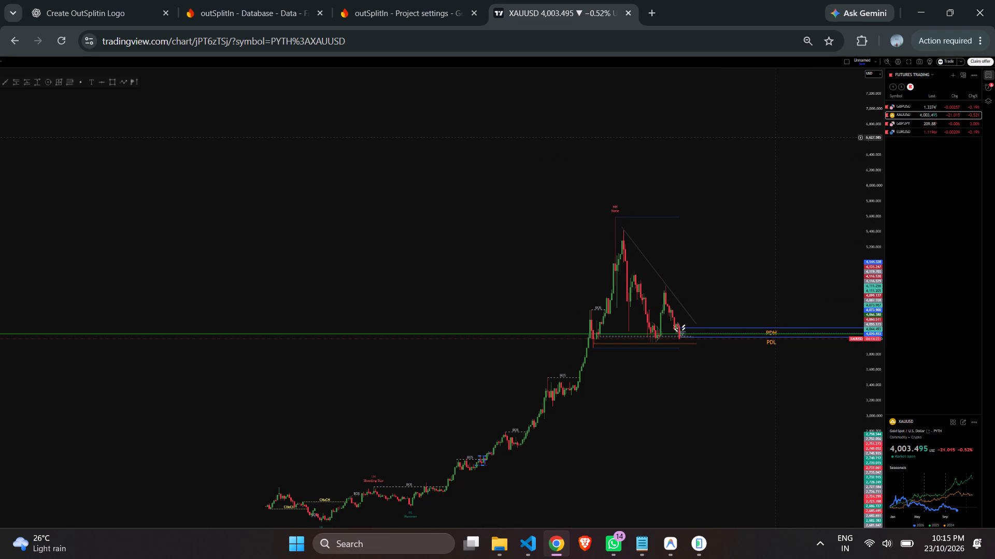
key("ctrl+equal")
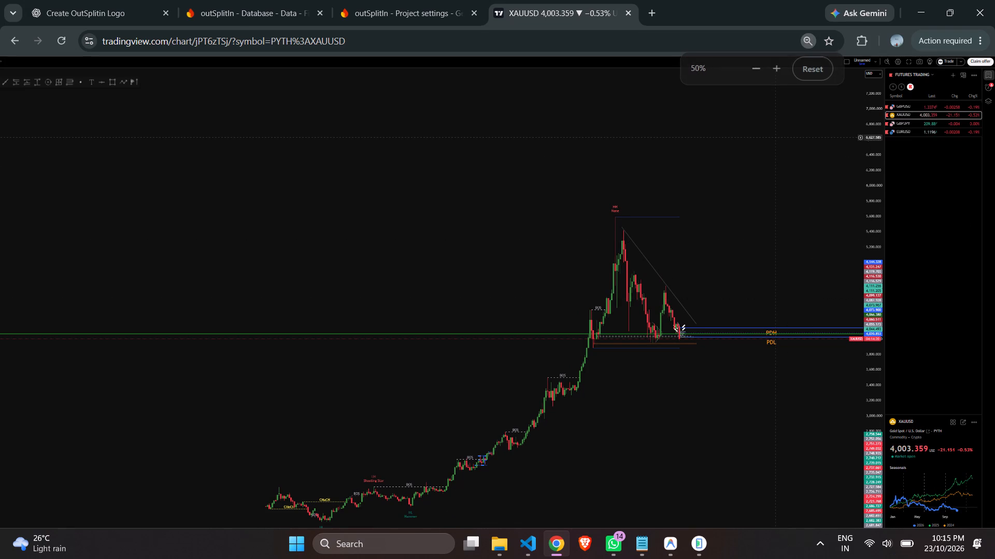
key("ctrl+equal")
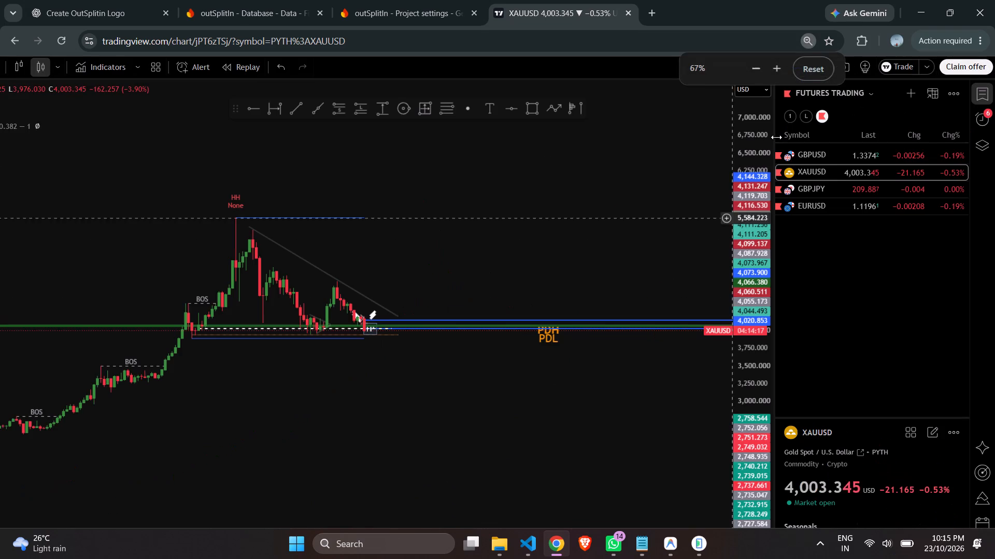
Close the chart tab without saving and reopen TradingView in a new tab at 75% page zoom.
left_click(629, 12)
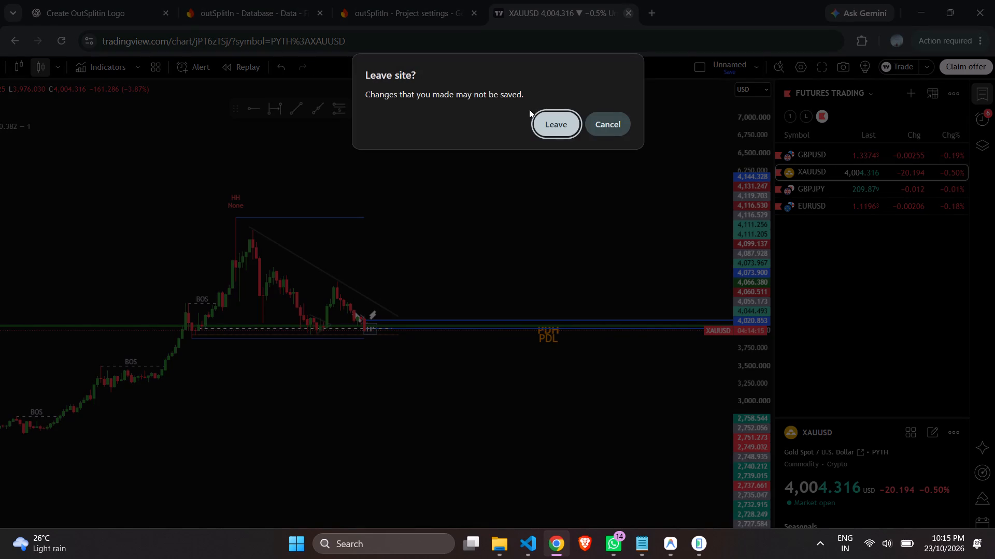
left_click(544, 121)
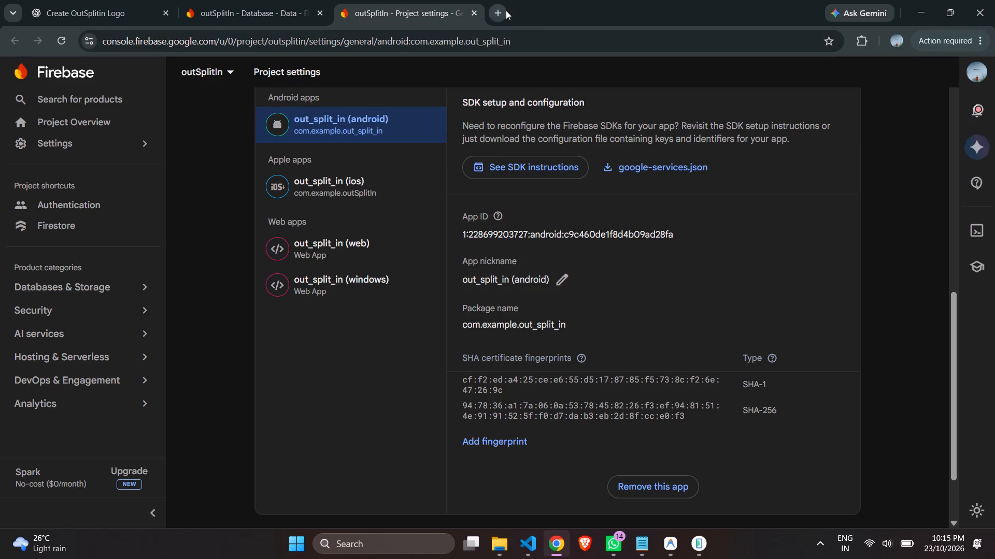
left_click(506, 10)
type("tr")
key("Return")
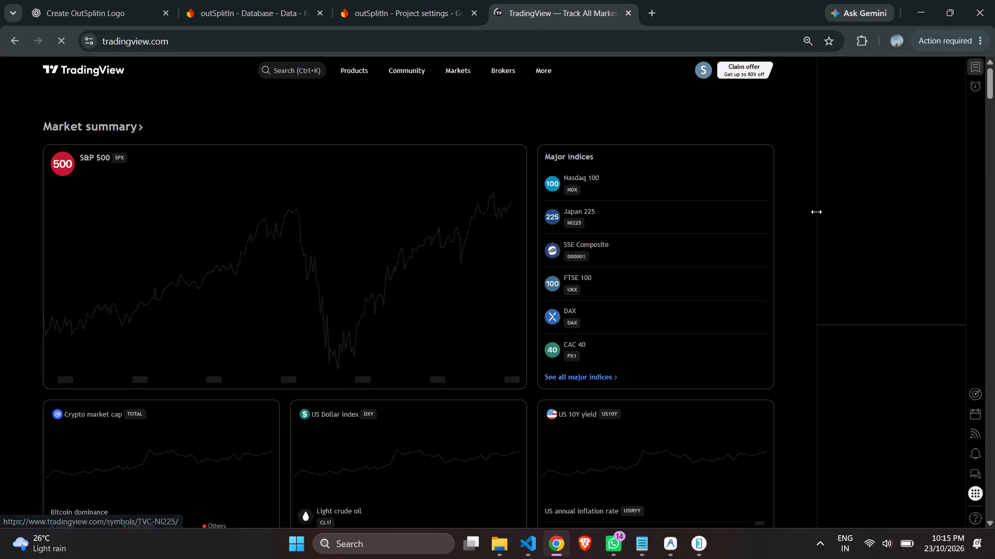
key("ctrl+equal")
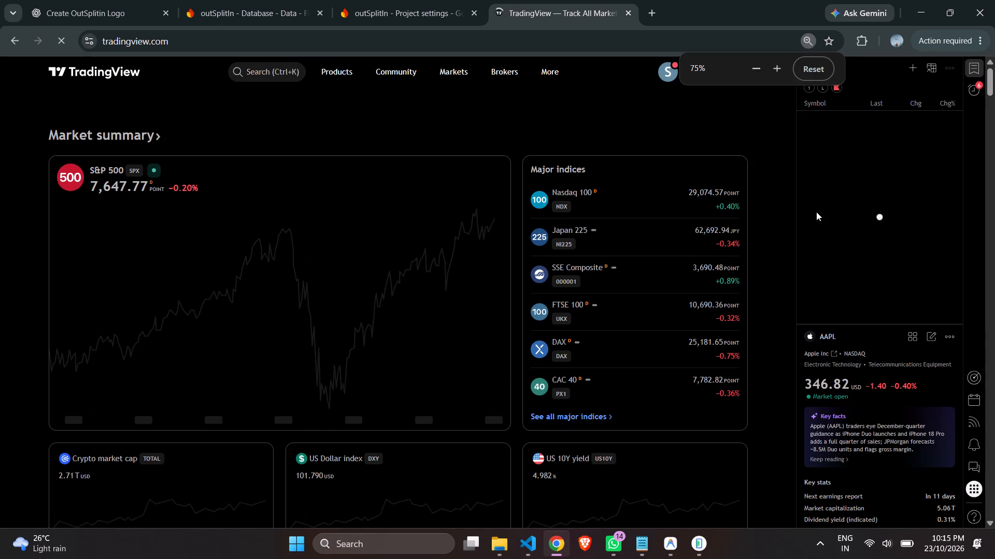
Open the GBPJPY symbol page from the watchlist and launch its full chart.
left_click(835, 140)
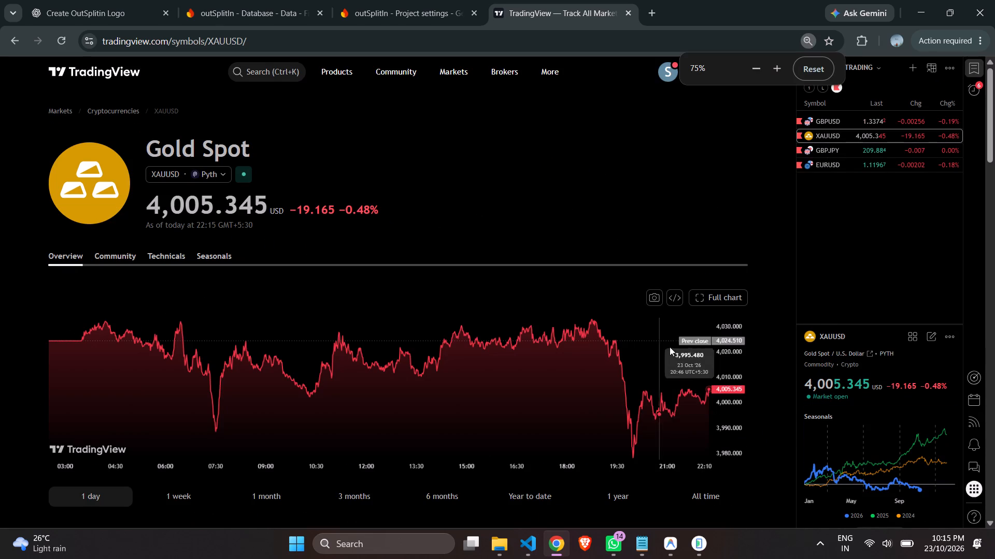
left_click(825, 154)
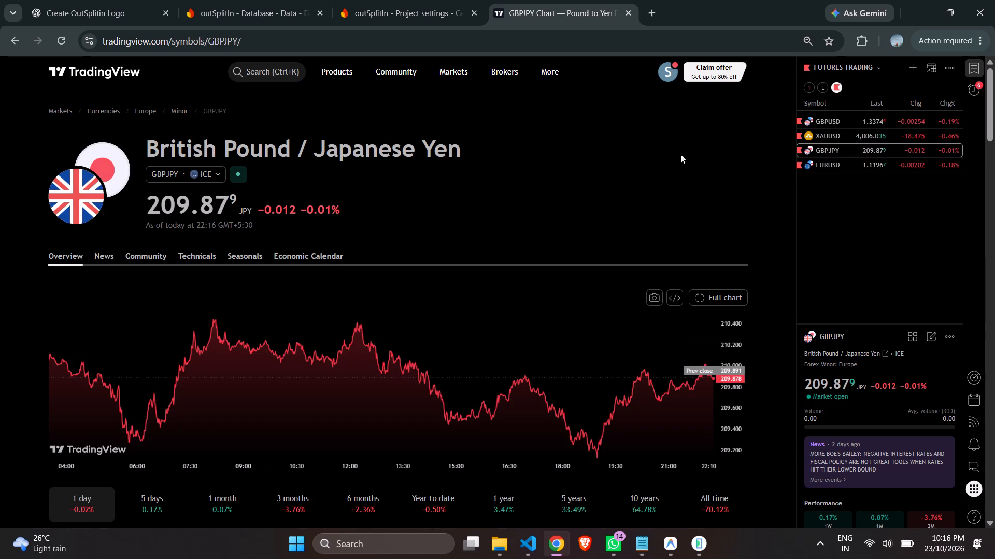
left_click(744, 299)
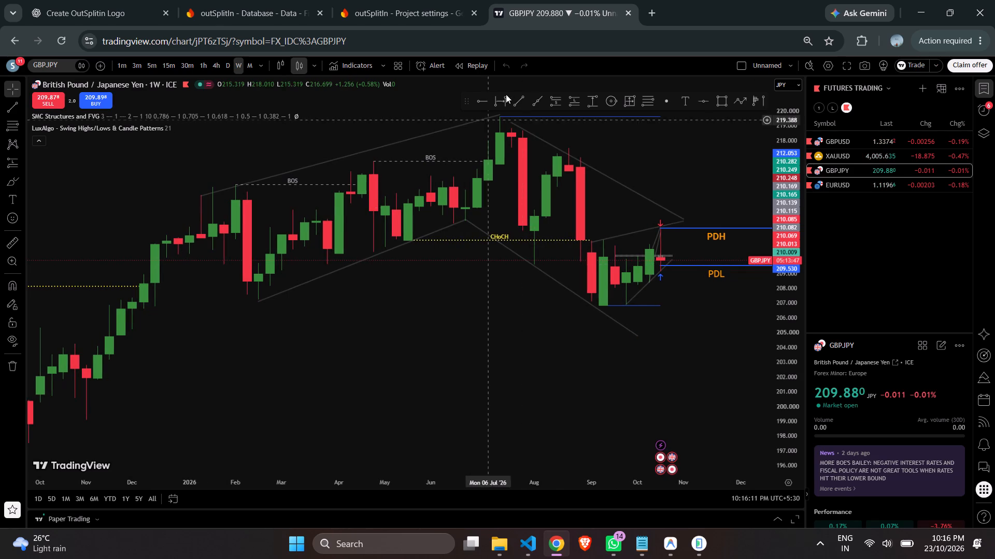
Examine GBPJPY price action around the PDH and PDL lines on the weekly, daily and 4-hour timeframes, ending on 1-hour.
left_click_drag(530, 329, 301, 311)
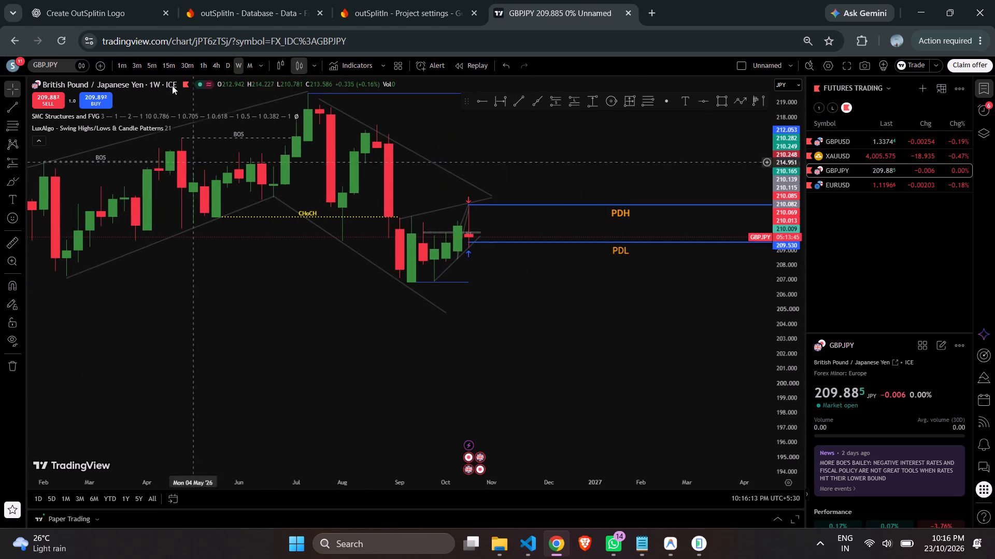
left_click(225, 61)
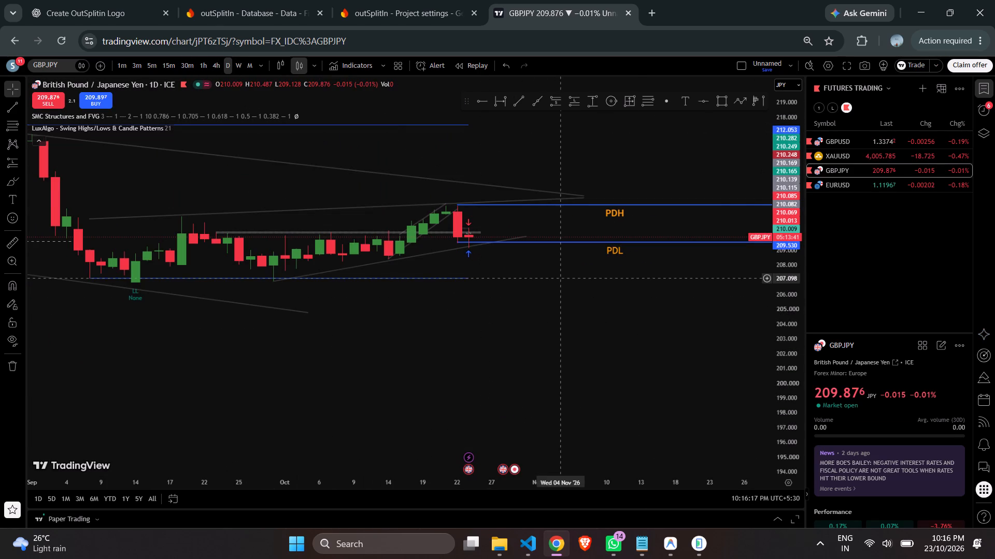
left_click_drag(785, 297, 731, 131)
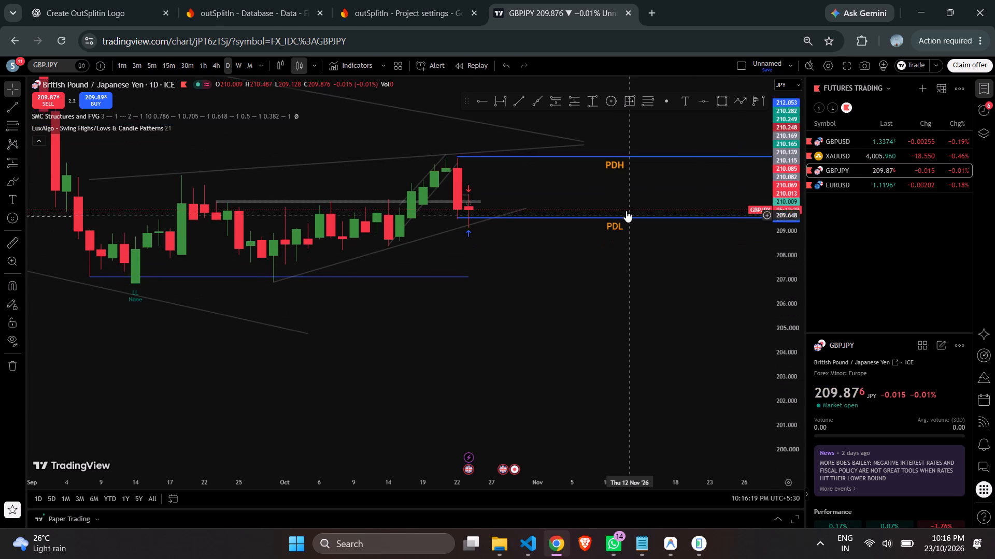
left_click(626, 211)
left_click_drag(594, 302, 574, 402)
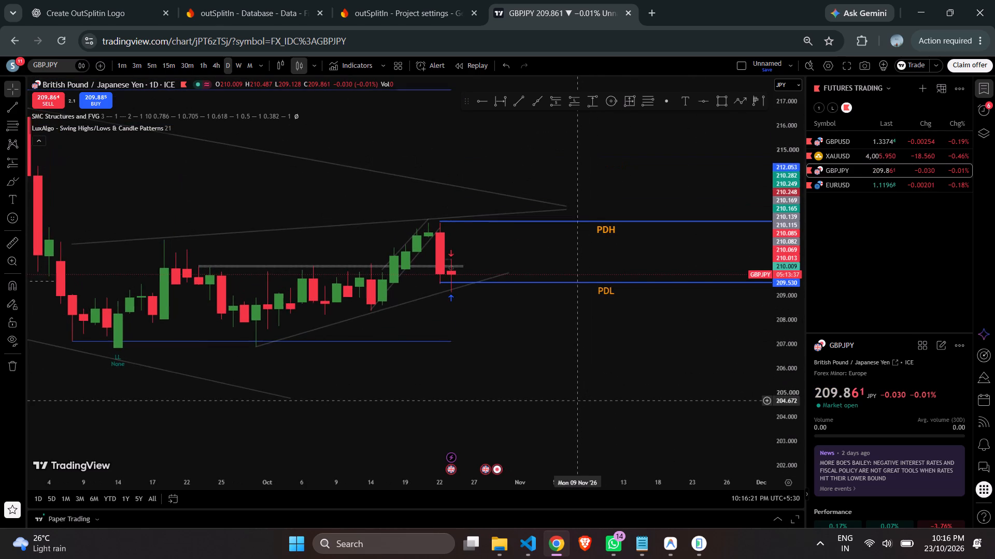
left_click_drag(574, 402, 571, 402)
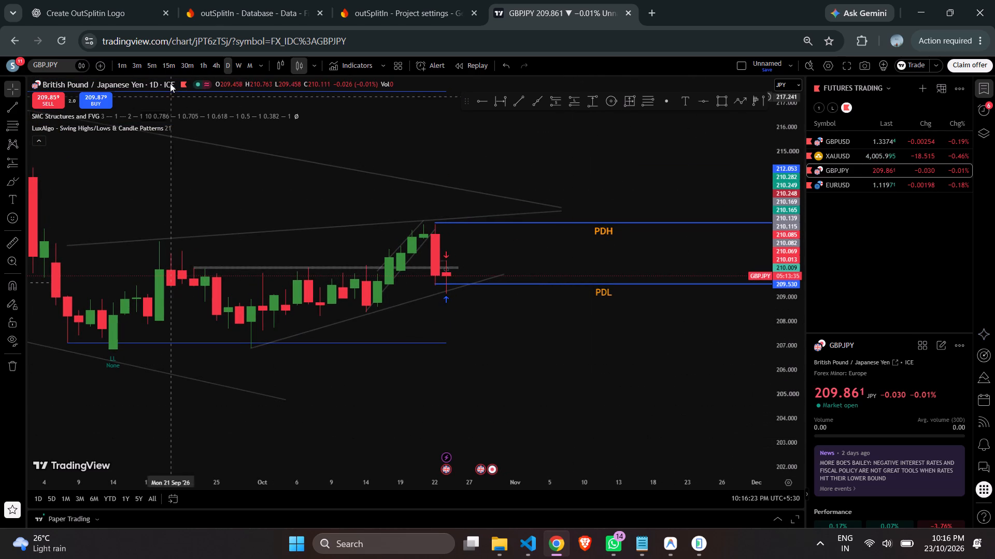
left_click(211, 63)
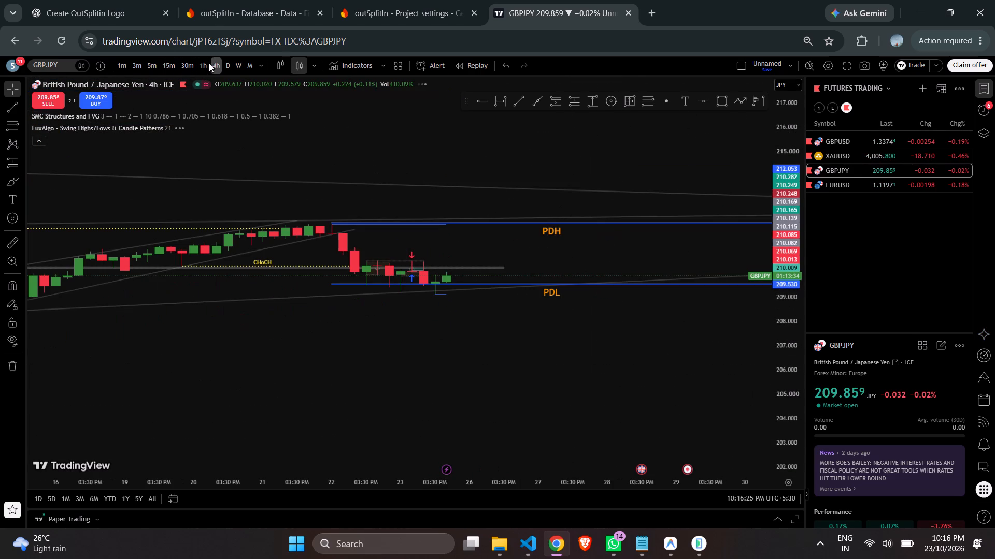
left_click(205, 64)
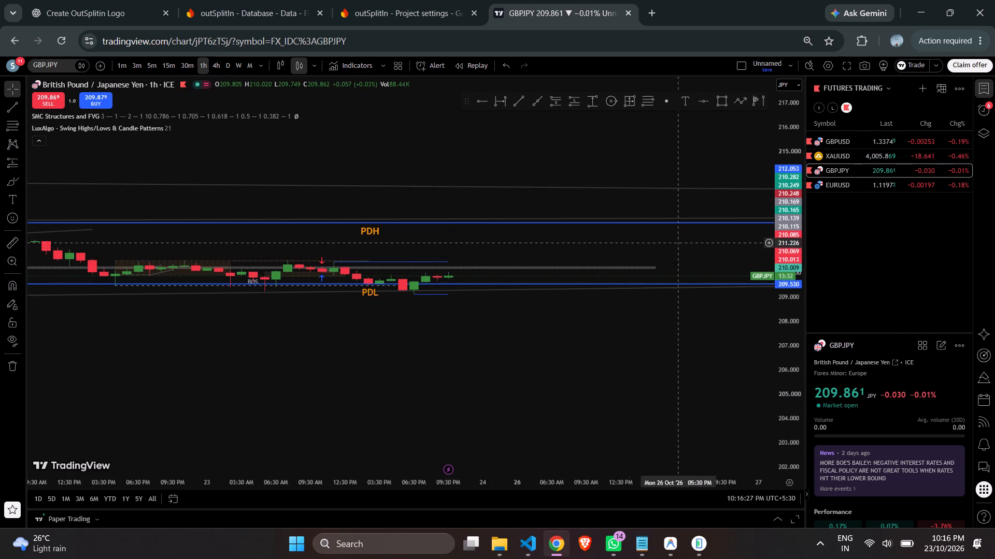
Reset the 1-hour GBPJPY chart view and examine the recent drop from PDH to PDL around the grey zone.
right_click(668, 239)
left_click(702, 249)
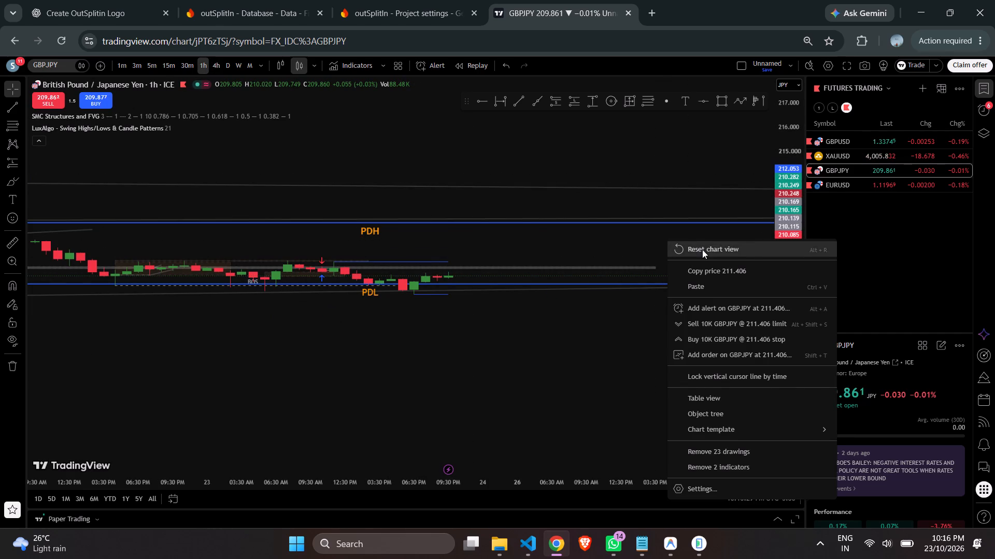
left_click_drag(610, 341, 510, 317)
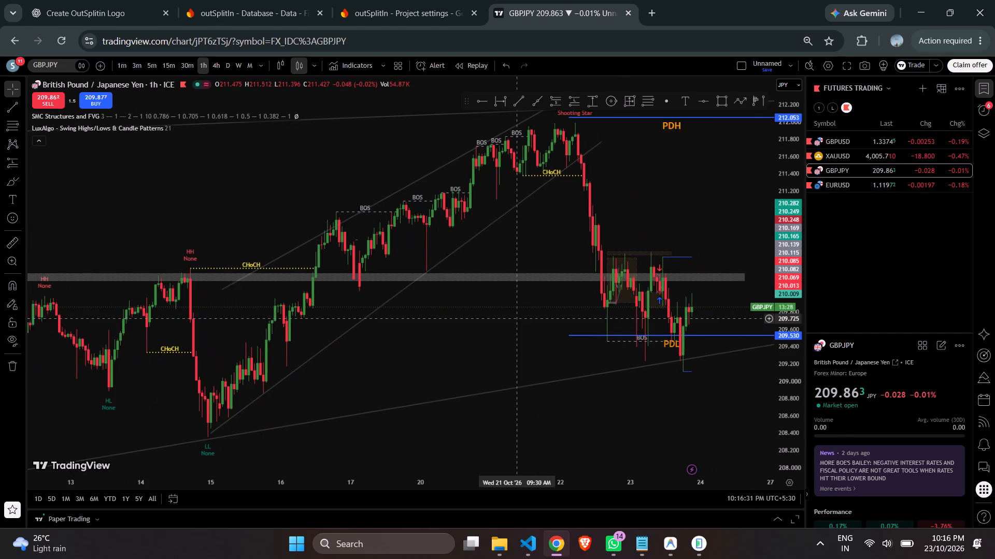
left_click_drag(510, 317, 488, 319)
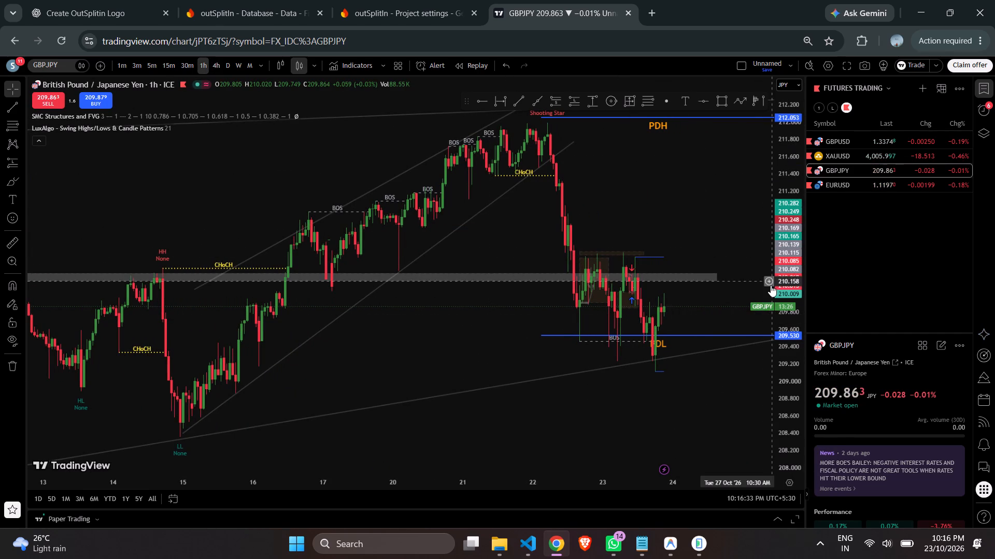
left_click_drag(791, 159, 798, 237)
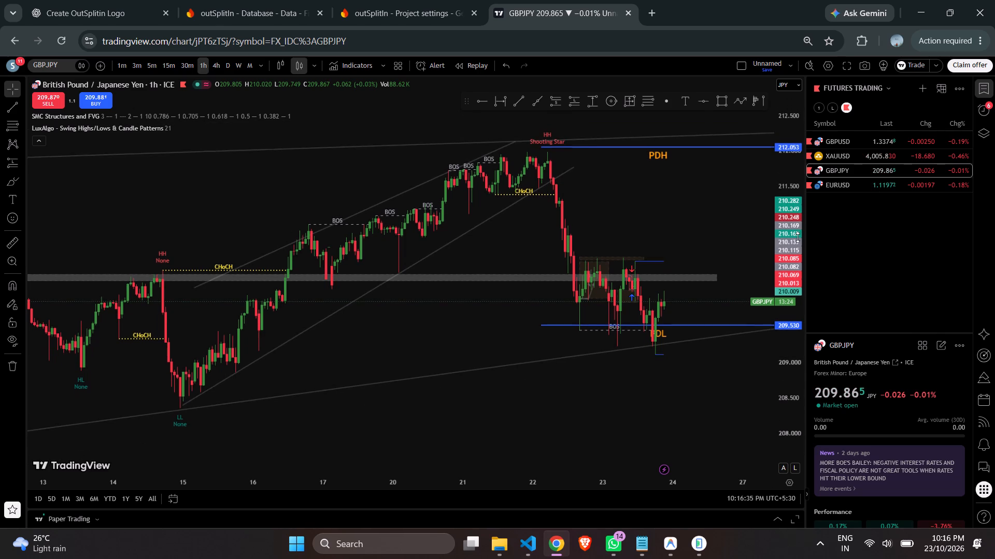
left_click_drag(798, 237, 793, 194)
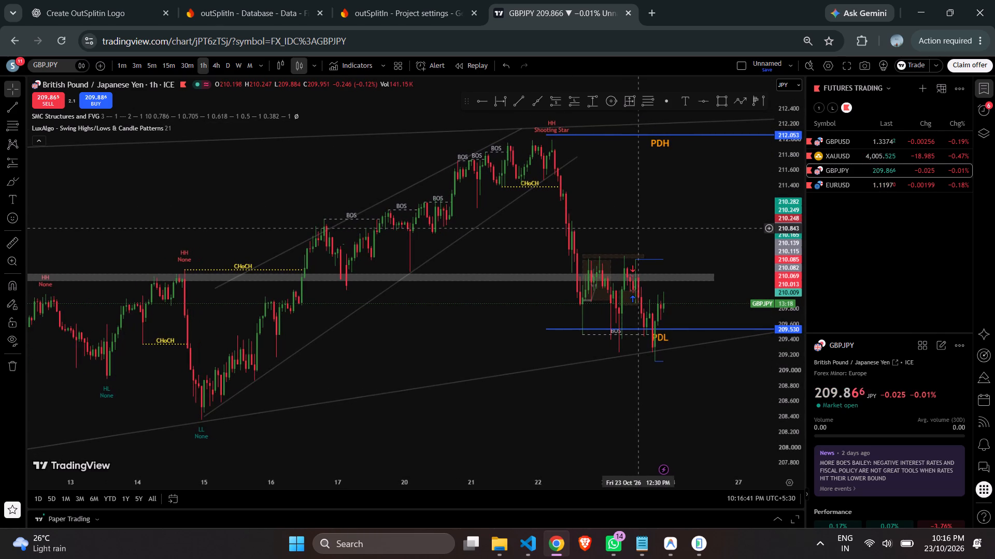
left_click(625, 268)
left_click_drag(662, 189, 592, 147)
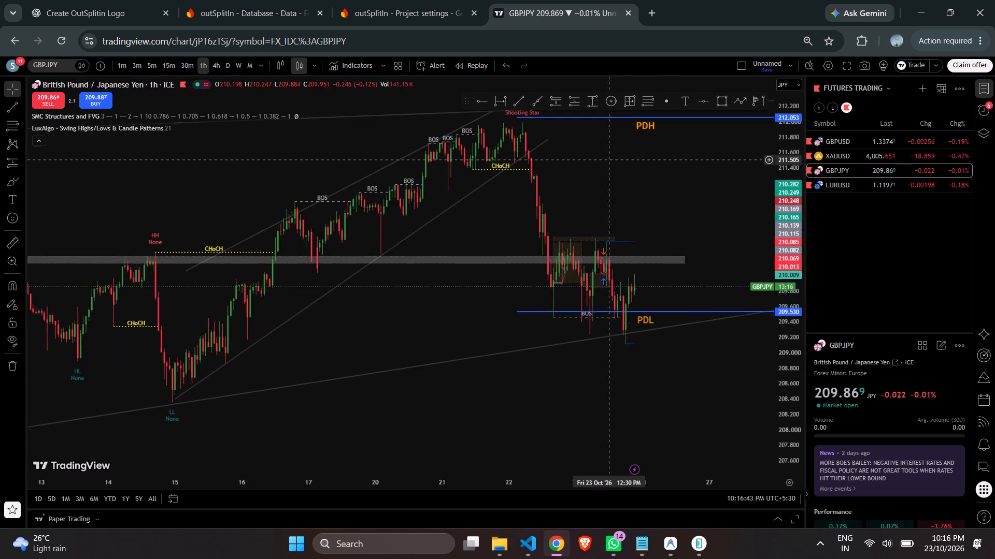
left_click_drag(592, 147, 578, 138)
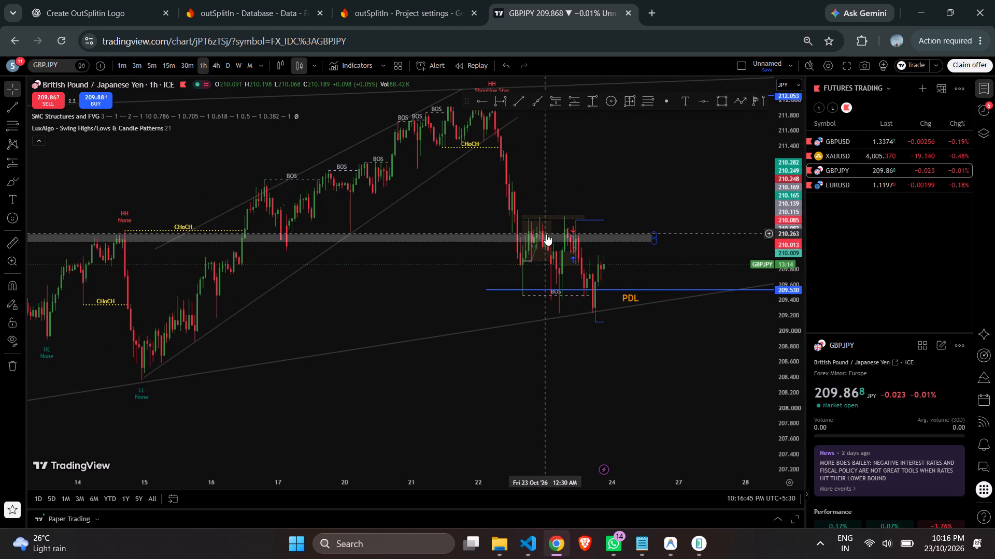
Delete the small shaded rectangle overlapping the grey zone at the 22–23 October candles on the 1-hour chart.
left_click(546, 234)
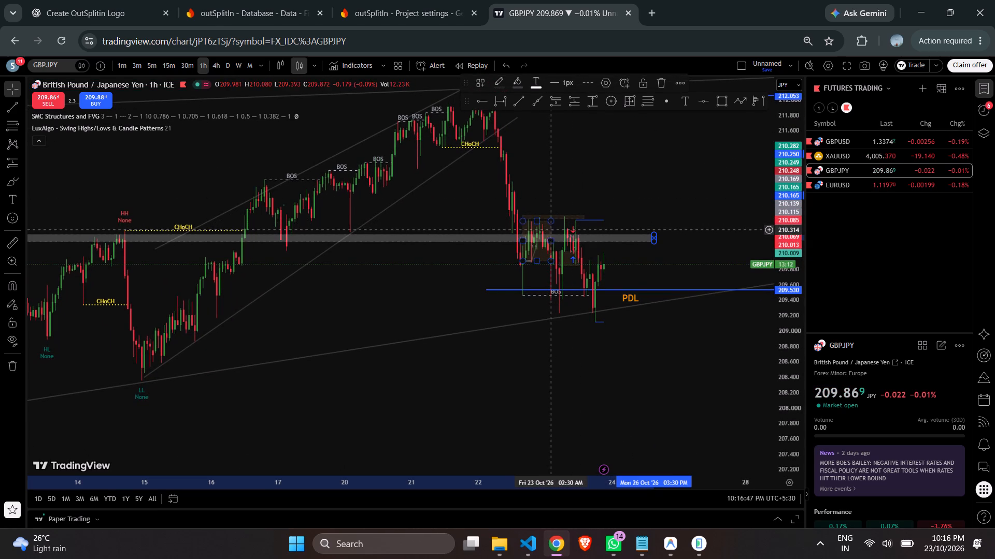
left_click(549, 230)
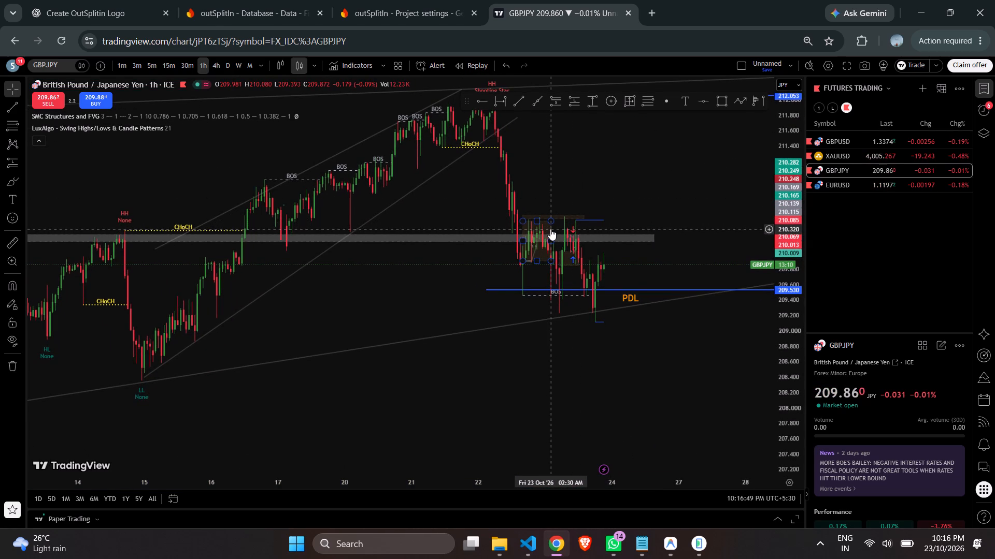
left_click(550, 229)
key("Delete")
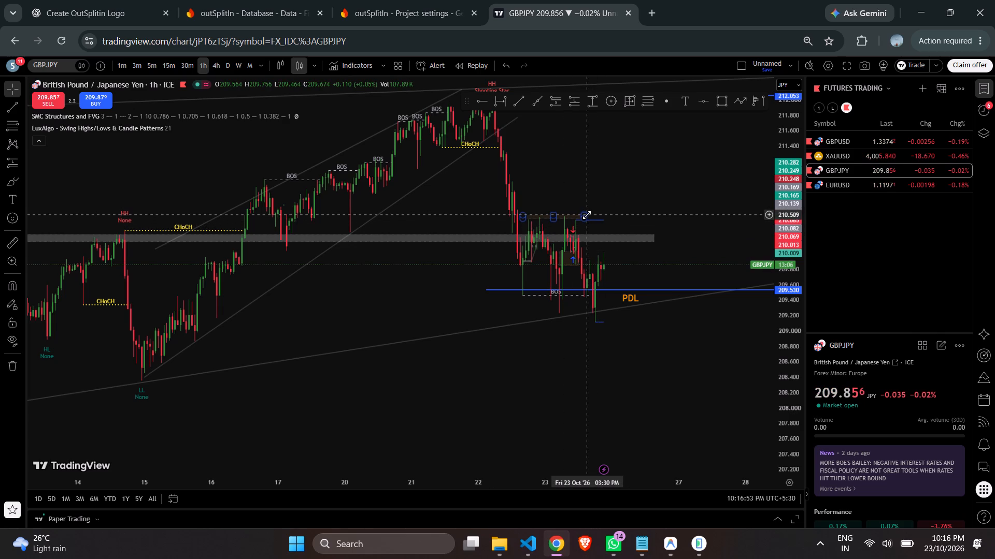
Resize the thin brown zone above the grey band, extending it to 26 Oct 10:30 PM with its lower edge about 210.396.
left_click_drag(587, 215, 672, 224)
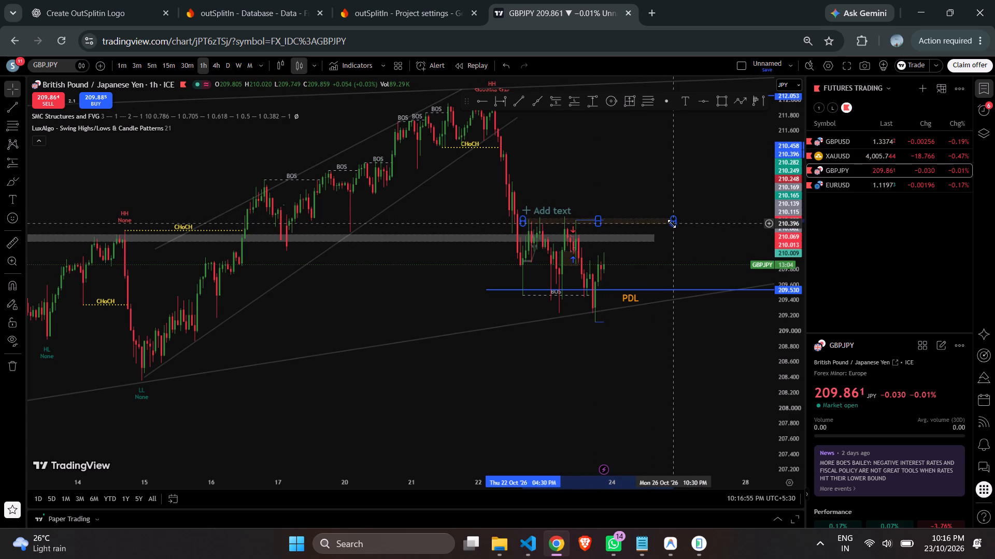
left_click(672, 224)
left_click(682, 203)
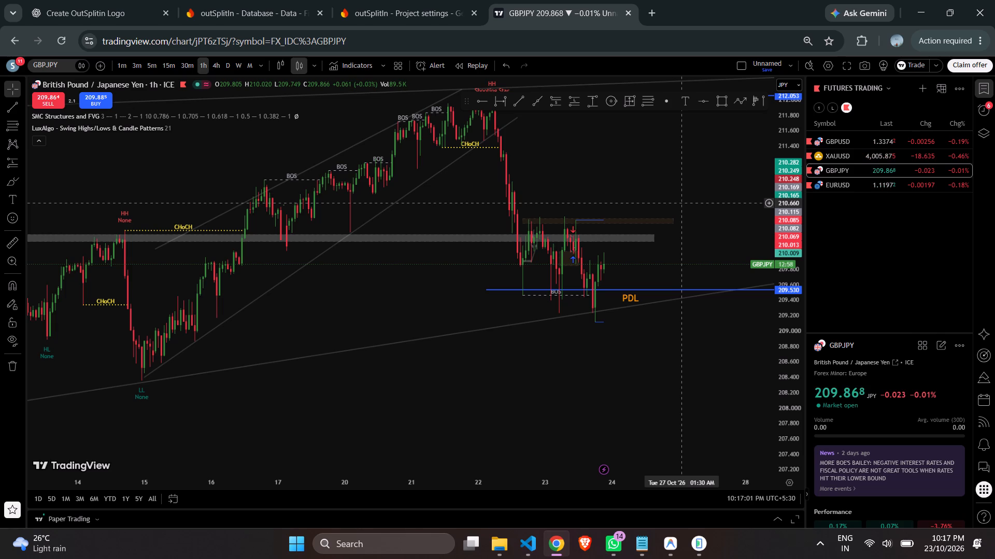
Examine the latest 1-hour GBPJPY candles between the extended brown zone, the PDL line and the rising trend line.
left_click_drag(777, 275, 767, 239)
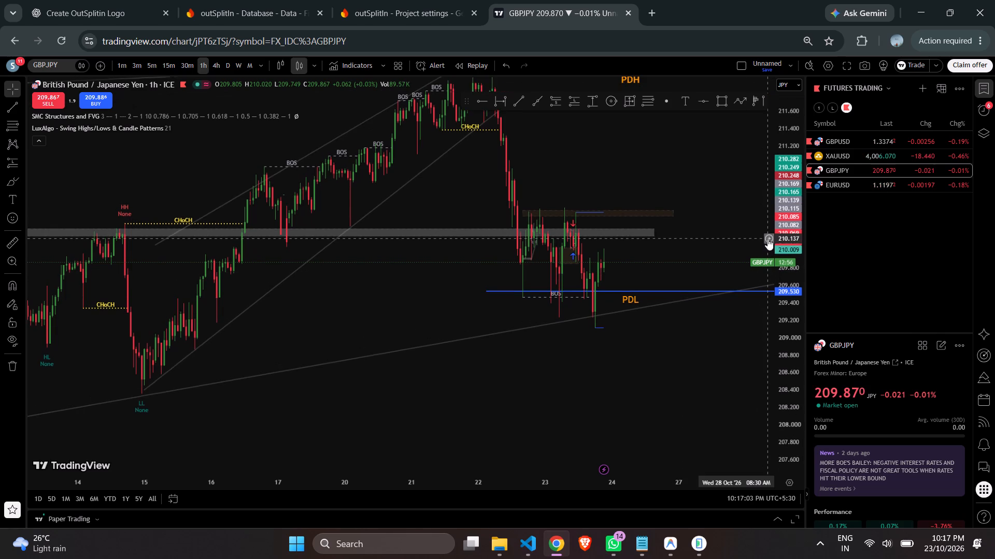
left_click_drag(767, 239, 771, 262)
left_click_drag(686, 260, 715, 260)
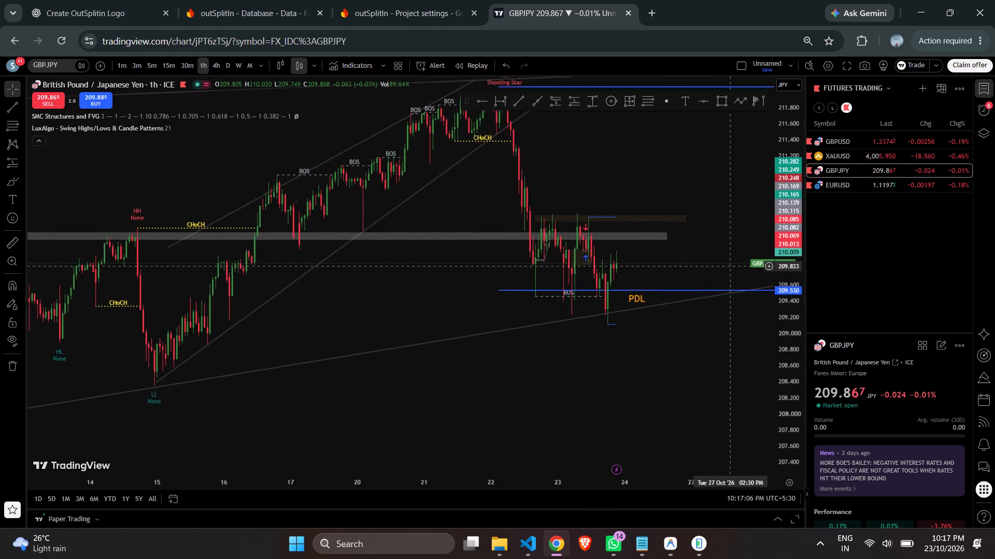
left_click_drag(715, 260, 697, 255)
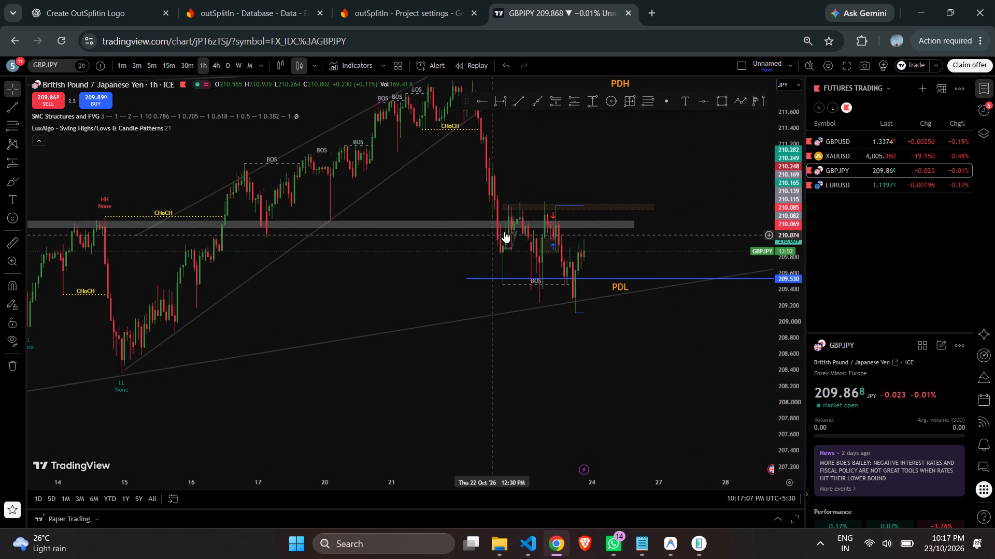
left_click(603, 241)
left_click_drag(603, 241, 536, 240)
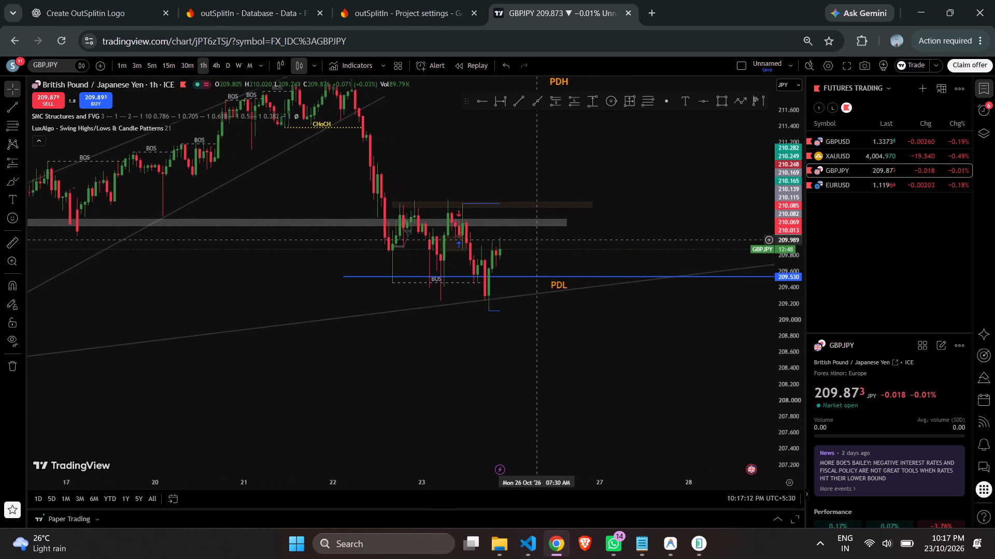
left_click_drag(787, 293, 763, 196)
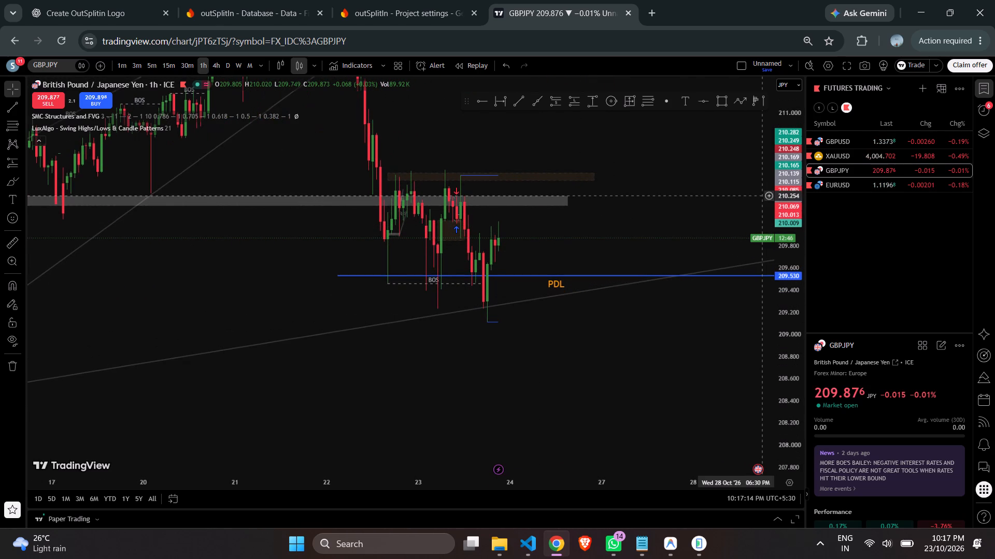
left_click_drag(763, 196, 769, 241)
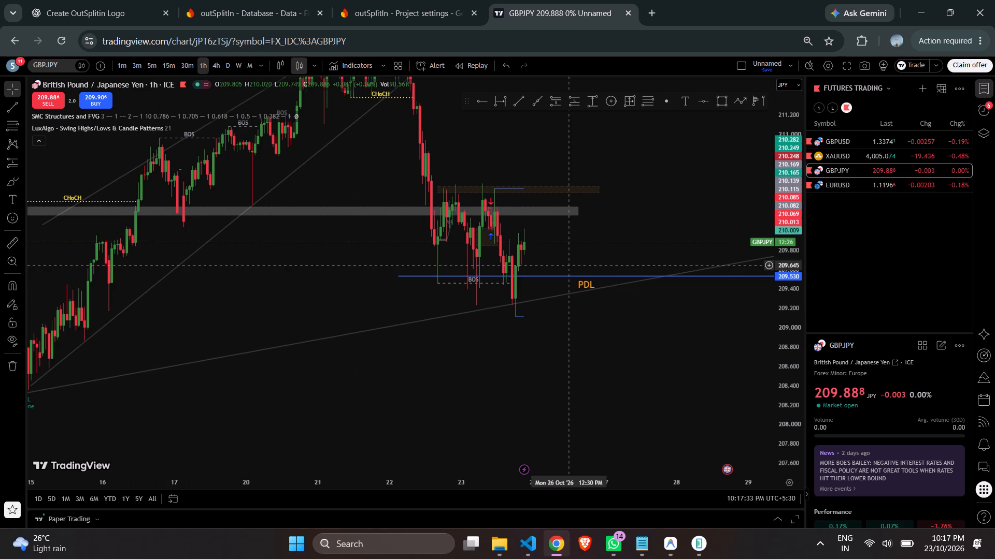
left_click(581, 241)
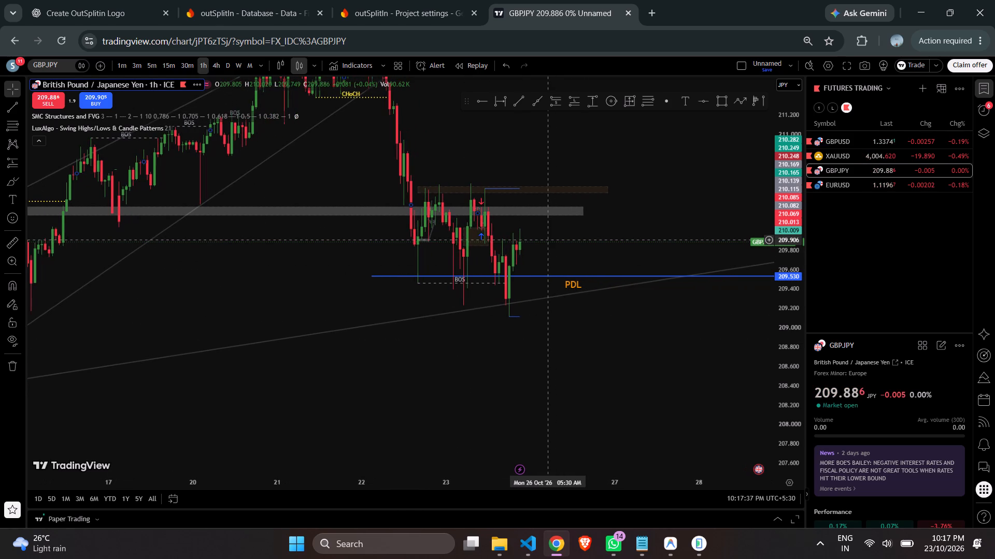
scroll(535, 242, "left", 1)
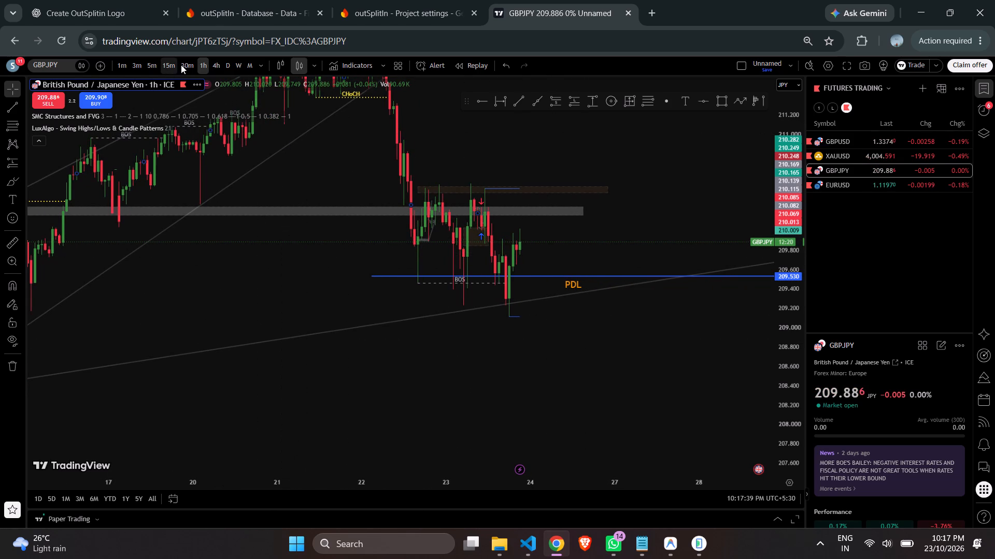
Examine GBPJPY structure on the 30-minute, 15-minute and 5-minute timeframes, comparing recent swings with PDL and the zones above.
left_click(181, 64)
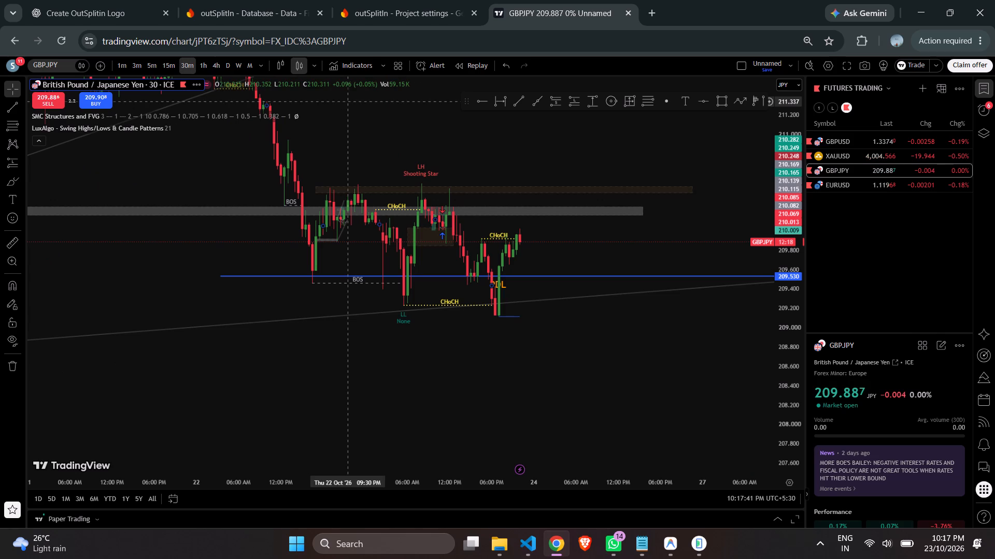
left_click(175, 64)
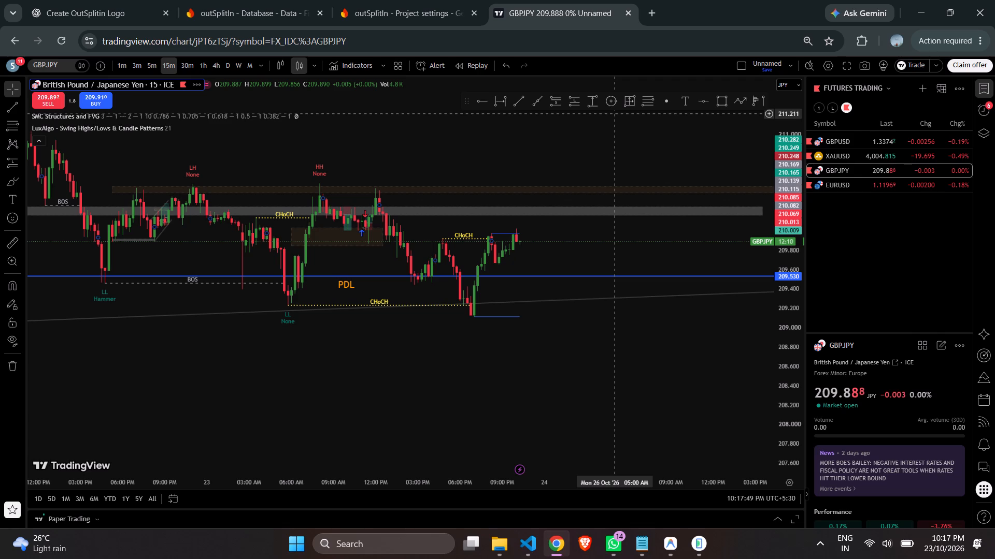
left_click(147, 68)
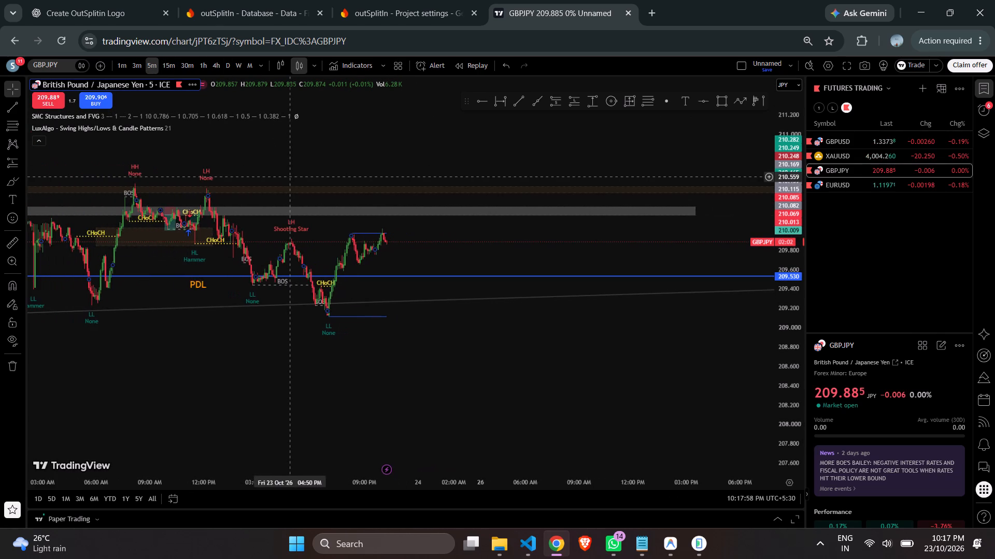
triple_click(387, 454)
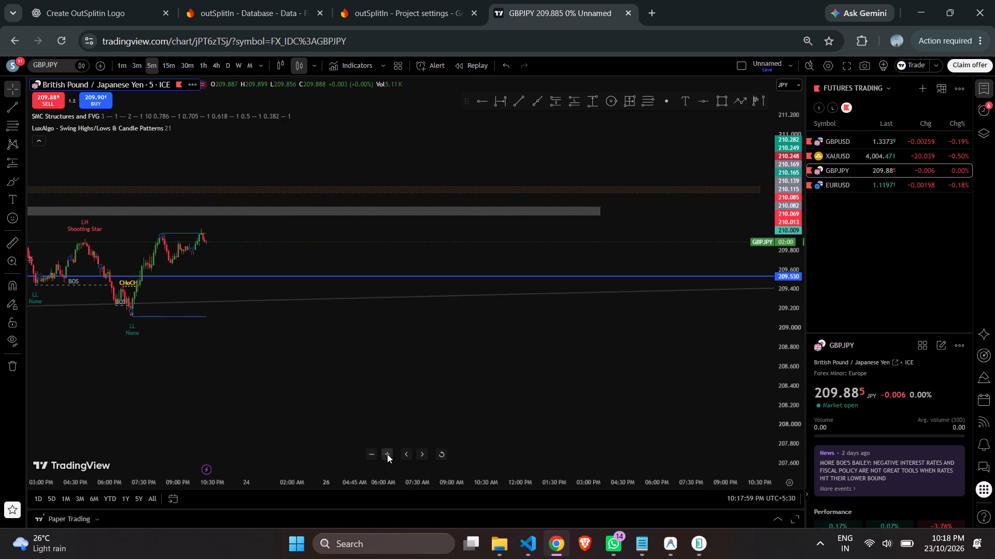
left_click_drag(189, 357, 570, 379)
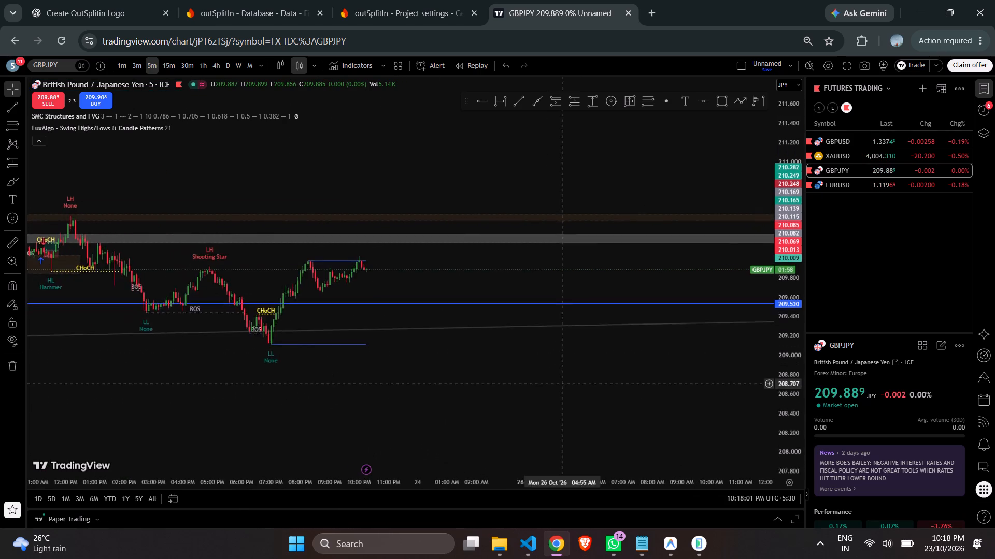
left_click_drag(570, 379, 600, 351)
triple_click(373, 448)
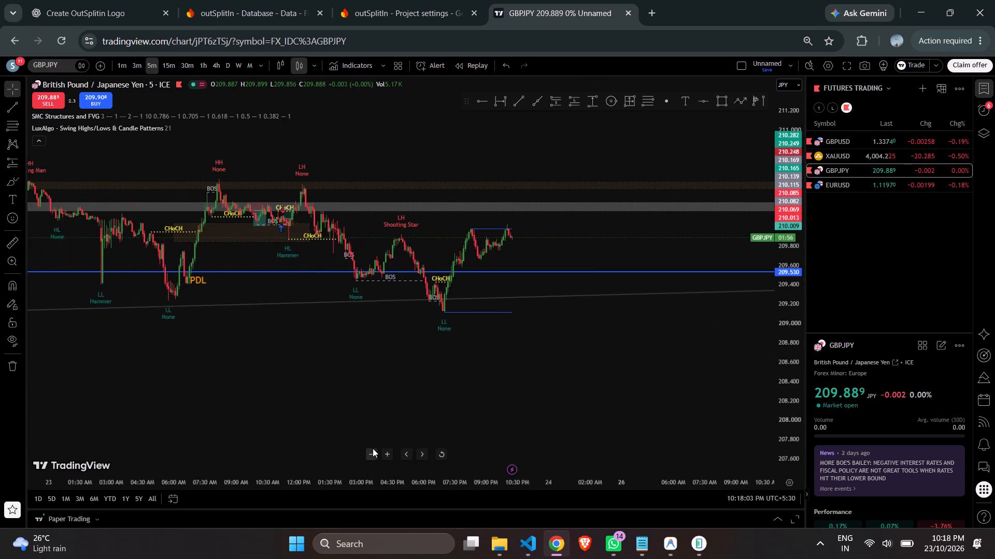
left_click(373, 448)
left_click_drag(506, 374, 428, 431)
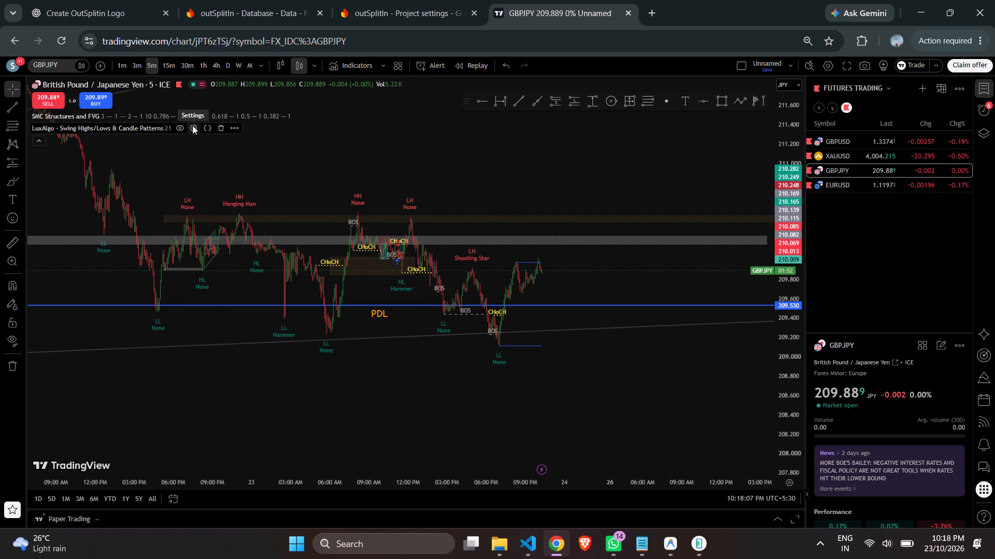
Hide the LuxAlgo Swing Highs/Lows & Candle Patterns indicator on the 5-minute chart.
left_click(178, 125)
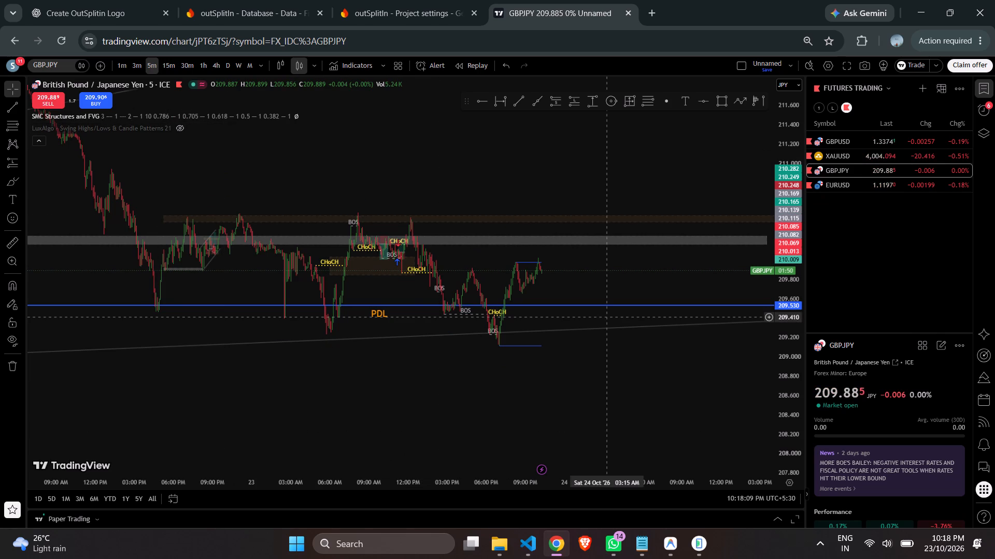
Examine recent GBPJPY swings on the 5-minute and 15-minute timeframes against PDL, the trend line and the zones above.
left_click_drag(776, 342, 764, 233)
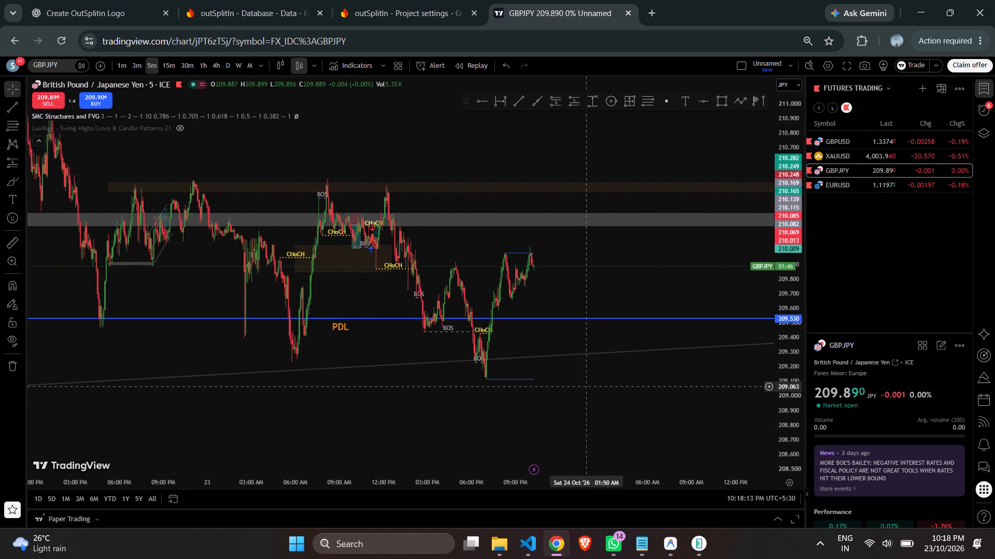
left_click_drag(586, 387, 678, 384)
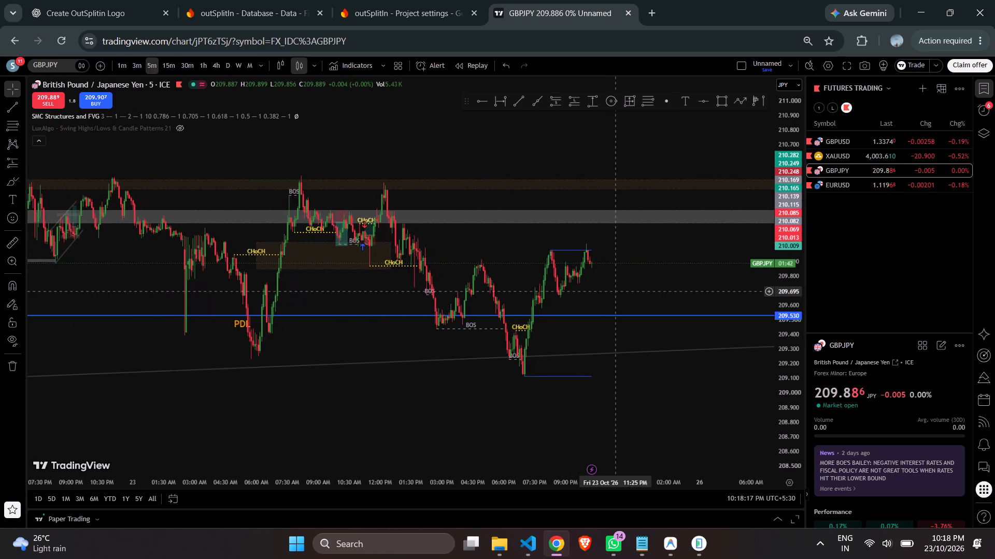
left_click(635, 251)
left_click_drag(635, 251, 603, 271)
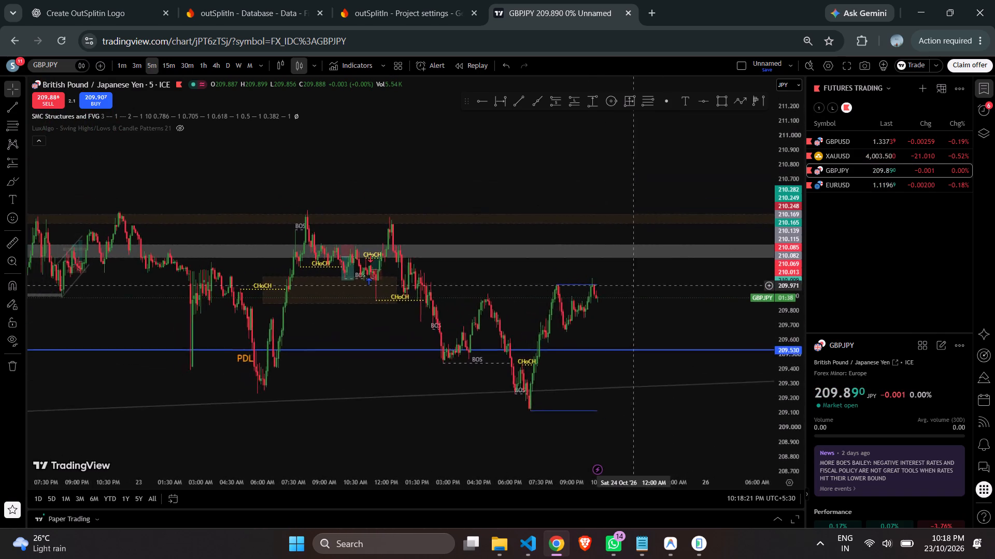
left_click_drag(603, 271, 579, 255)
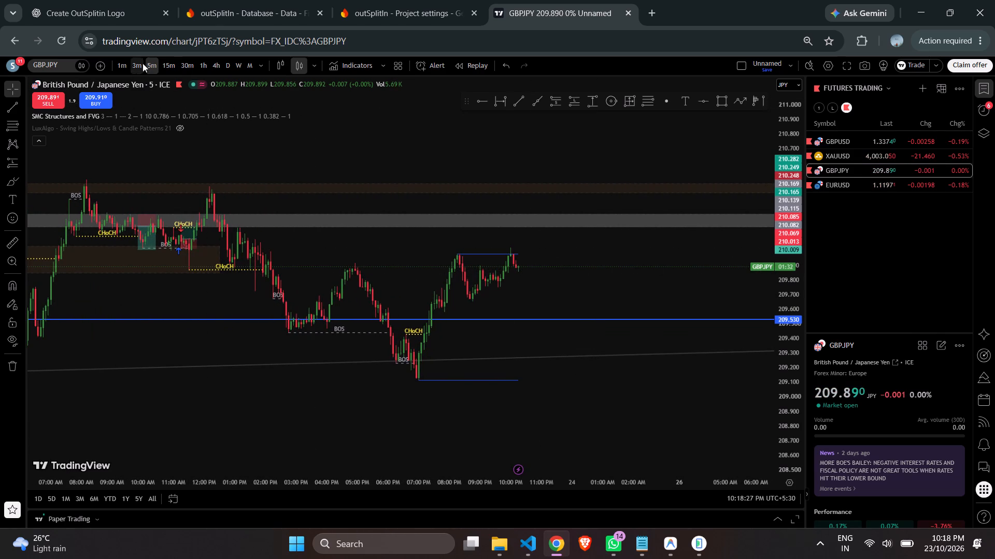
left_click(163, 58)
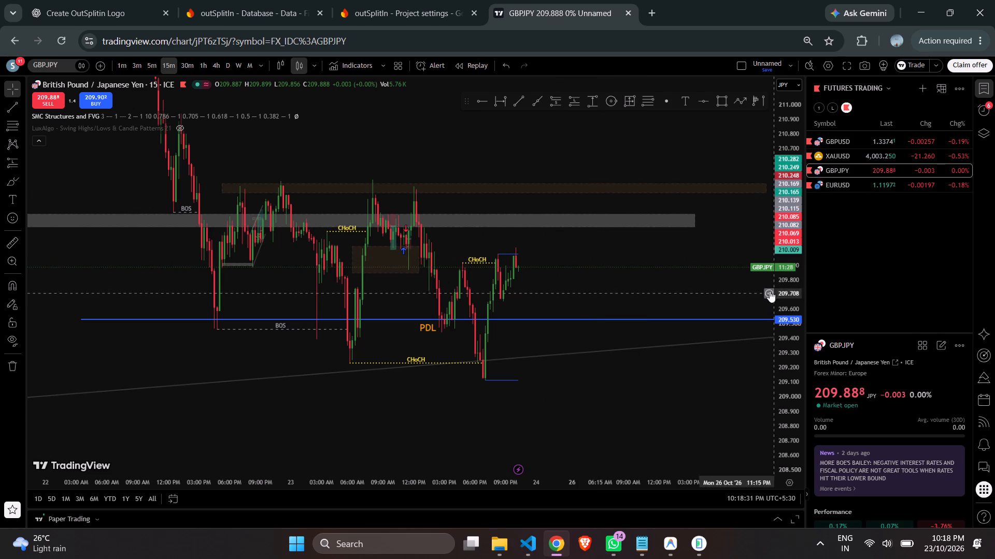
left_click_drag(786, 273, 773, 249)
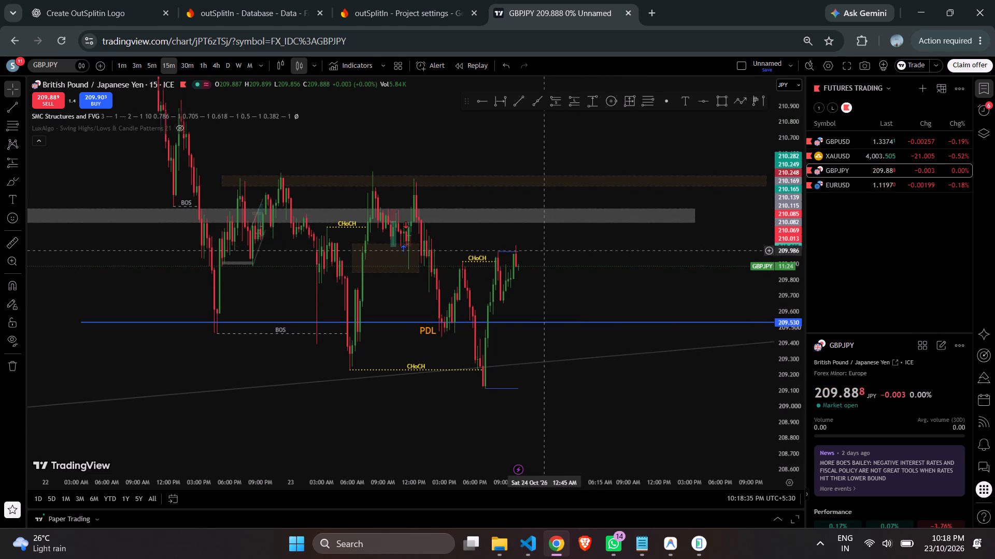
left_click_drag(543, 249, 650, 290)
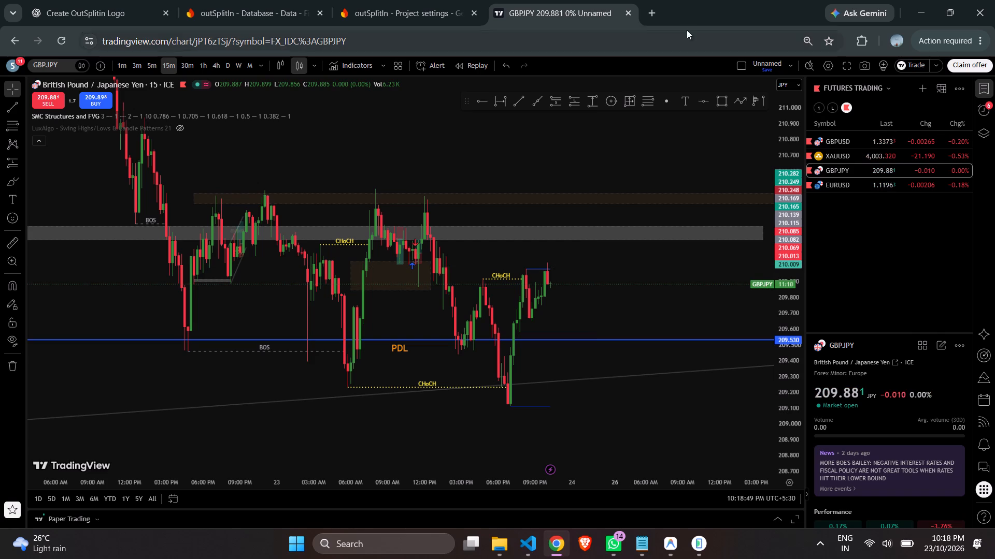
Open YouTube in a new browser tab and search it for "tur for trading".
left_click(659, 10)
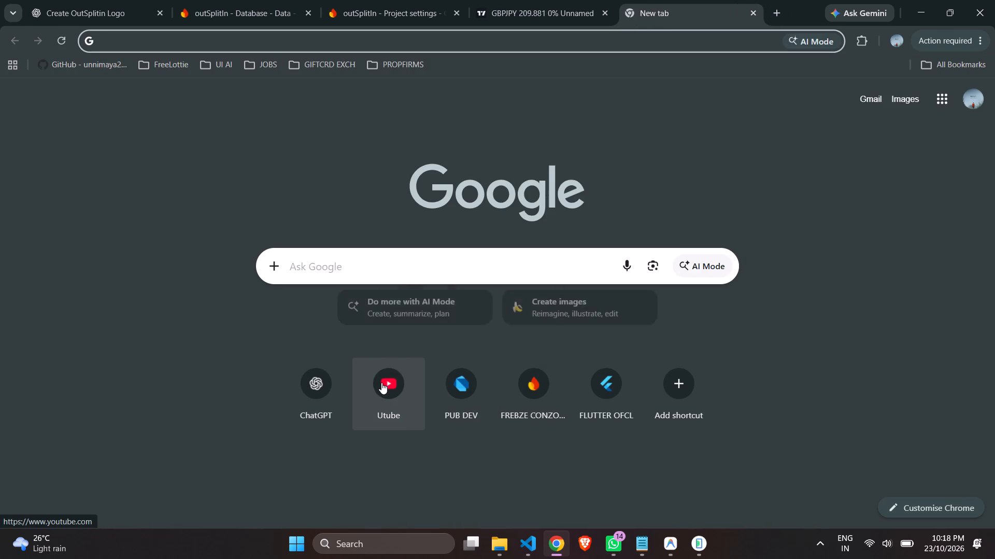
left_click(380, 383)
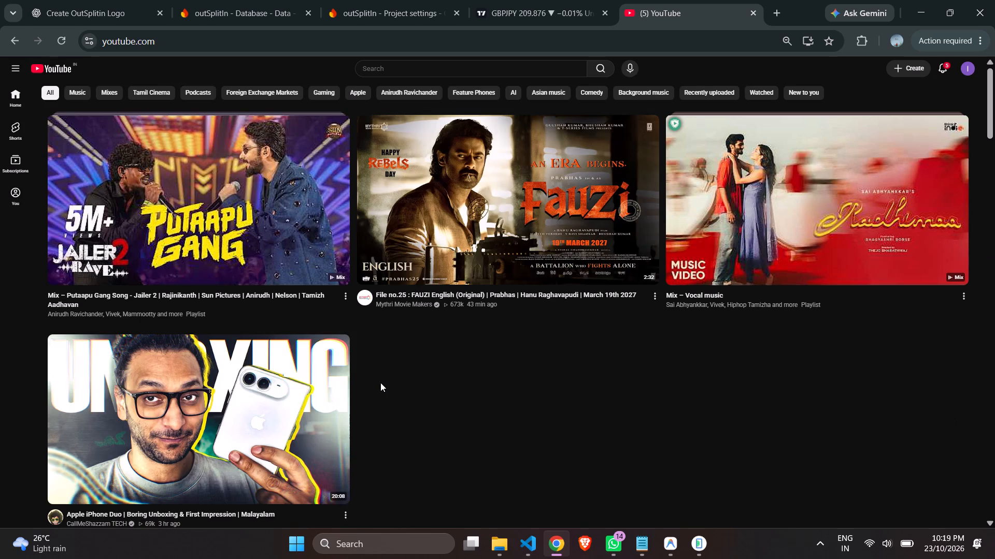
left_click(387, 60)
type("tur for")
key("space")
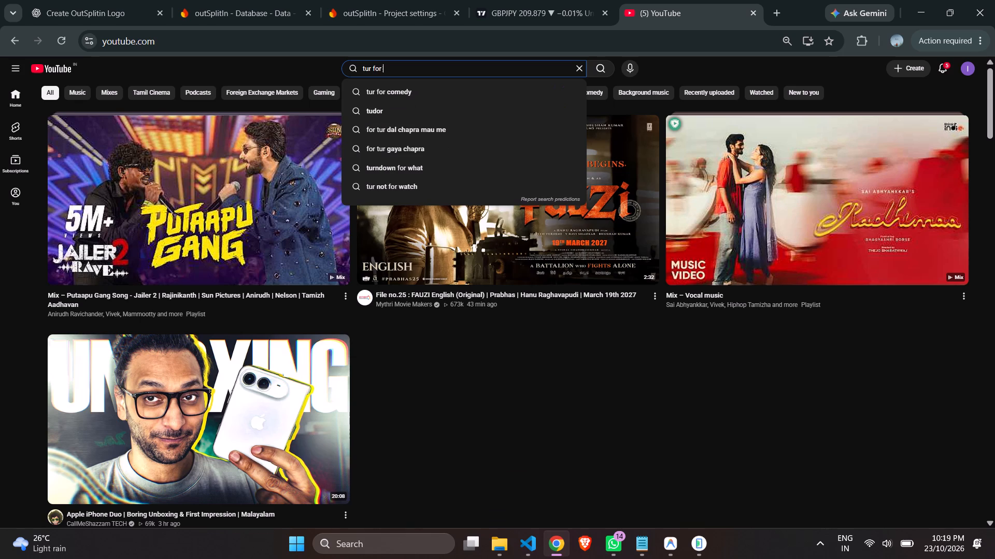
type("trad")
type("ing")
key("Return")
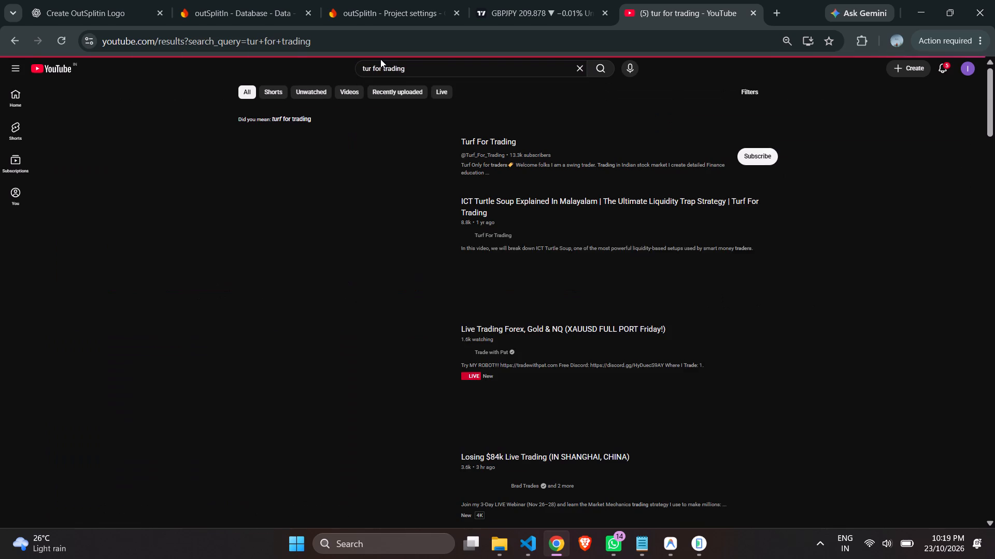
Subscribe to the Turf For Trading channel from the search results.
left_click(743, 158)
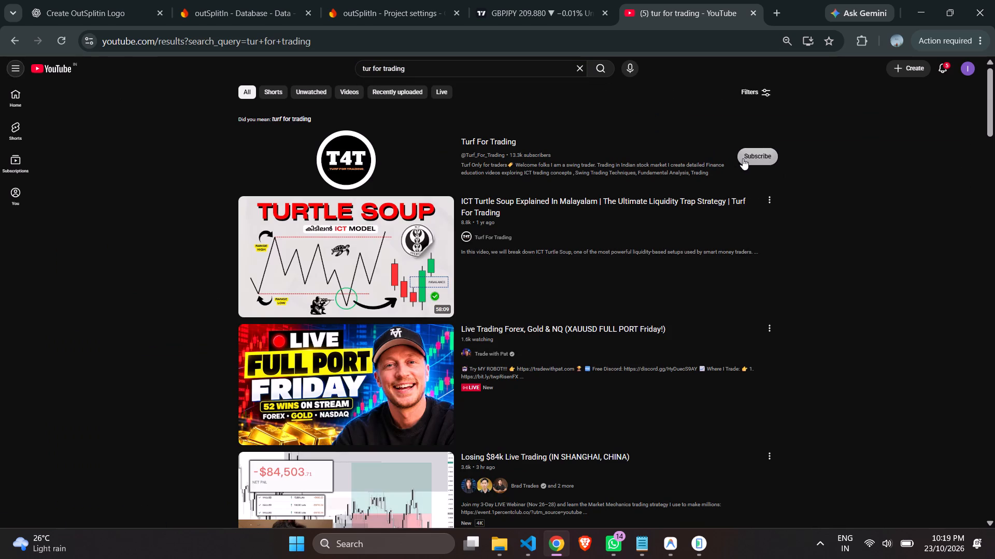
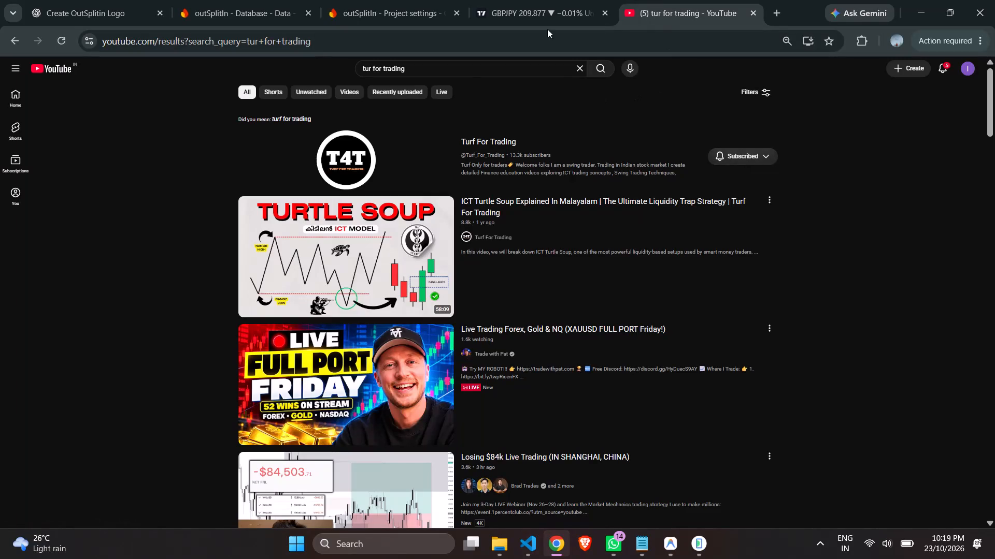
Return to the GBPJPY 15-minute chart and place a long position just after the latest candle with entry at about 209.903.
left_click(557, 0)
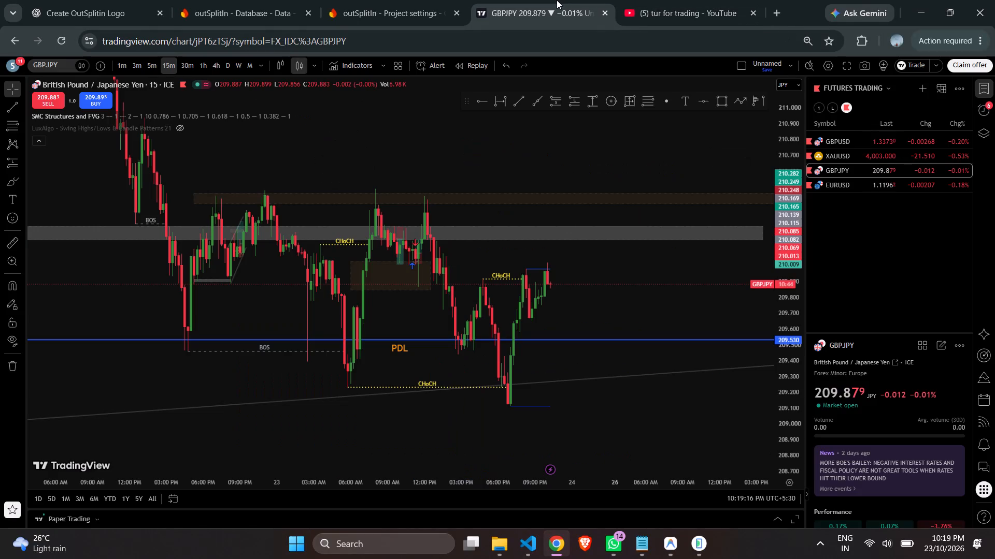
left_click_drag(599, 260, 593, 260)
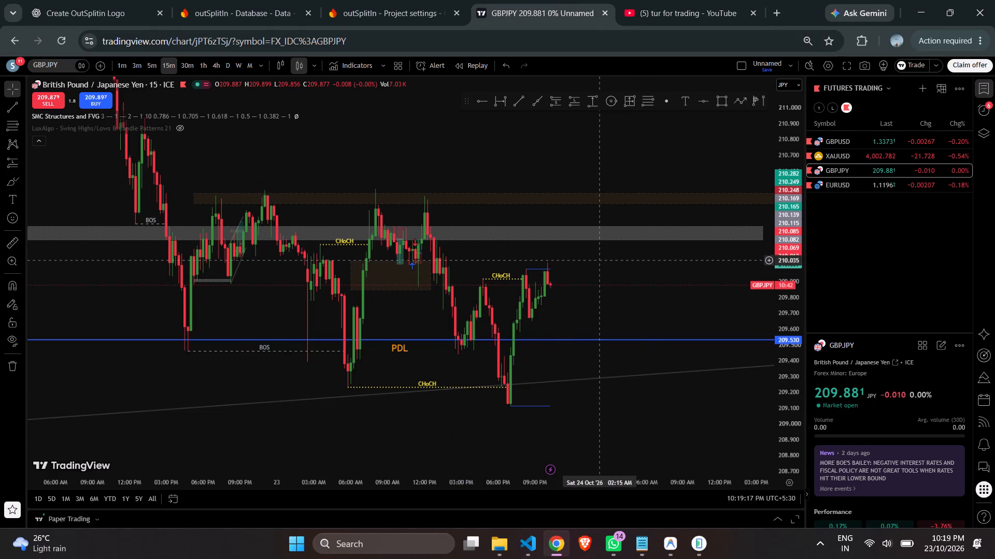
left_click_drag(593, 260, 547, 247)
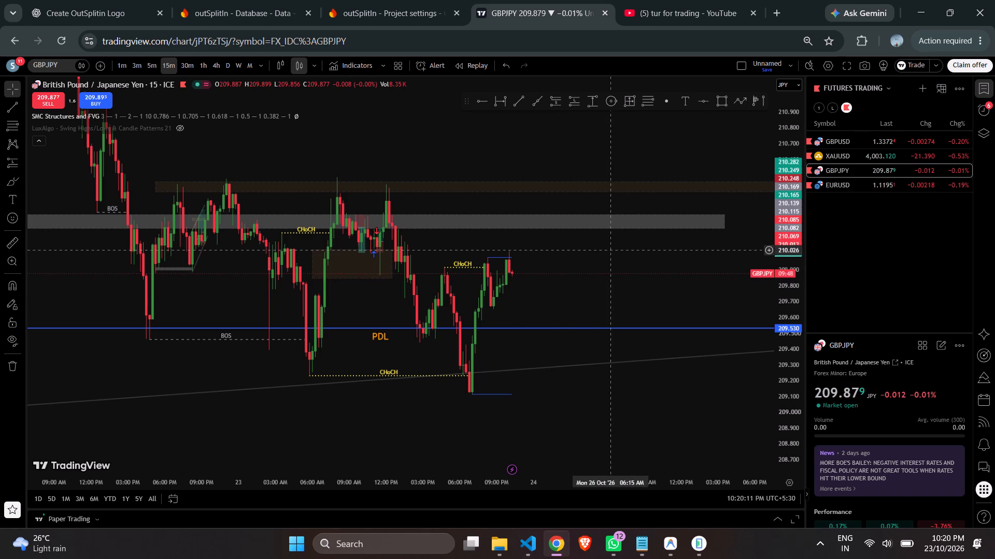
left_click_drag(566, 246, 506, 226)
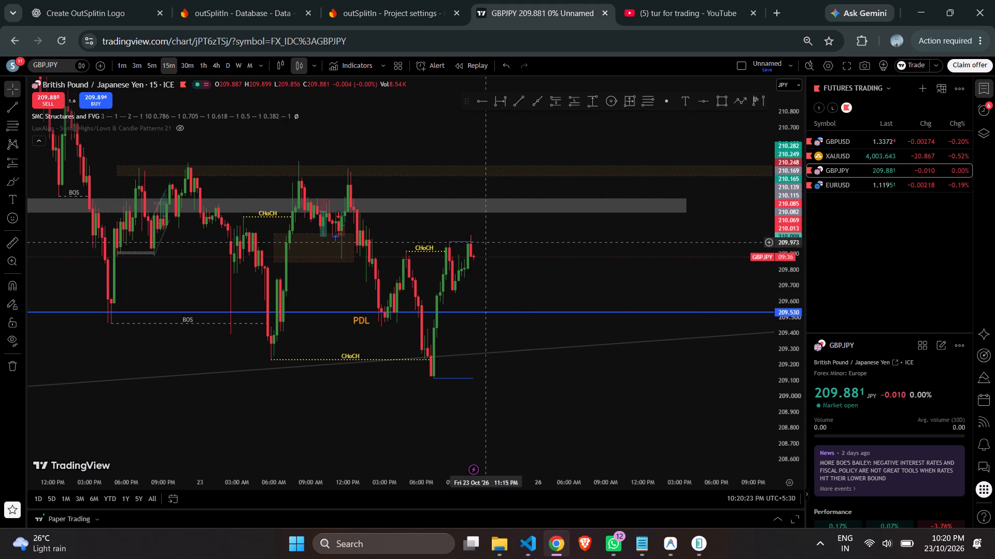
left_click(573, 105)
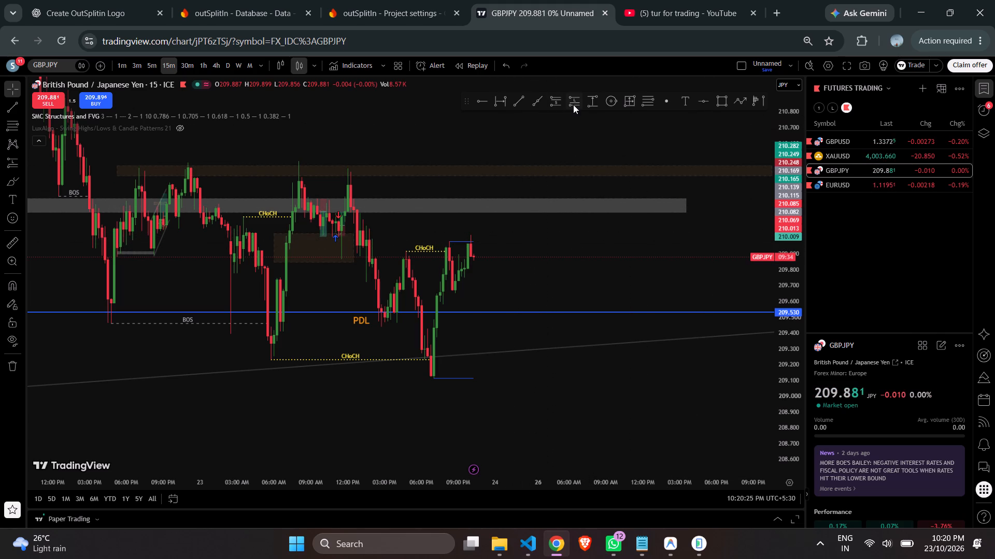
left_click(484, 254)
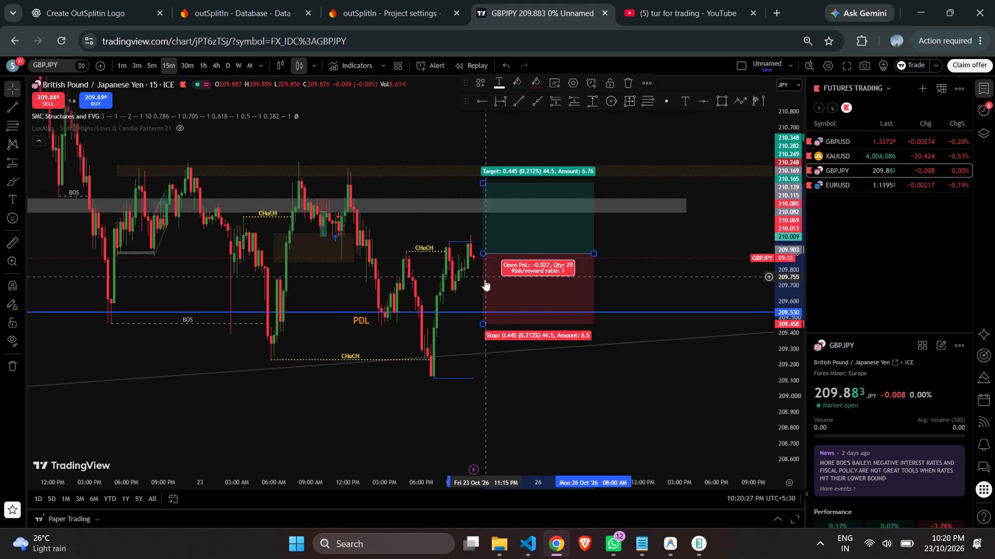
Adjust the long position to stop 209.651, target 210.391 and entry about 209.900, and shorten its time span to end around Monday 04:15 AM.
left_click_drag(483, 322, 472, 292)
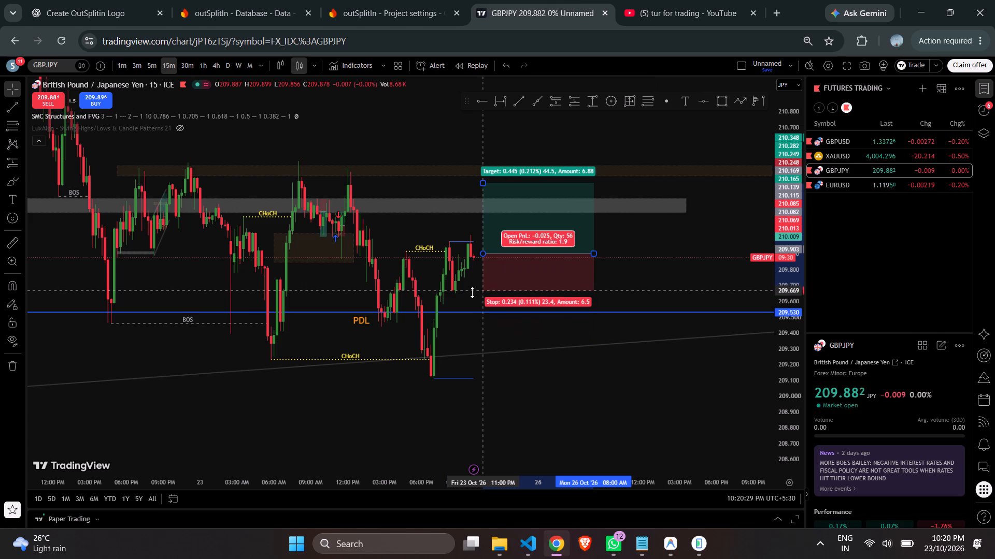
left_click_drag(472, 292, 472, 293)
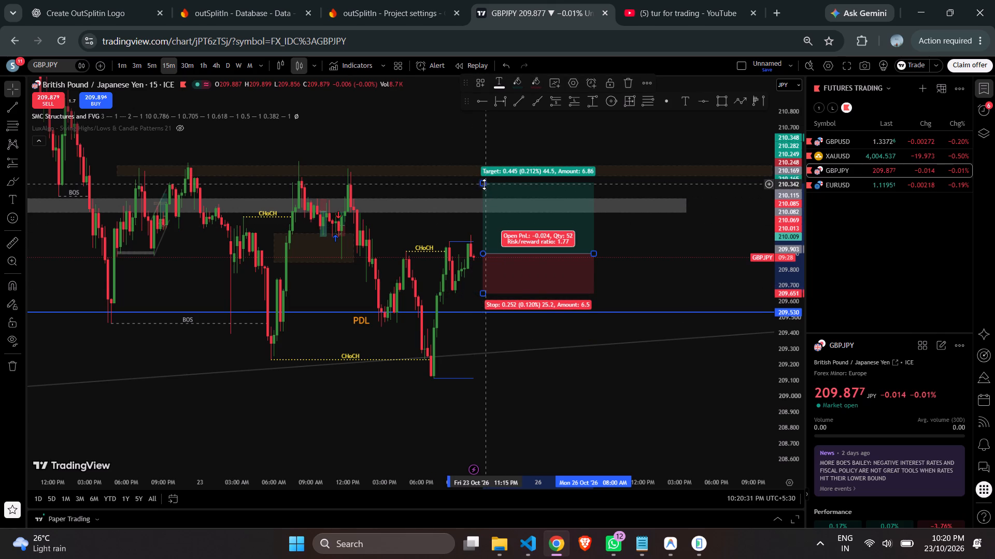
left_click_drag(484, 184, 485, 176)
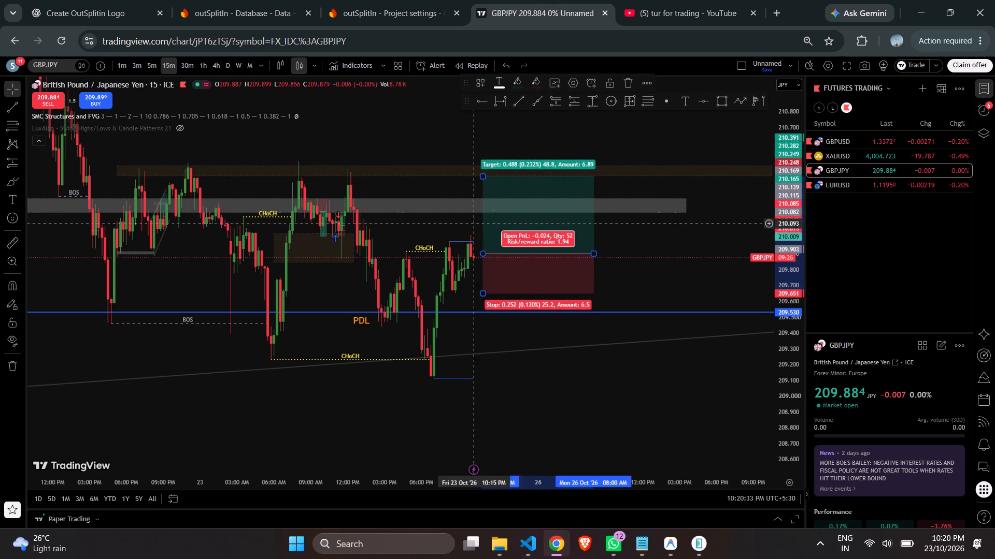
left_click_drag(485, 251, 483, 254)
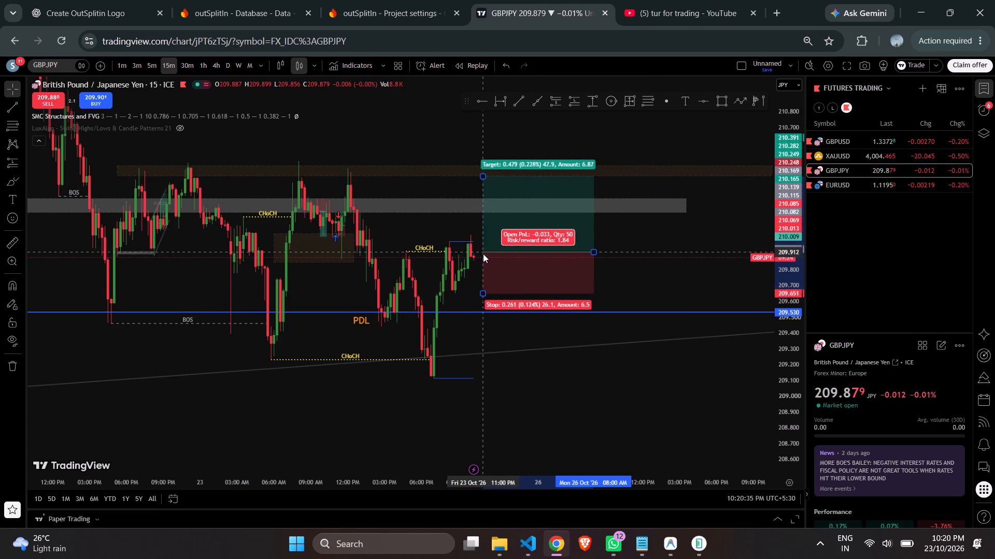
left_click_drag(483, 254, 478, 254)
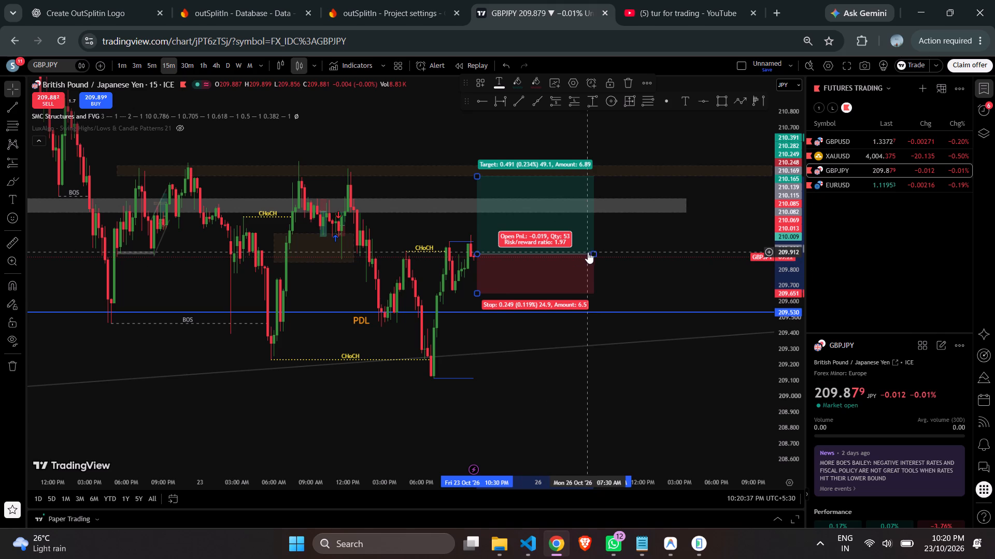
left_click_drag(591, 252, 548, 261)
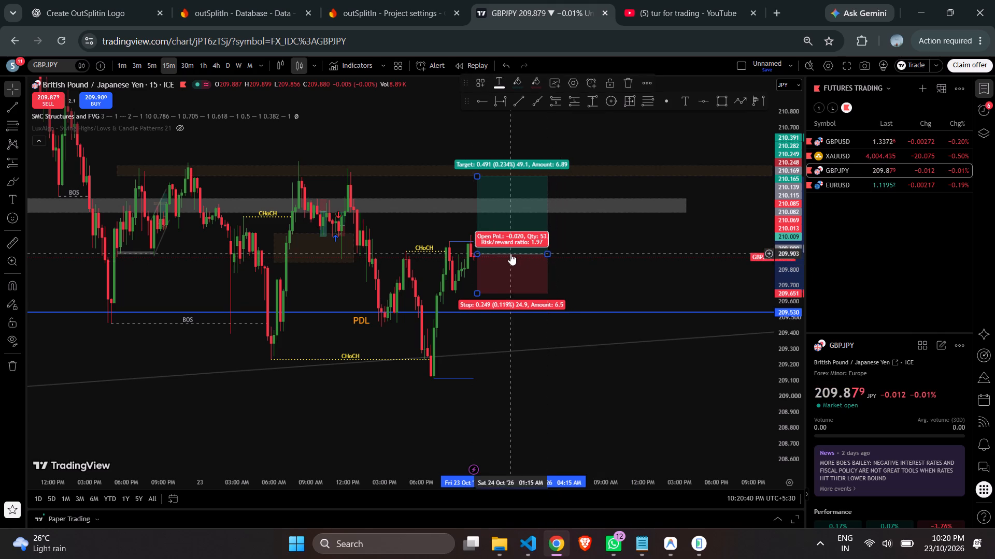
On the 5-minute chart, realign the long position to the latest candle at entry 209.888, end it near 12:10 AM, and set its stop to 209.651.
left_click(154, 65)
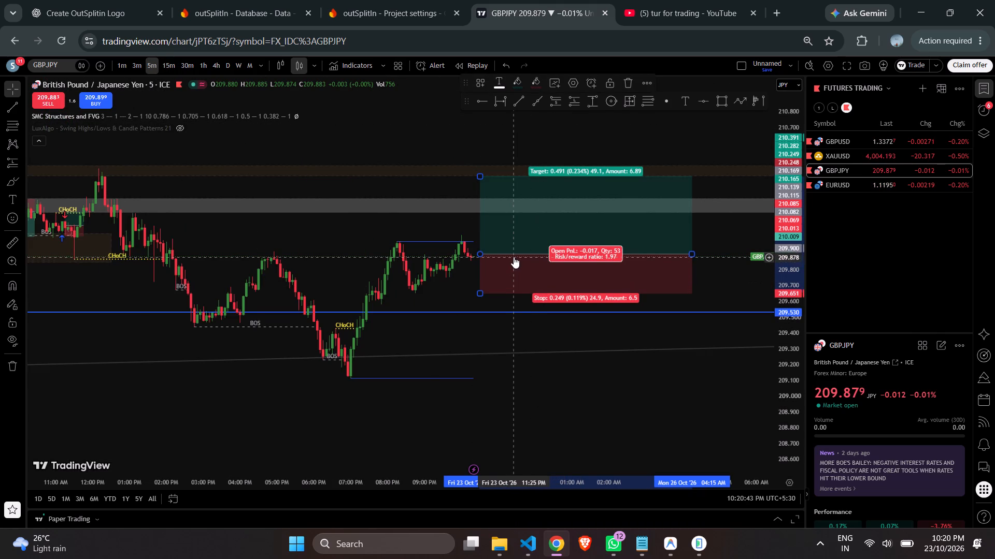
left_click_drag(513, 252, 508, 254)
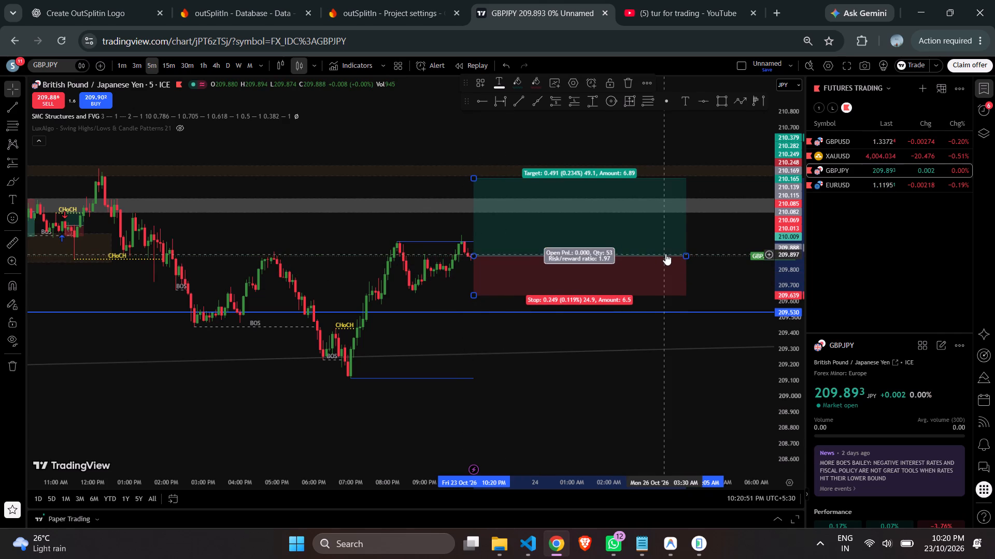
left_click_drag(684, 255, 542, 252)
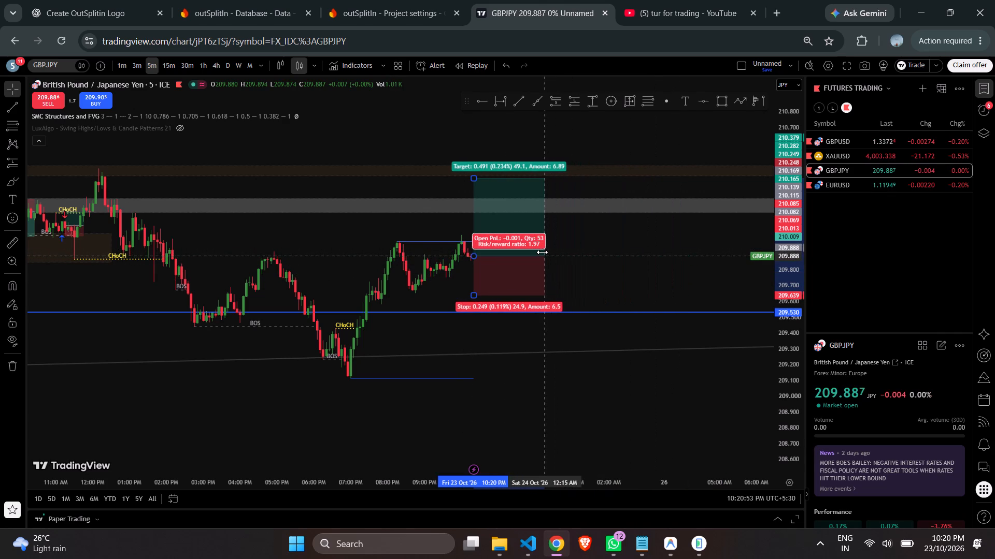
left_click_drag(542, 252, 541, 251)
left_click(473, 294)
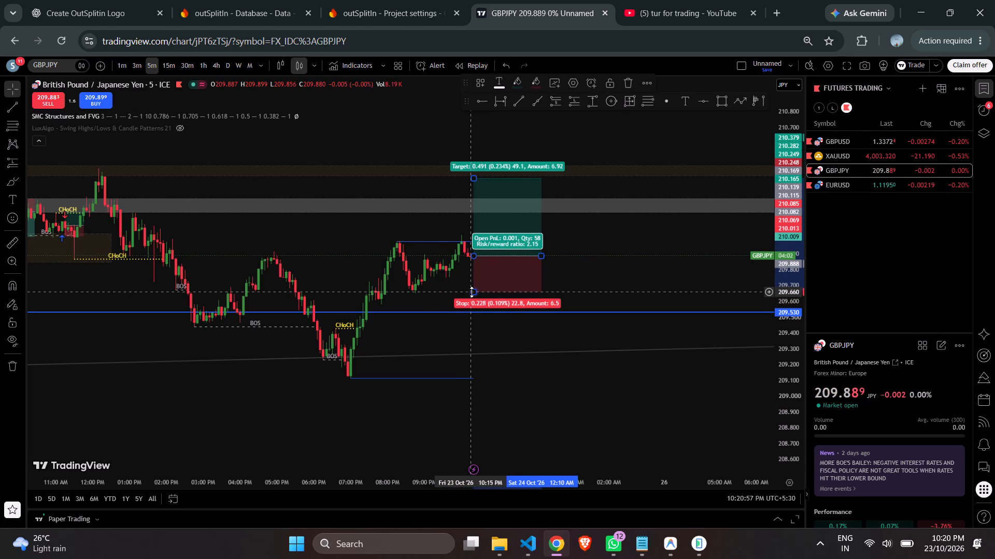
left_click(472, 292)
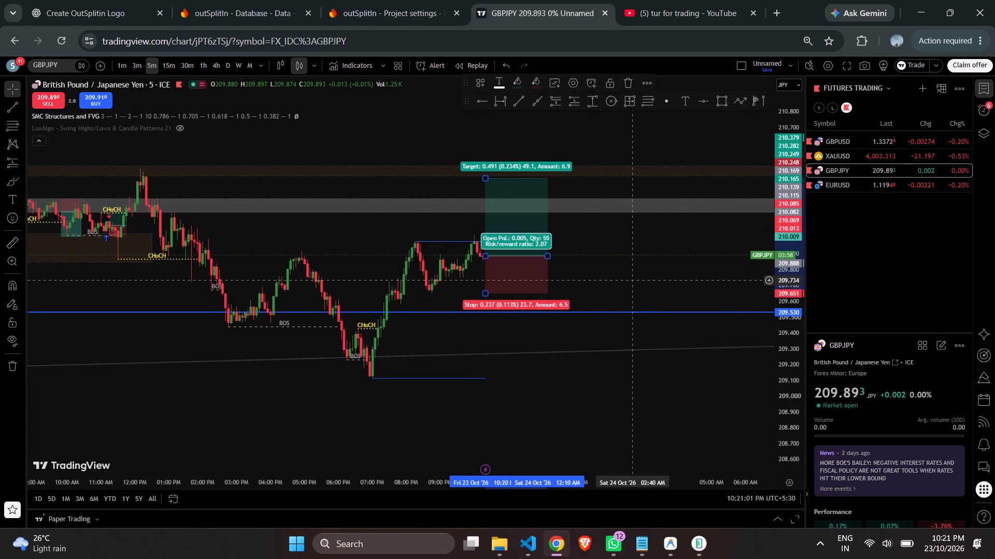
Move the whole long position lower on the 5-minute chart, to entry about 209.866, stop 209.629 and target 210.357.
left_click_drag(612, 259, 605, 270)
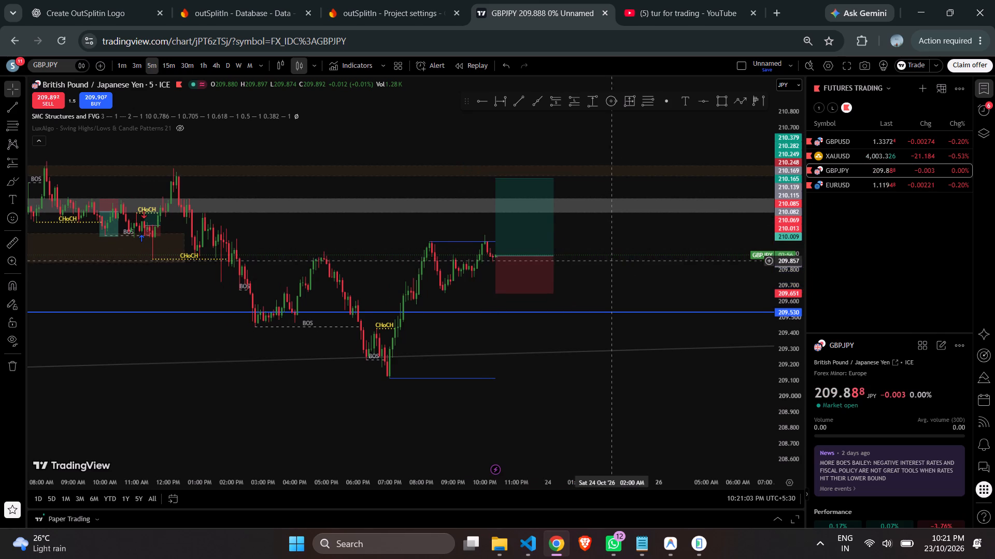
left_click_drag(605, 270, 588, 295)
left_click_drag(565, 282, 565, 248)
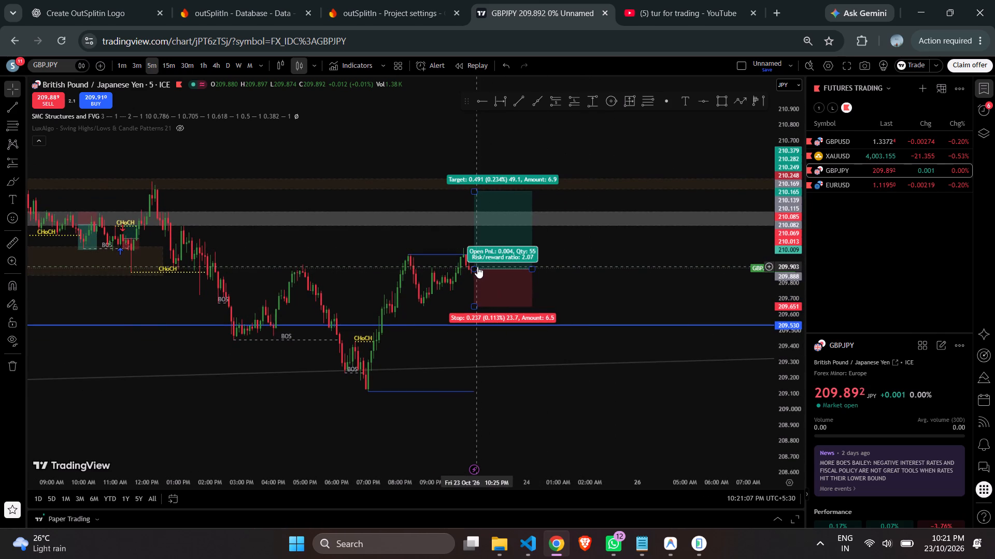
left_click(602, 263)
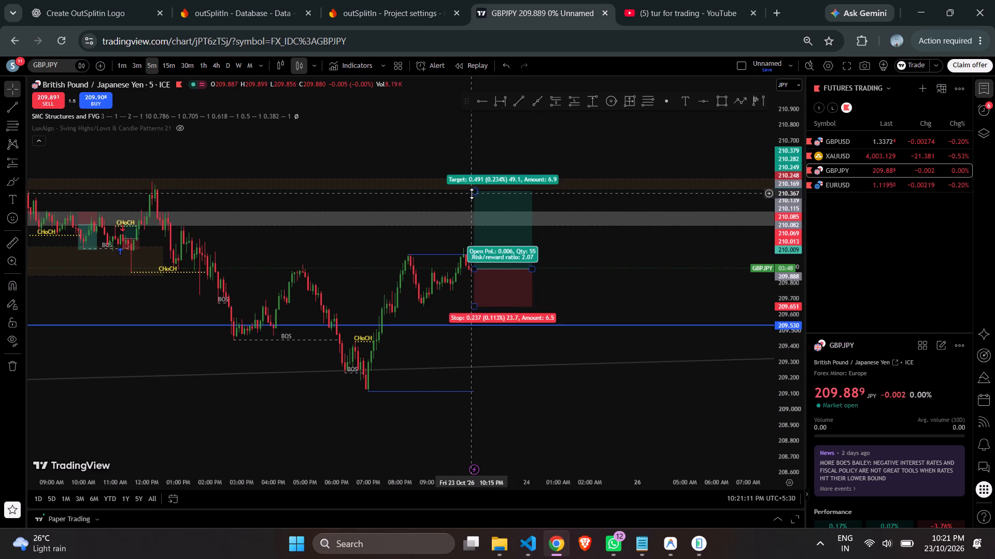
left_click_drag(563, 249, 587, 231)
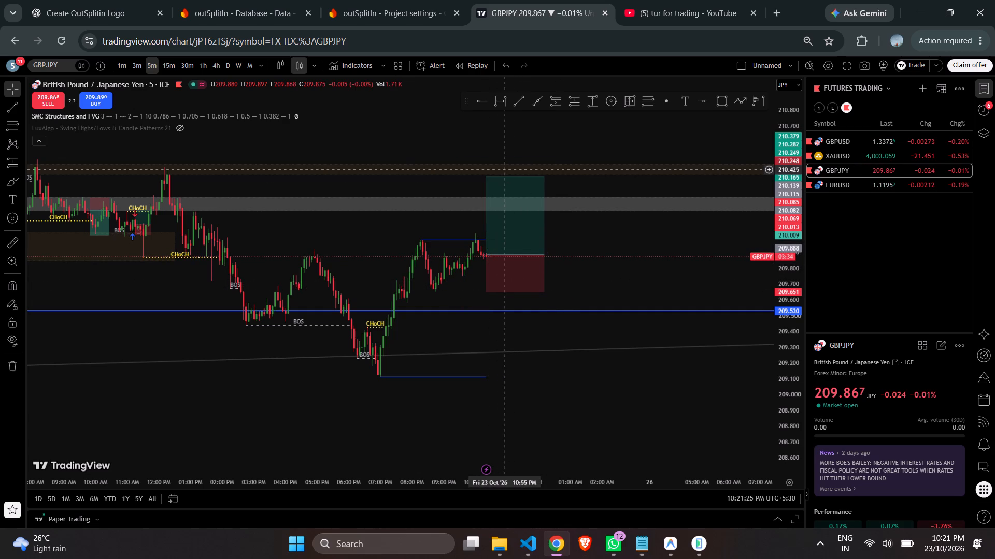
left_click(509, 254)
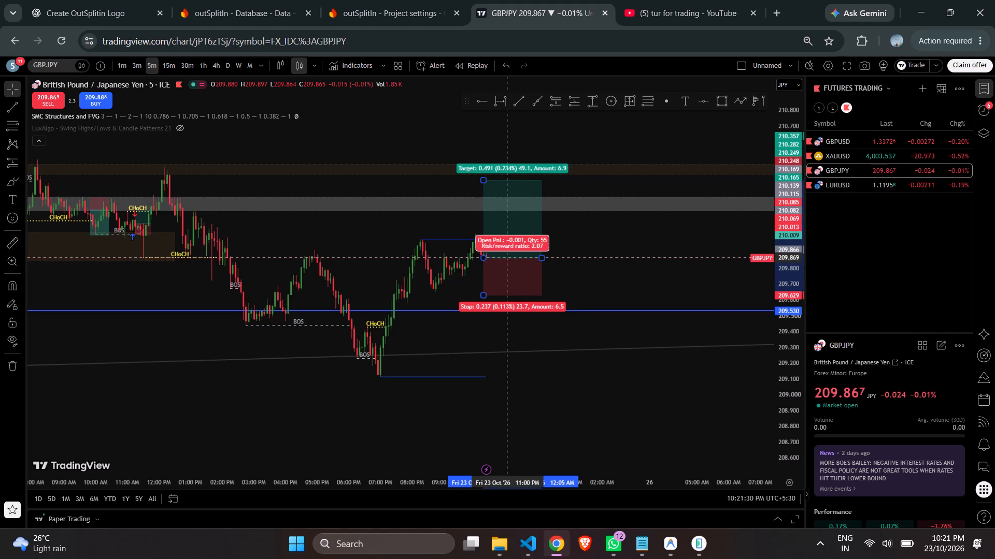
left_click(612, 241)
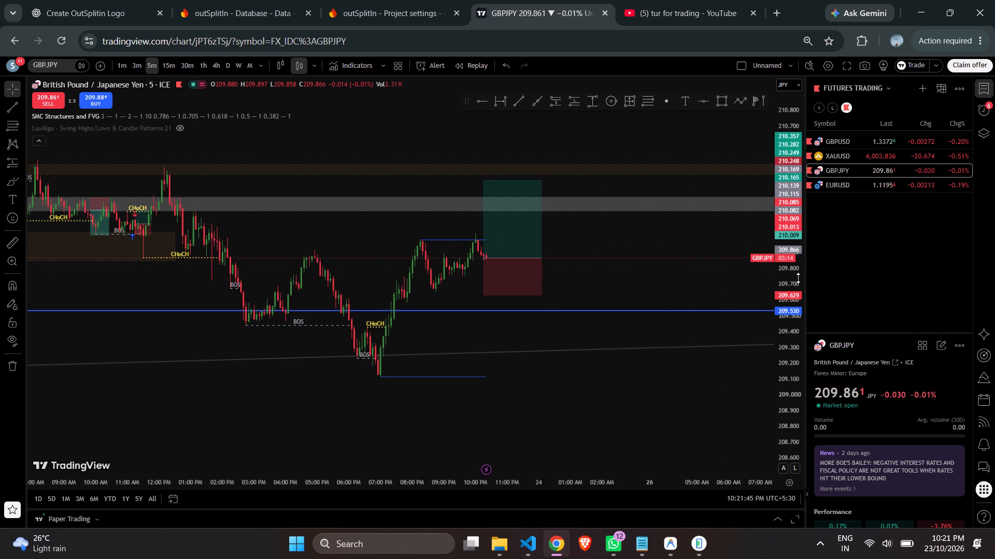
Examine the recent GBPJPY swings on the 5-minute chart around the long position, the PDL line and the grey zone above.
left_click_drag(798, 278, 786, 190)
left_click(613, 262)
left_click_drag(613, 262, 659, 249)
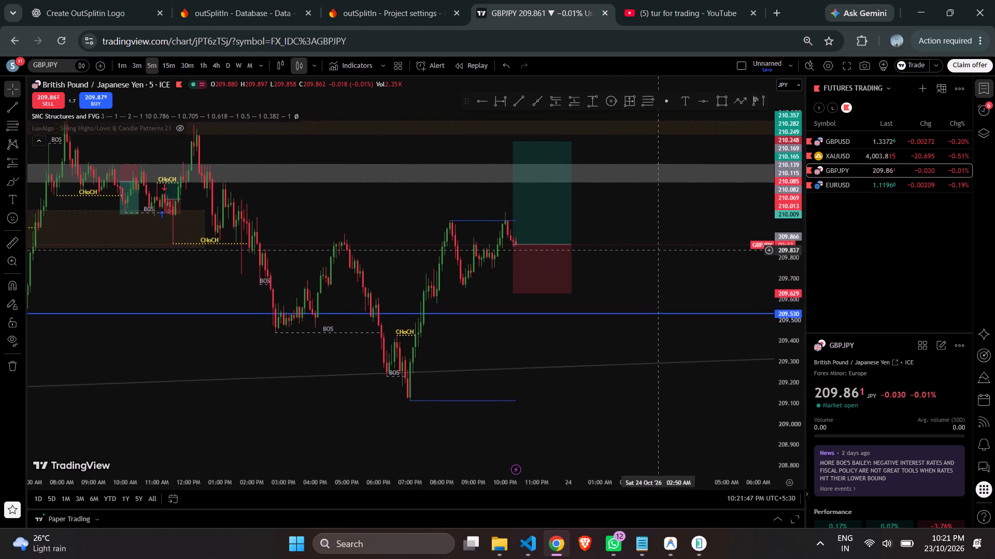
left_click_drag(659, 249, 659, 249)
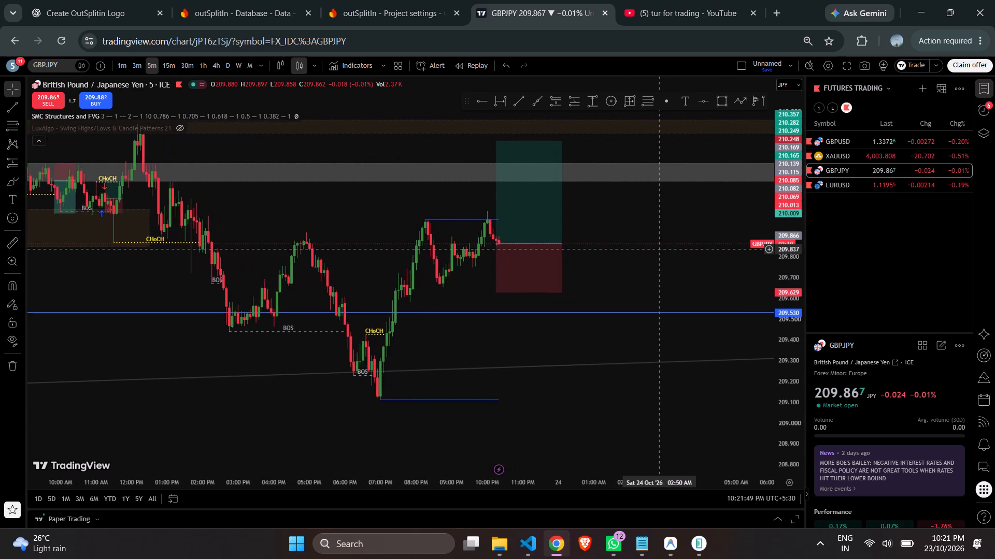
left_click_drag(792, 278, 785, 229)
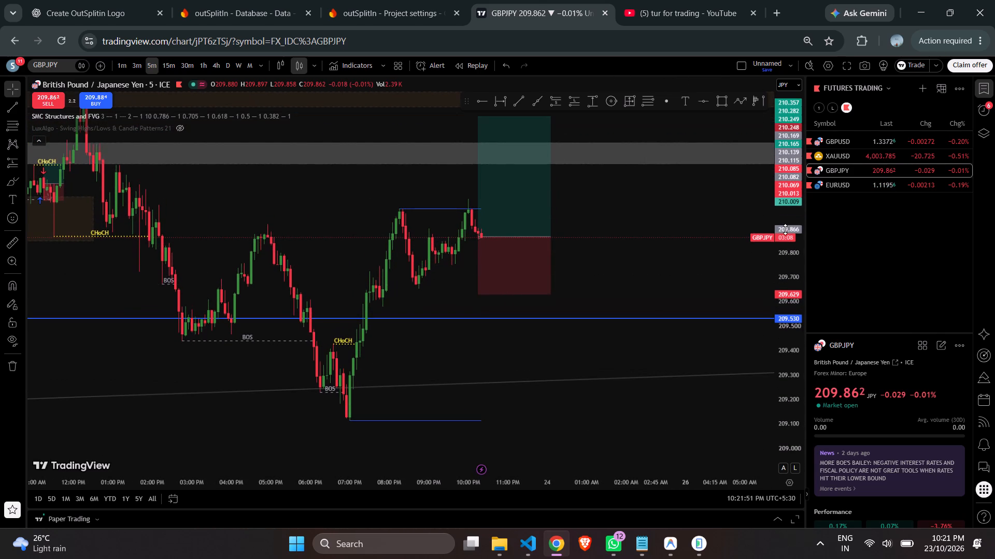
left_click_drag(640, 234, 637, 354)
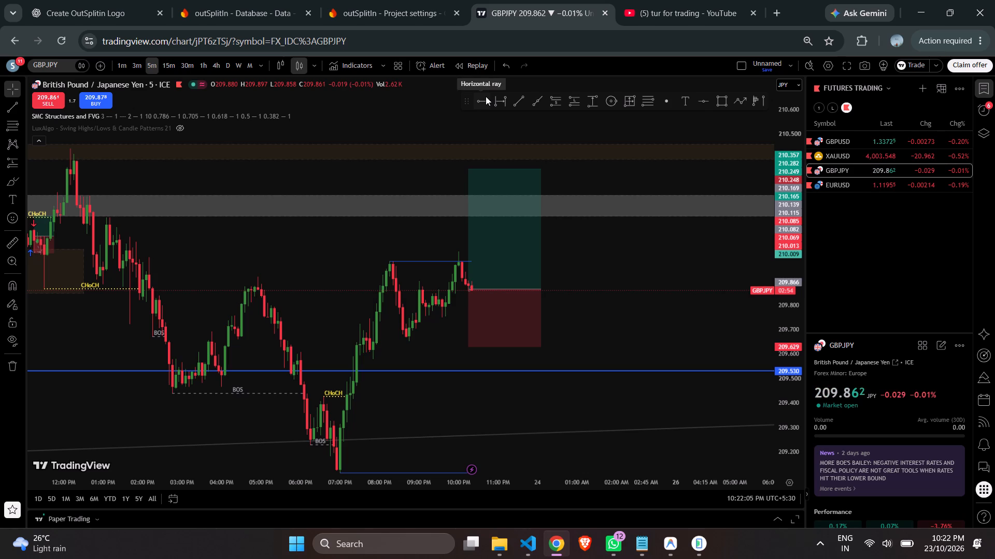
left_click_drag(785, 306, 770, 136)
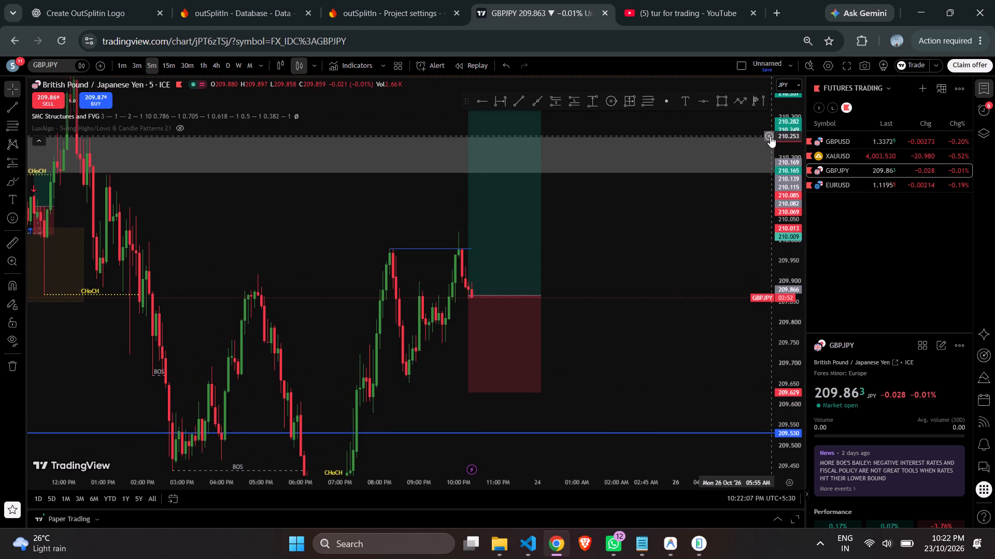
left_click_drag(632, 274, 605, 146)
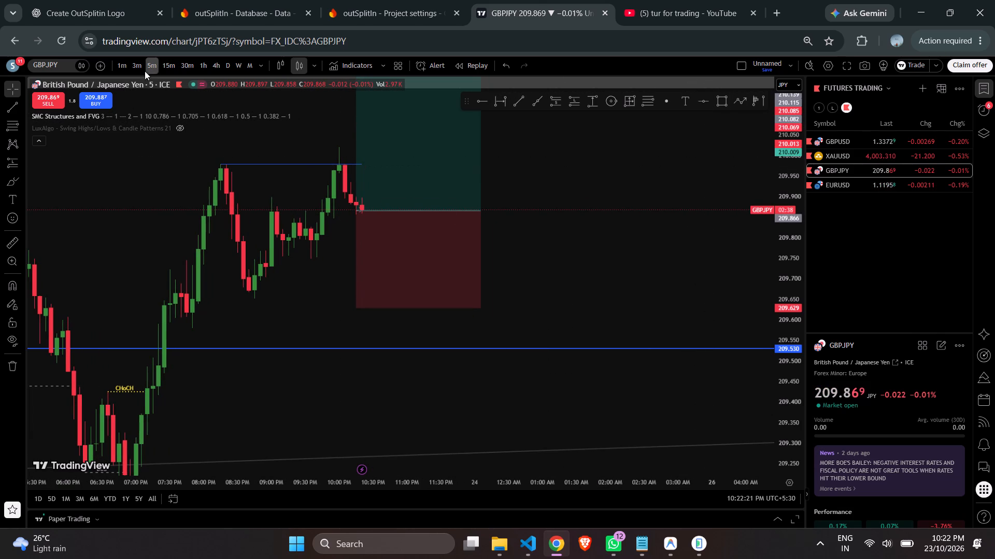
On the 15-minute chart, draw a rectangle zone across the PDL line, about 209.488 to 209.594, from Friday 07:00 PM to Monday 03:30 AM.
left_click(165, 68)
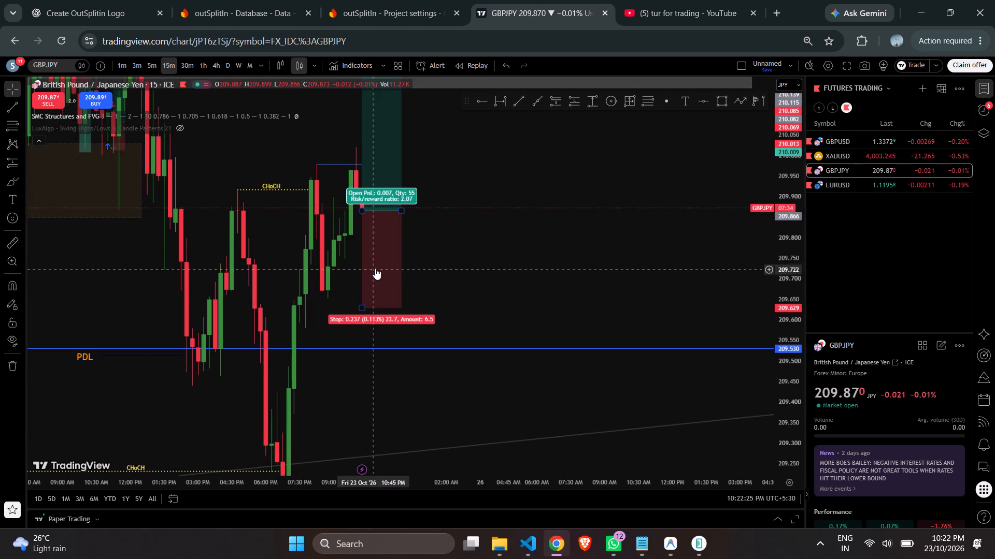
left_click(439, 178)
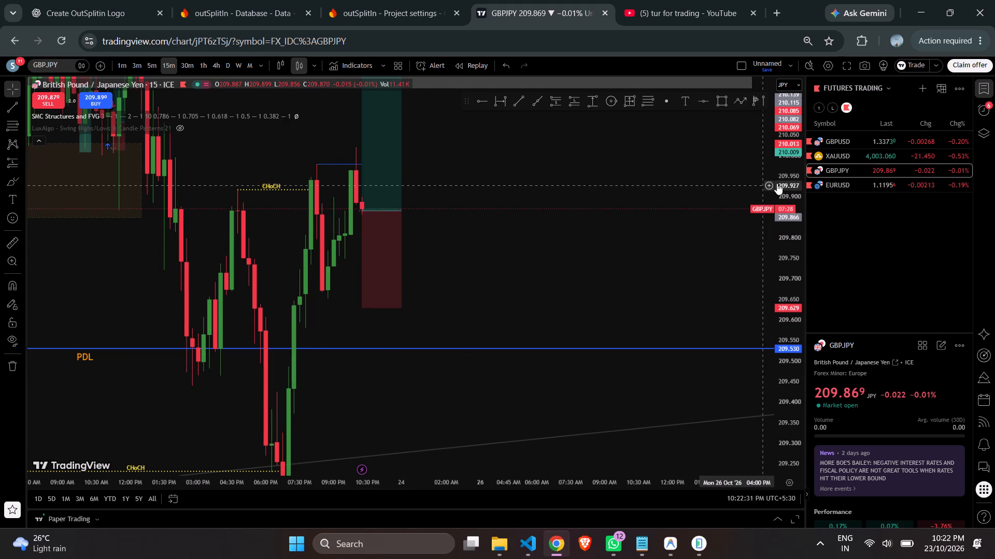
left_click_drag(783, 150, 826, 306)
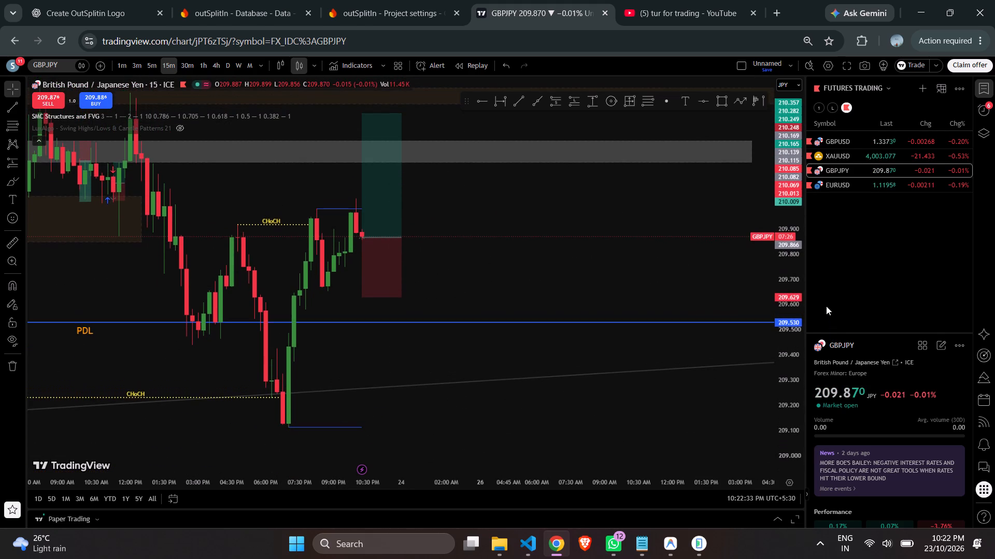
left_click_drag(826, 306, 826, 307)
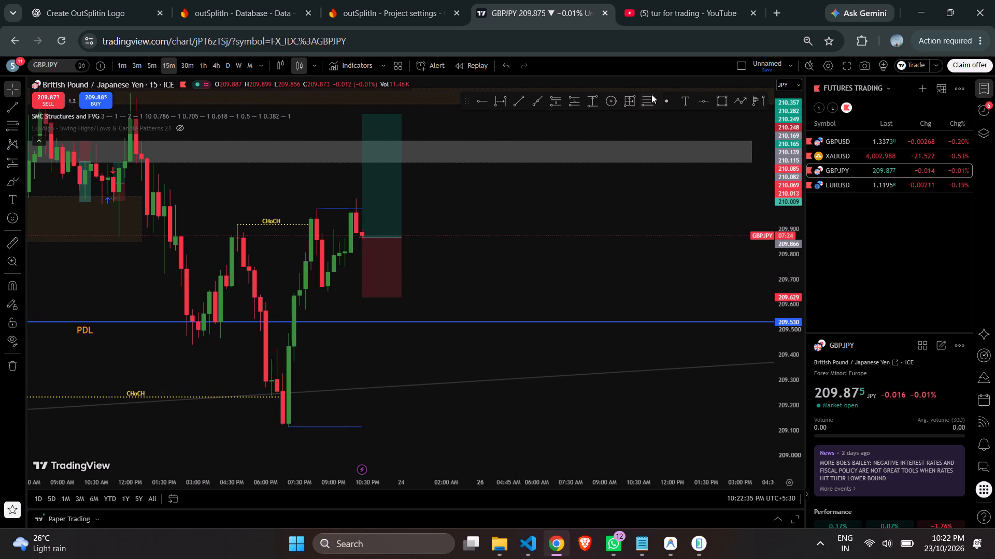
left_click(724, 103)
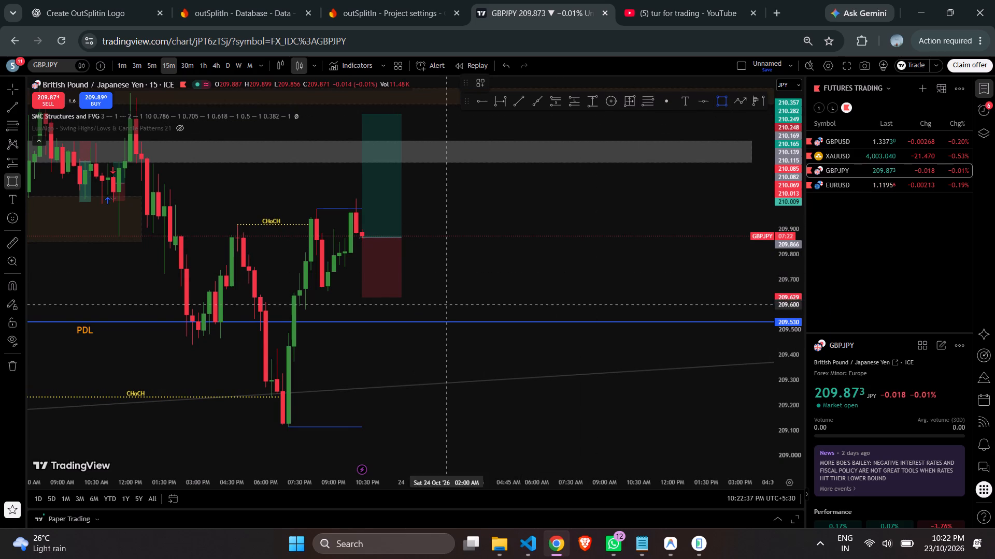
left_click_drag(287, 333, 424, 305)
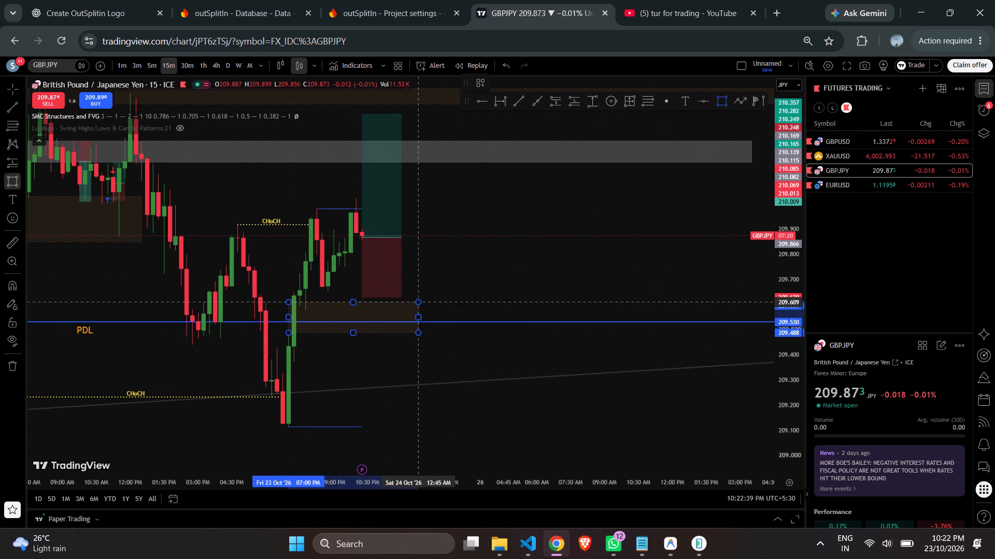
left_click_drag(424, 305, 477, 307)
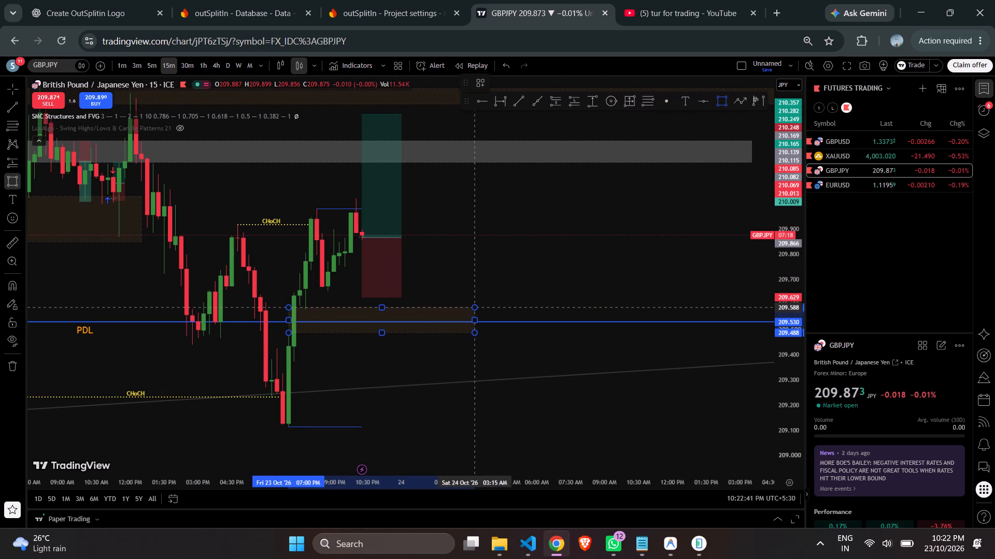
left_click_drag(477, 307, 479, 306)
left_click(479, 306)
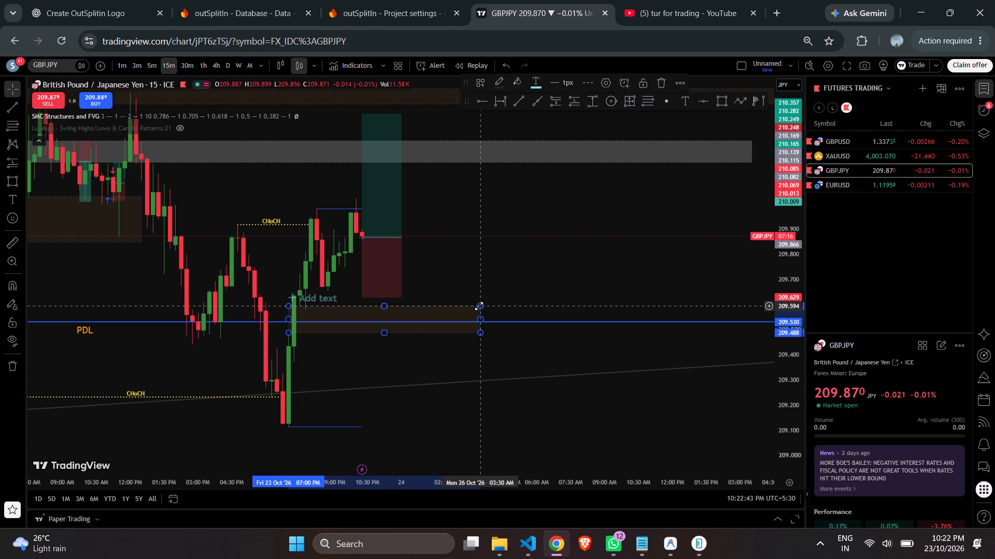
left_click(524, 255)
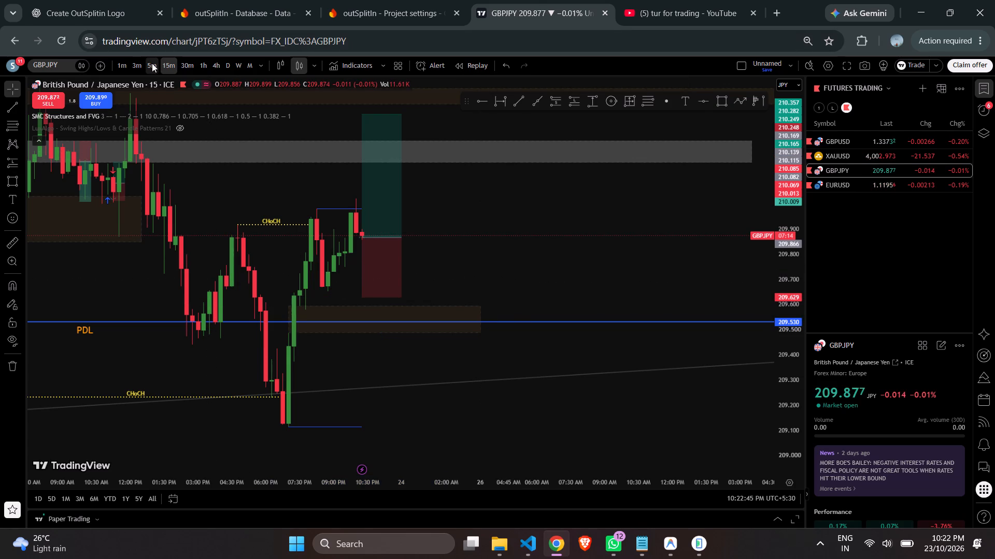
On the 30-minute chart, extend the PDL zone's lower starting corner down to about 209.421 and back to Friday 06:30 PM.
left_click(152, 63)
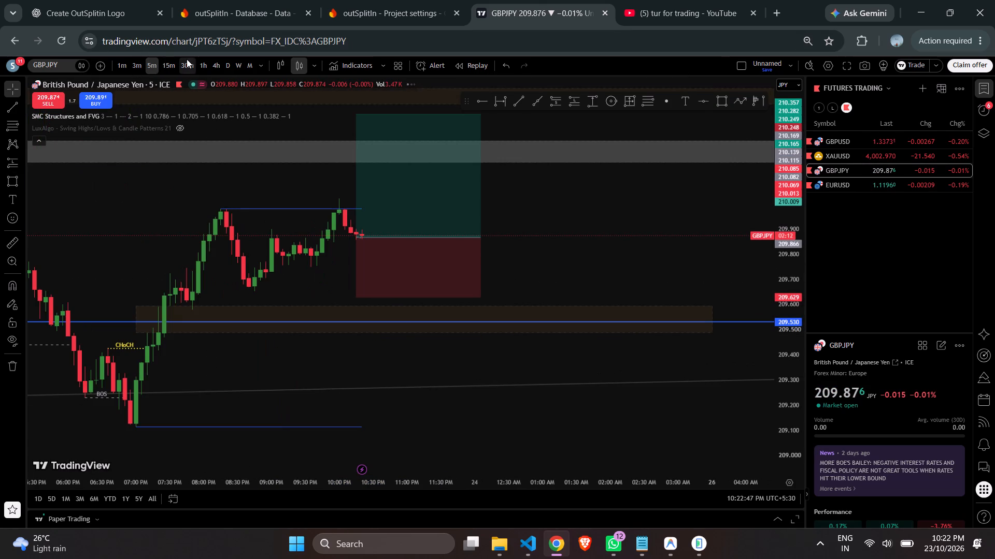
left_click(187, 58)
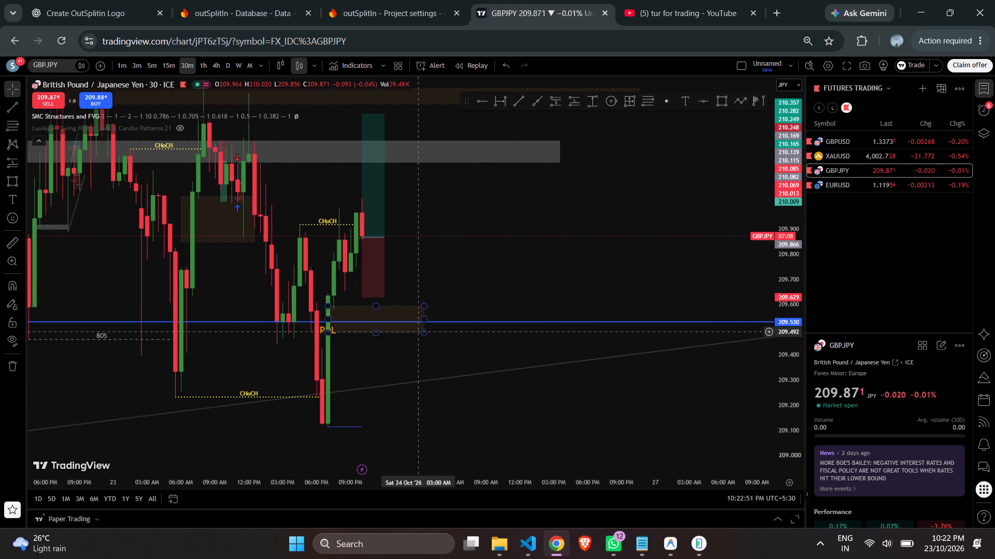
left_click_drag(776, 227, 792, 303)
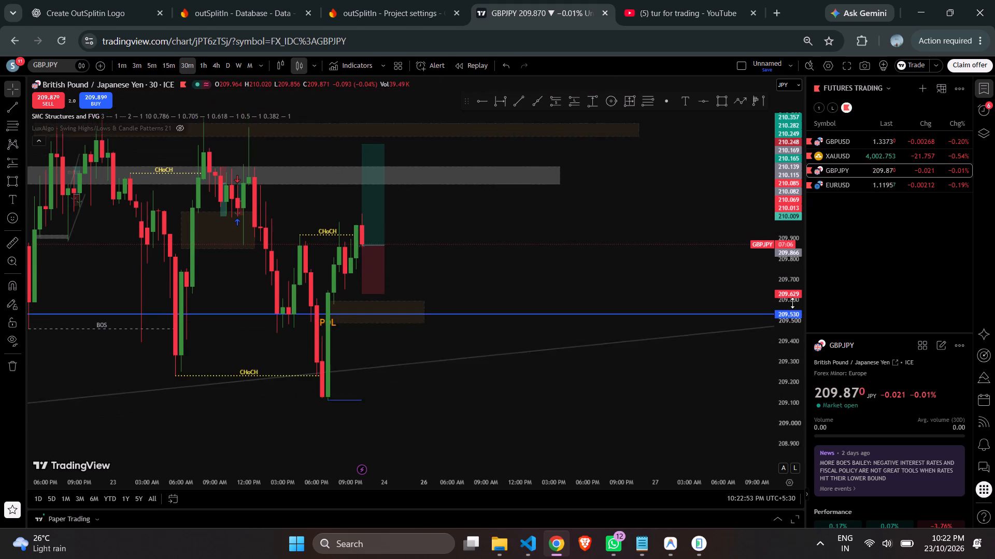
left_click_drag(792, 303, 786, 360)
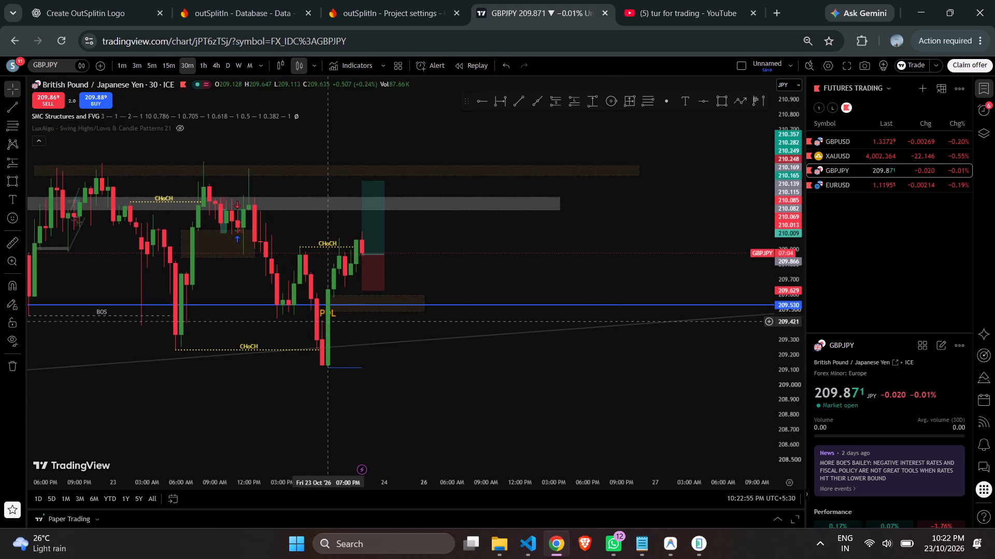
left_click(334, 313)
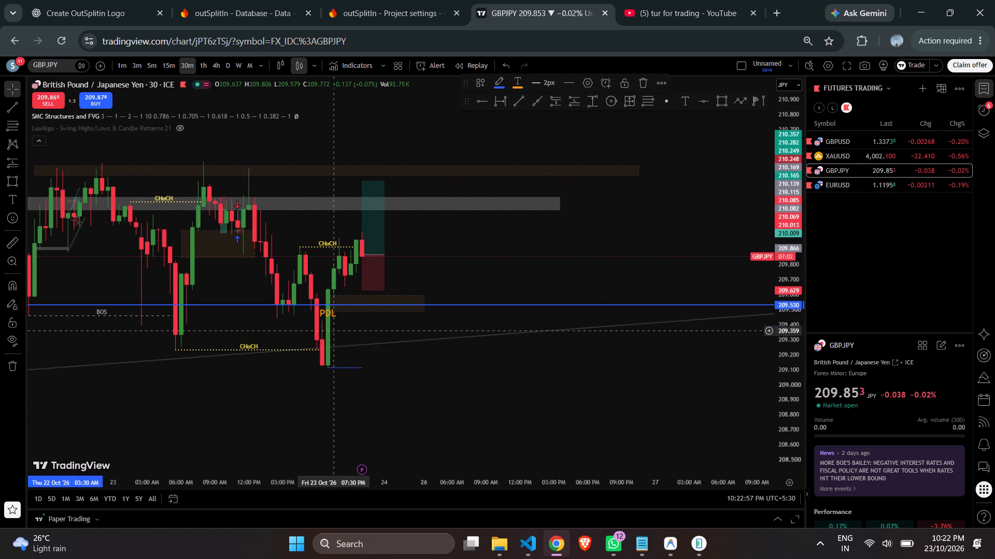
left_click_drag(328, 309, 322, 321)
left_click(560, 302)
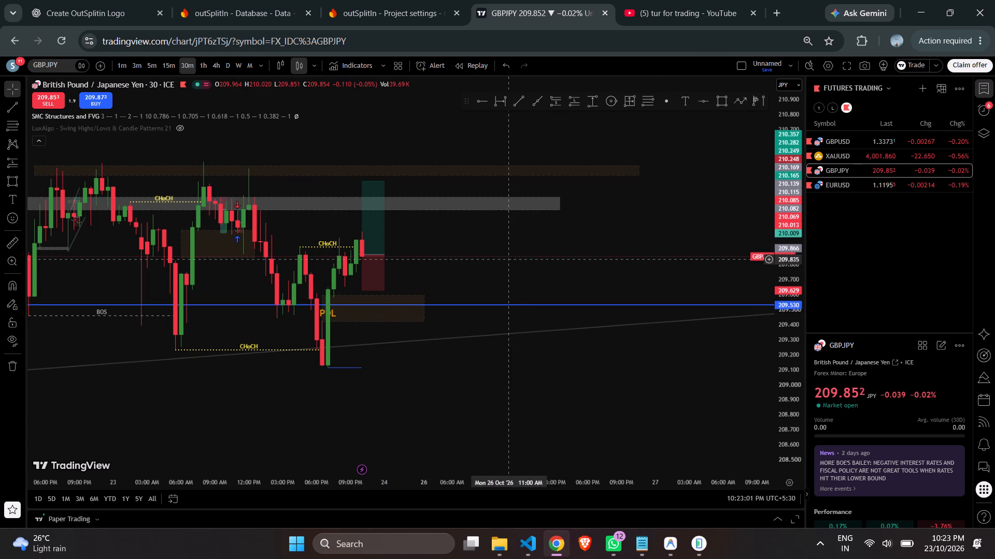
Examine the GBPJPY candles around the PDL zone and the recent low on the 15-minute and 30-minute charts.
left_click_drag(506, 258, 655, 171)
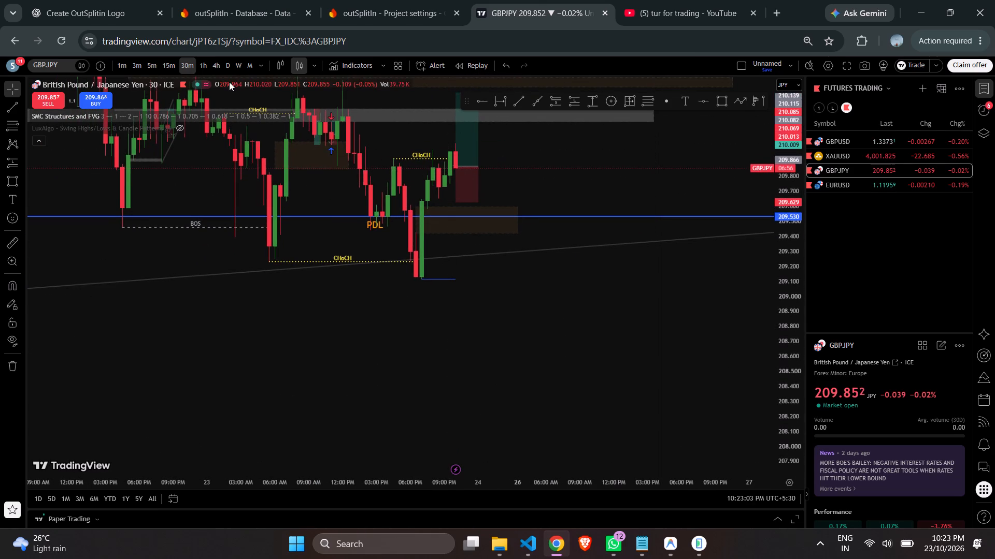
left_click(164, 61)
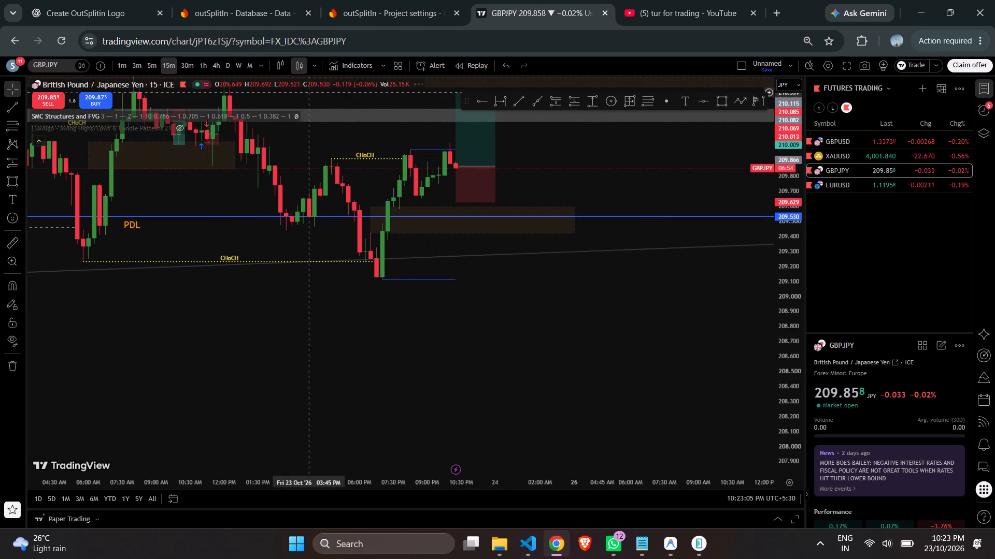
left_click(187, 64)
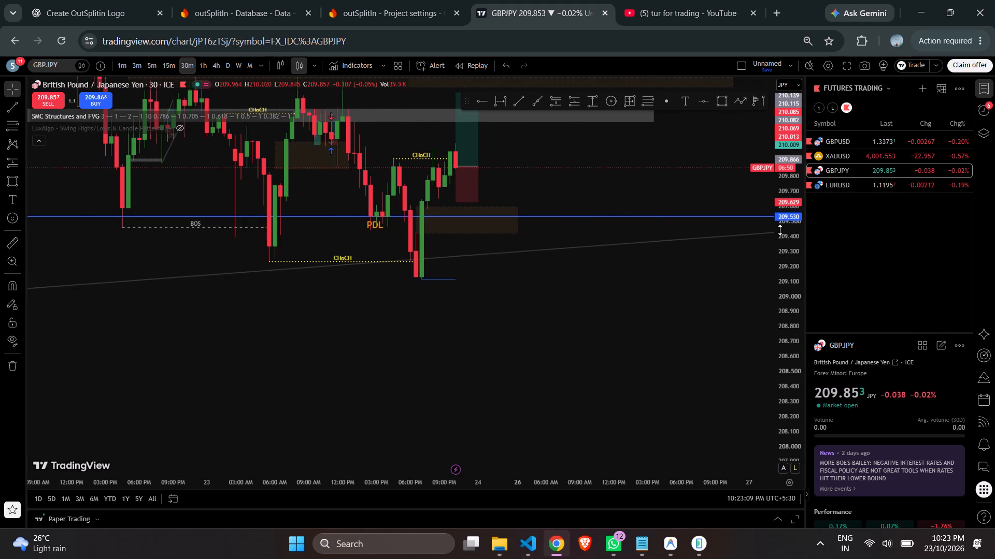
left_click_drag(780, 230, 784, 186)
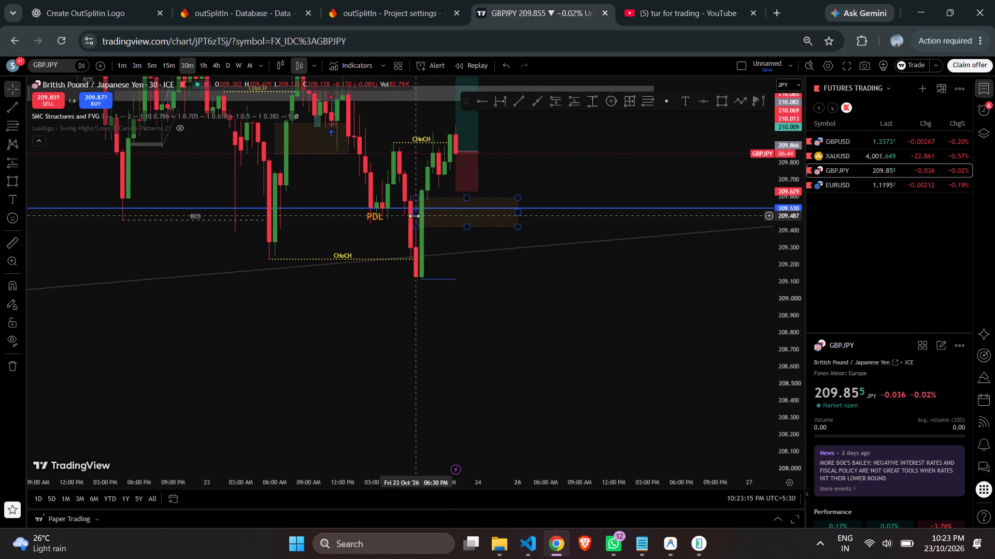
left_click_drag(592, 173, 764, 169)
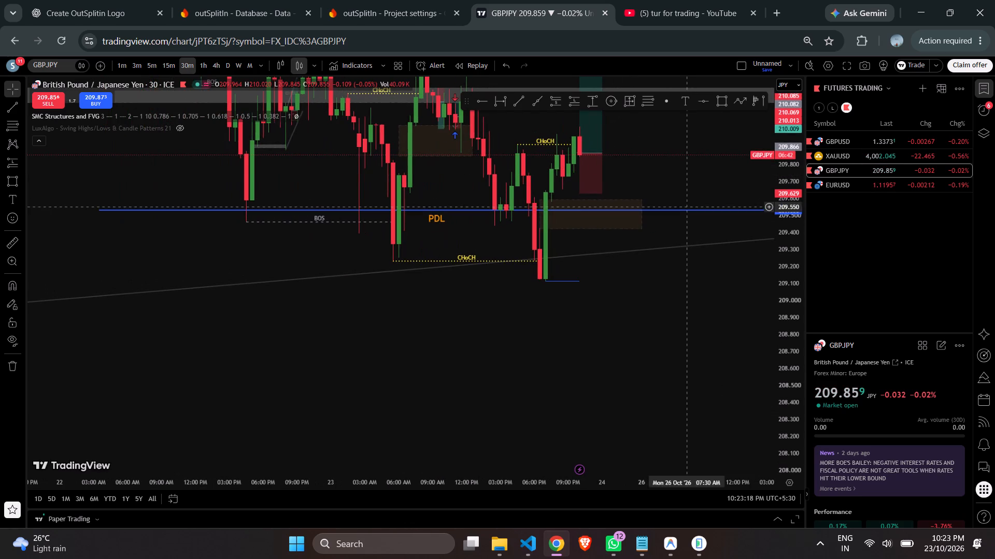
left_click(786, 291)
left_click_drag(786, 291, 779, 171)
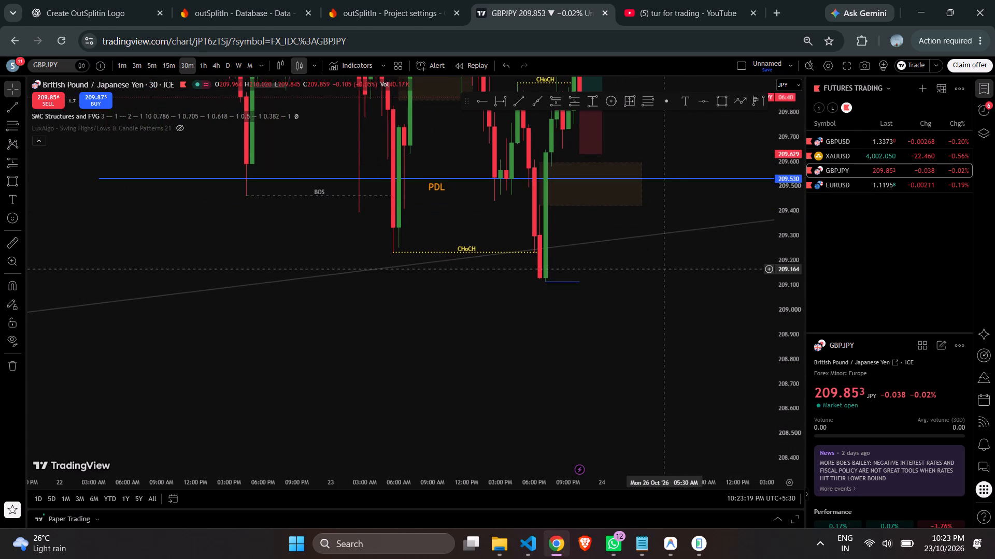
left_click(664, 269)
left_click_drag(664, 269, 658, 371)
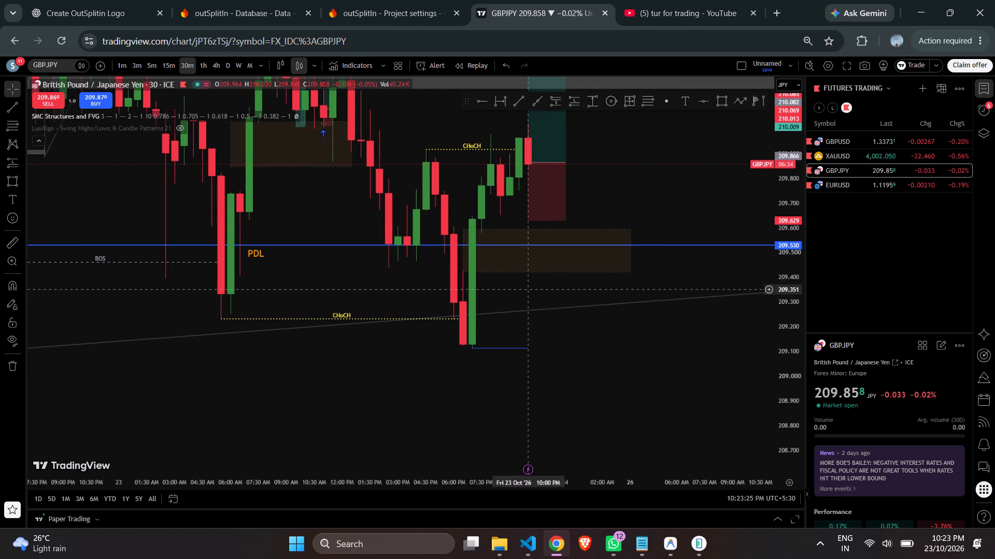
Lower the PDL zone's top edge to about 209.582, undoing the stretch of its starting corner past the zone's end.
left_click(465, 230)
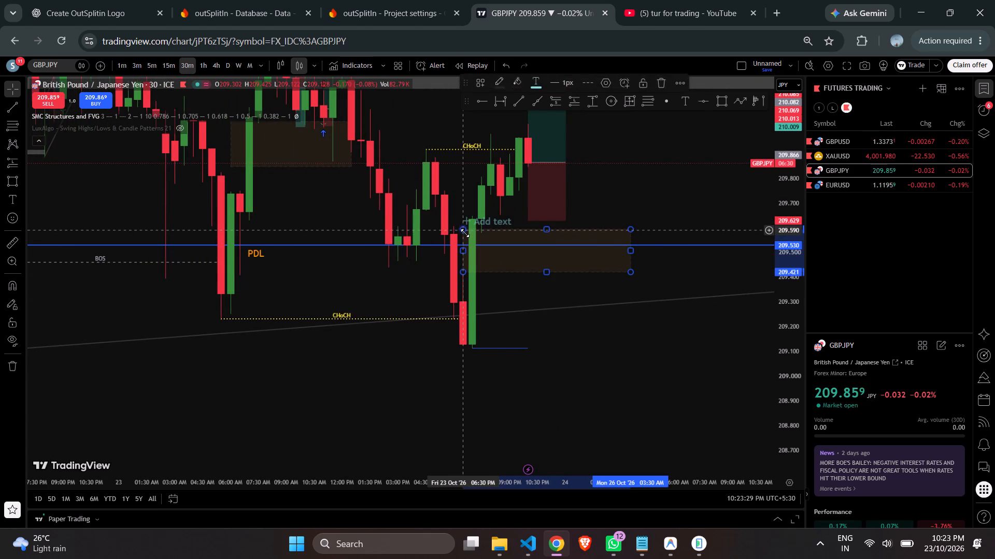
left_click_drag(466, 232, 700, 231)
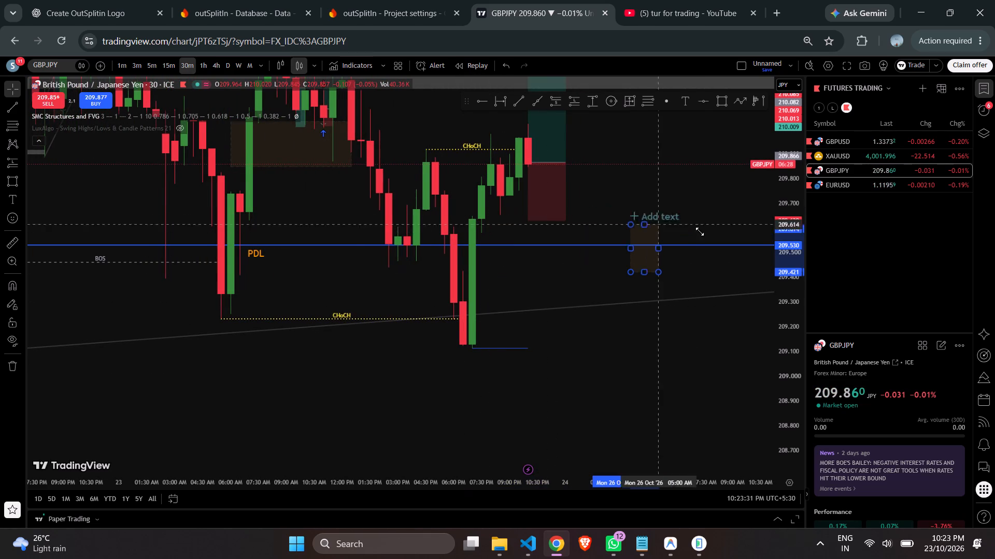
key("ctrl+z")
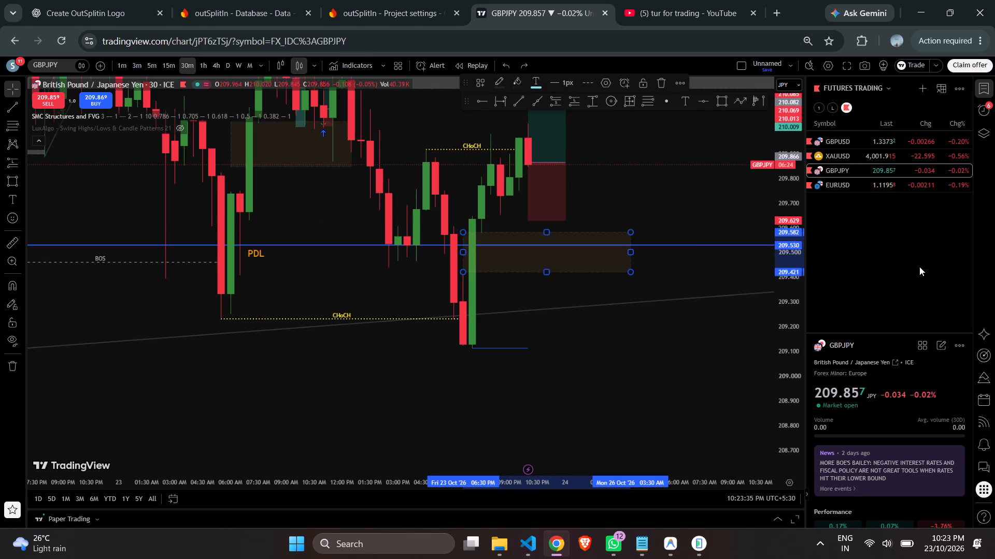
left_click(723, 209)
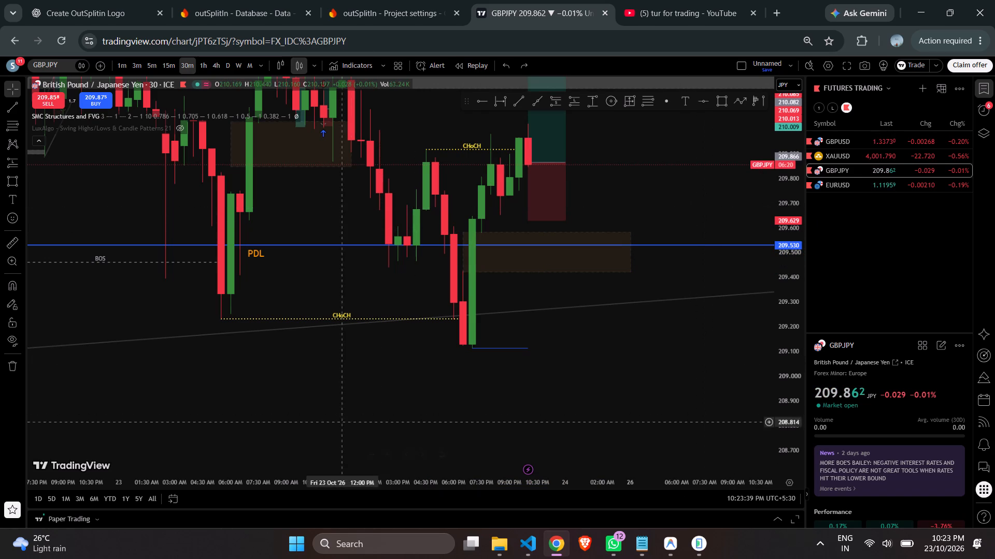
On the 5-minute GBPJPY chart, draw a rectangle zone about 209.772 to 209.805, from Friday 08:55 PM to 10:30 PM.
left_click(385, 460)
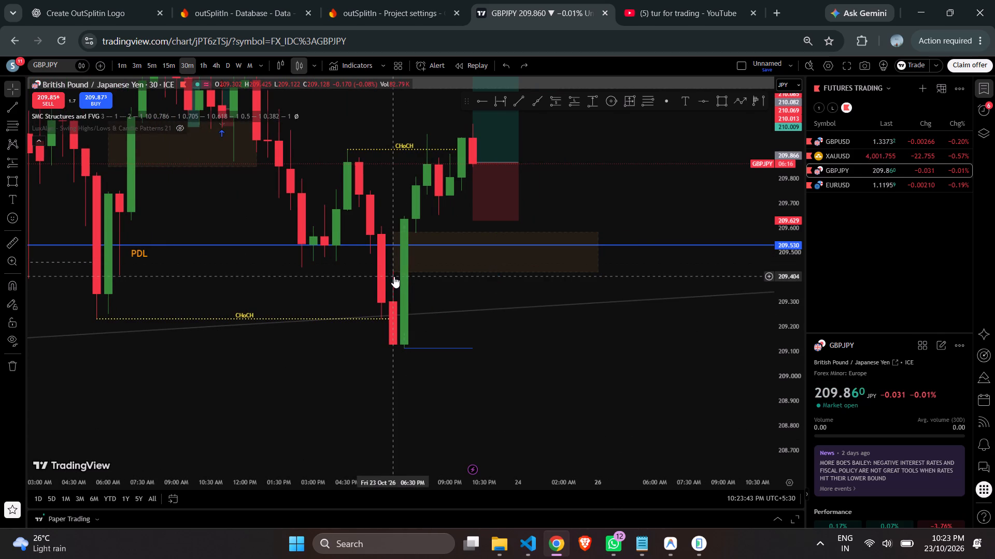
left_click_drag(792, 177, 775, 278)
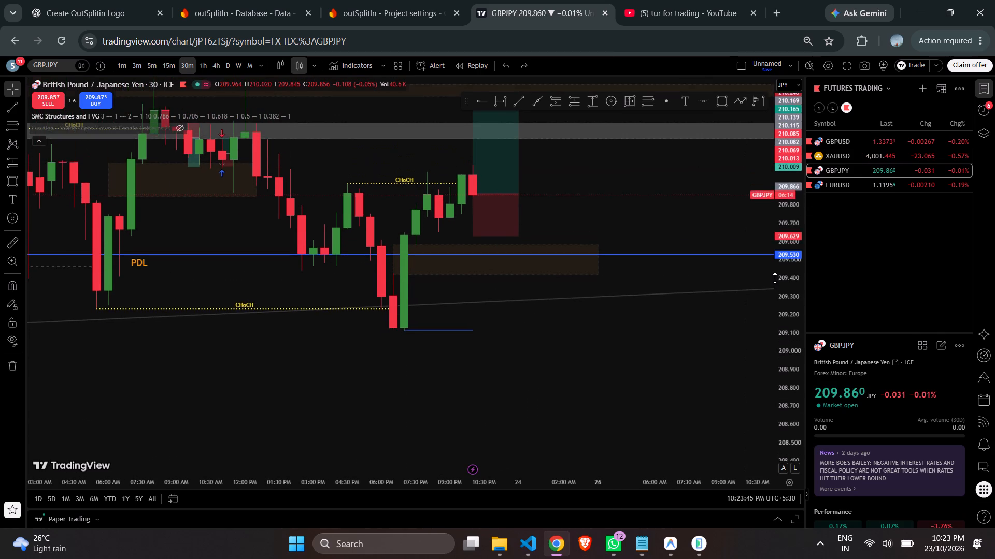
left_click_drag(775, 278, 773, 230)
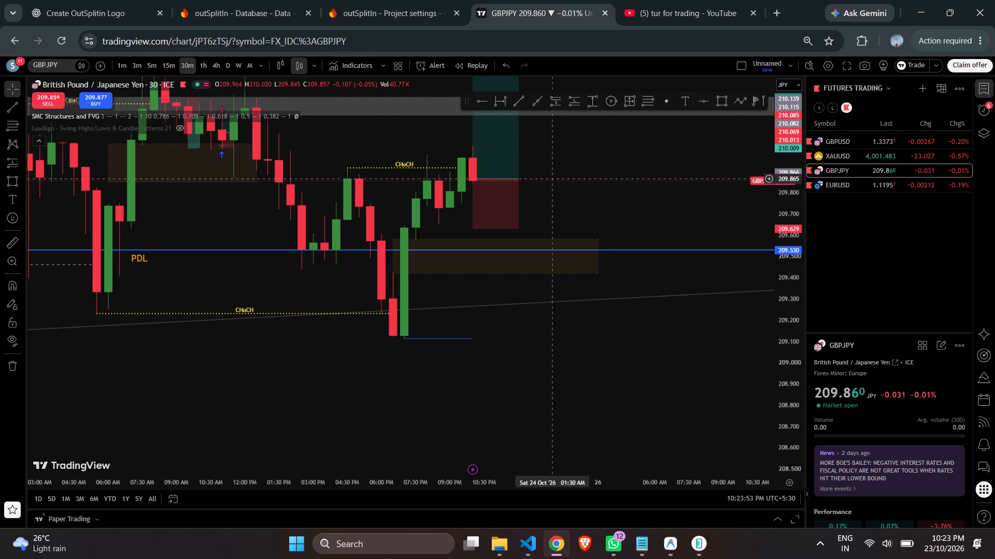
left_click_drag(595, 169, 592, 293)
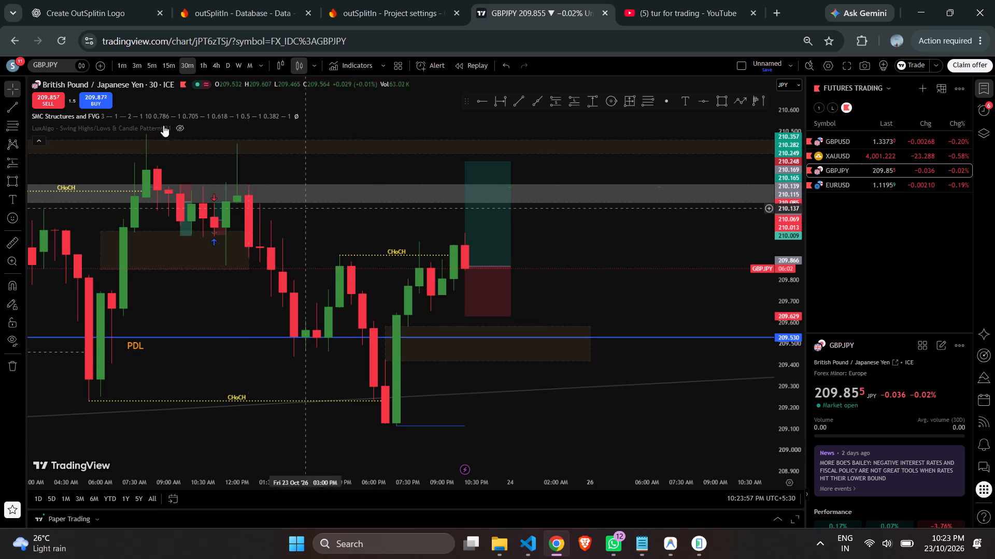
left_click(149, 66)
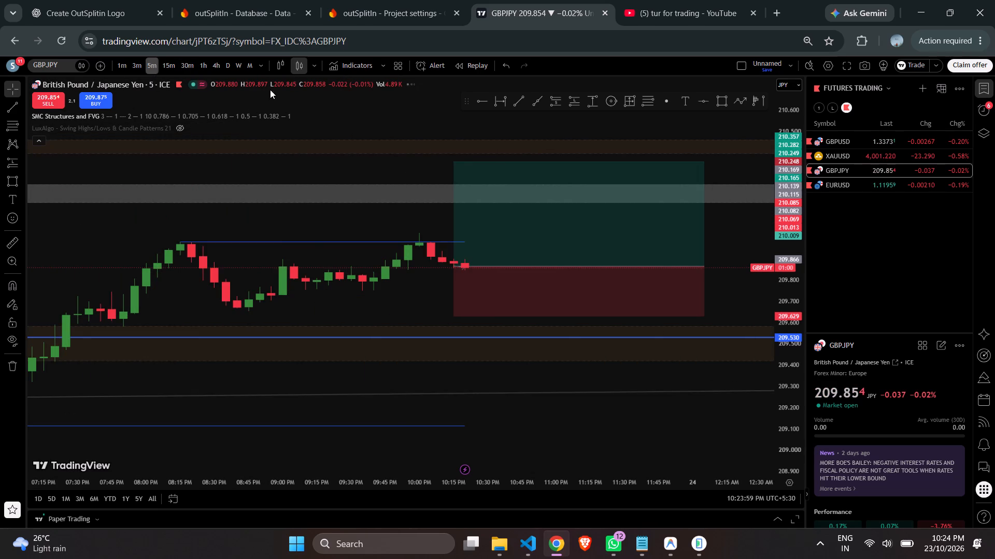
left_click_drag(785, 293, 769, 178)
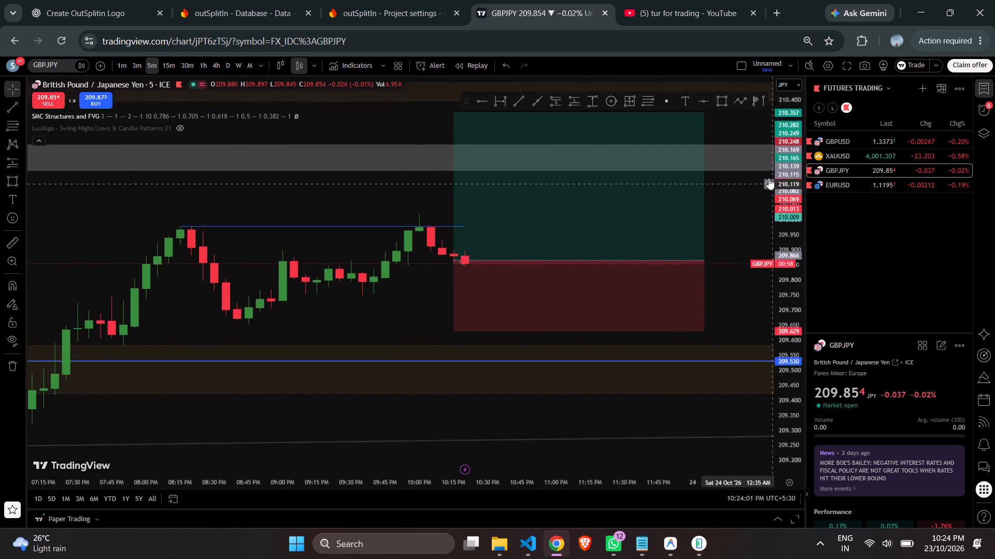
left_click_drag(769, 178, 764, 113)
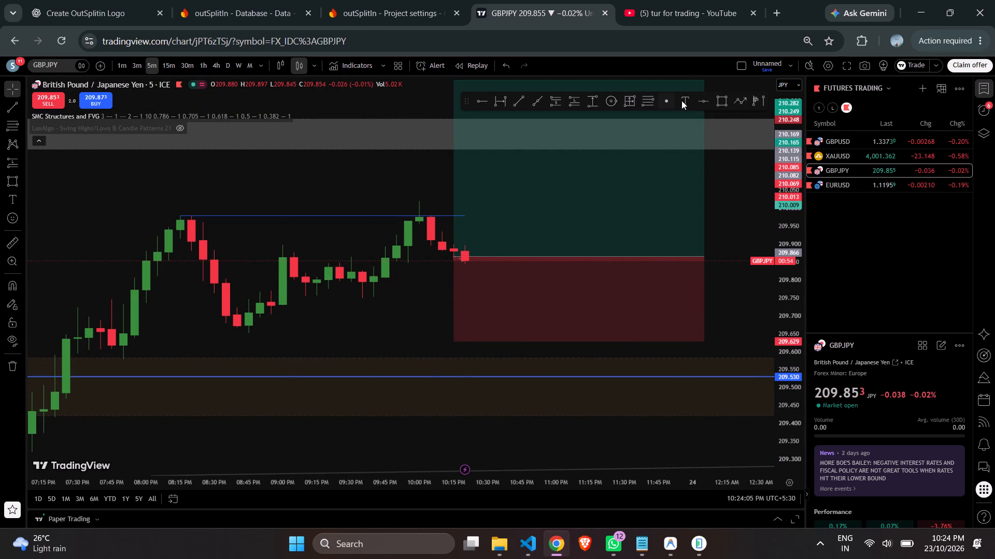
left_click(718, 97)
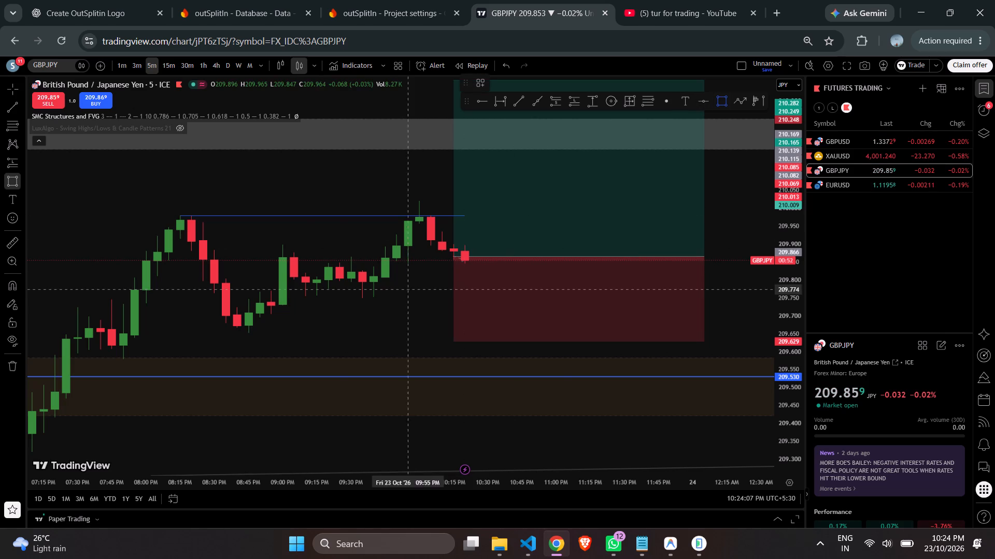
left_click_drag(268, 290, 482, 285)
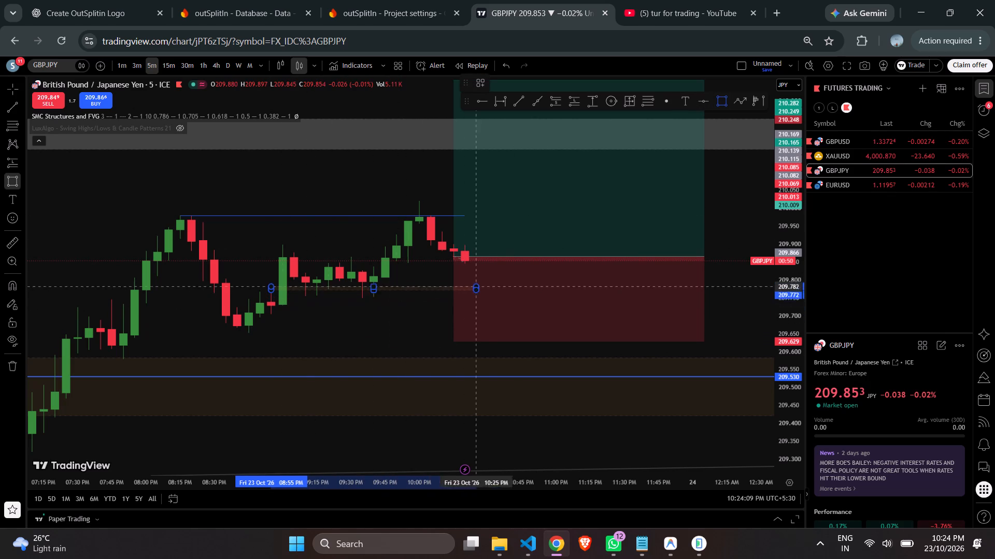
left_click_drag(482, 285, 490, 278)
left_click(490, 278)
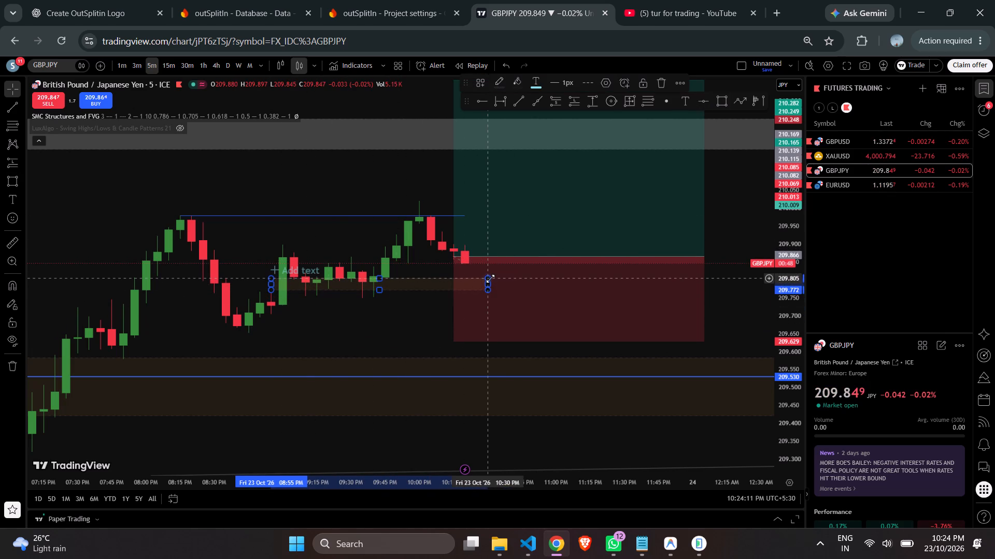
left_click(359, 349)
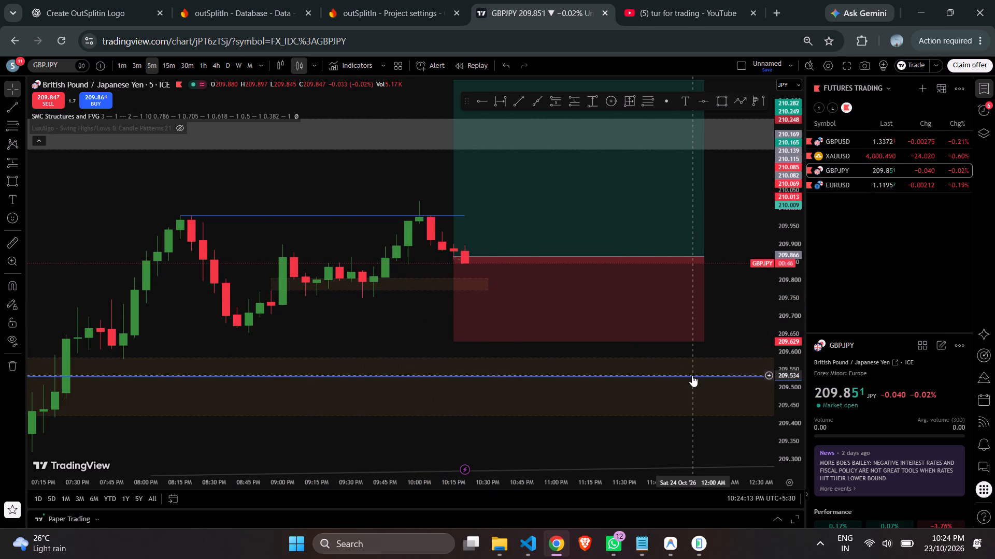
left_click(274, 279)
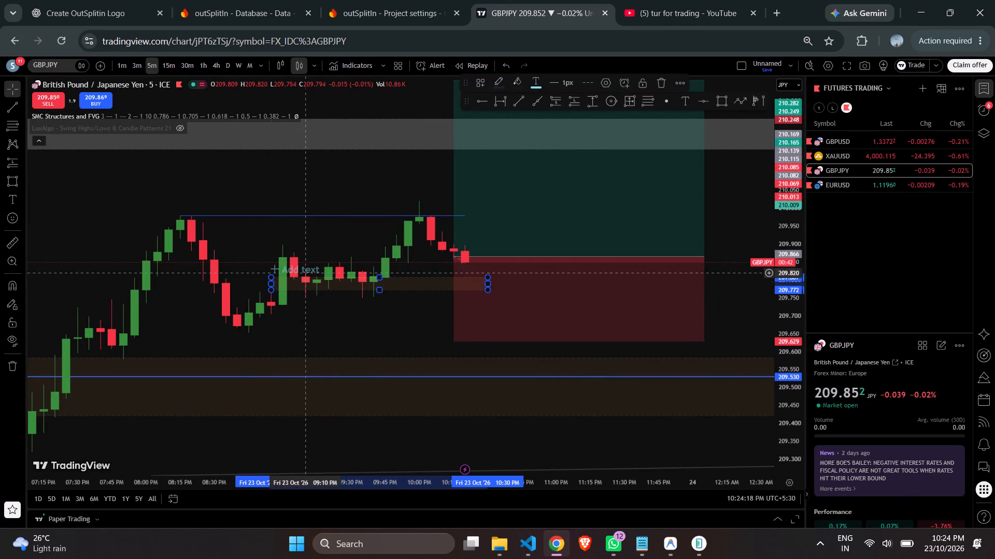
Raise the laptop's display brightness slightly from its lowest level in the system quick settings and return to the GBPJPY chart.
left_click(879, 545)
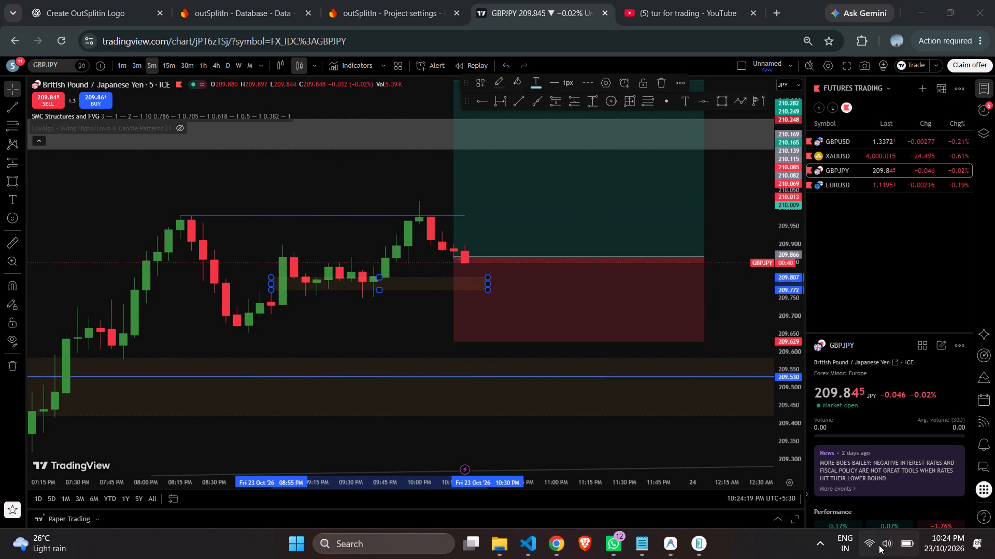
left_click(872, 538)
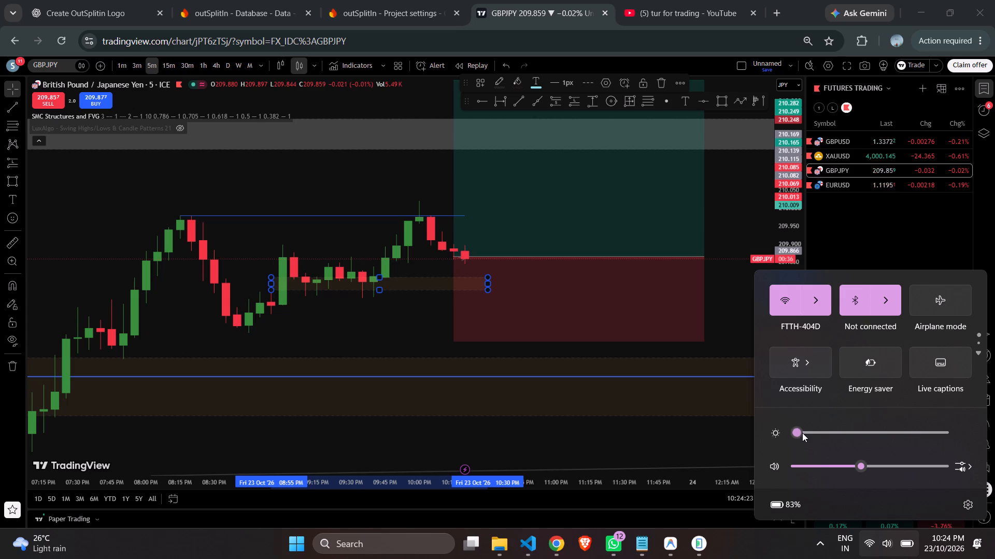
left_click(802, 433)
left_click(802, 433)
left_click_drag(802, 433, 809, 433)
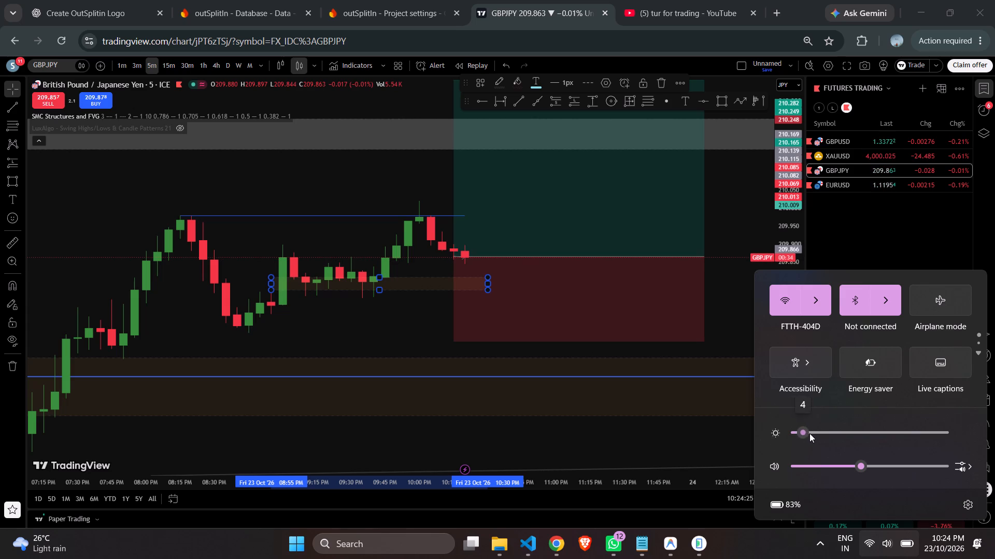
left_click_drag(809, 433, 812, 434)
left_click(363, 305)
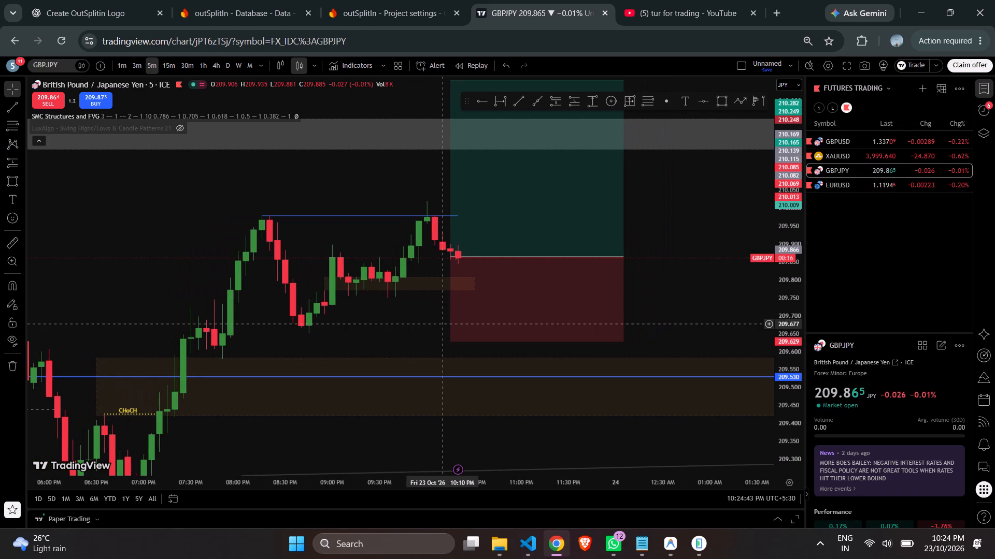
On the 3-minute chart, shift the small zone below the long position's entry down to about 209.765 to 209.801.
left_click(141, 73)
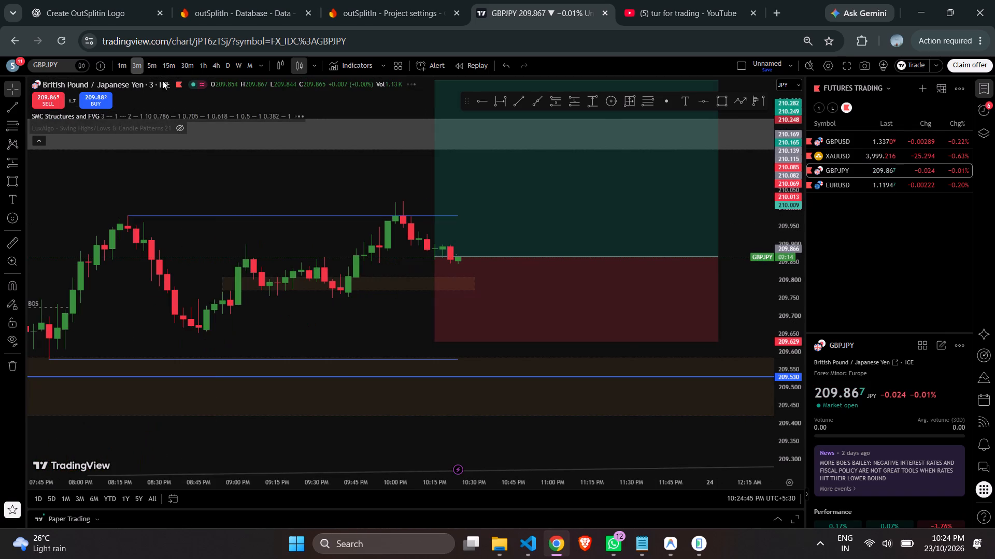
left_click_drag(793, 286, 745, 127)
left_click_drag(730, 192, 716, 297)
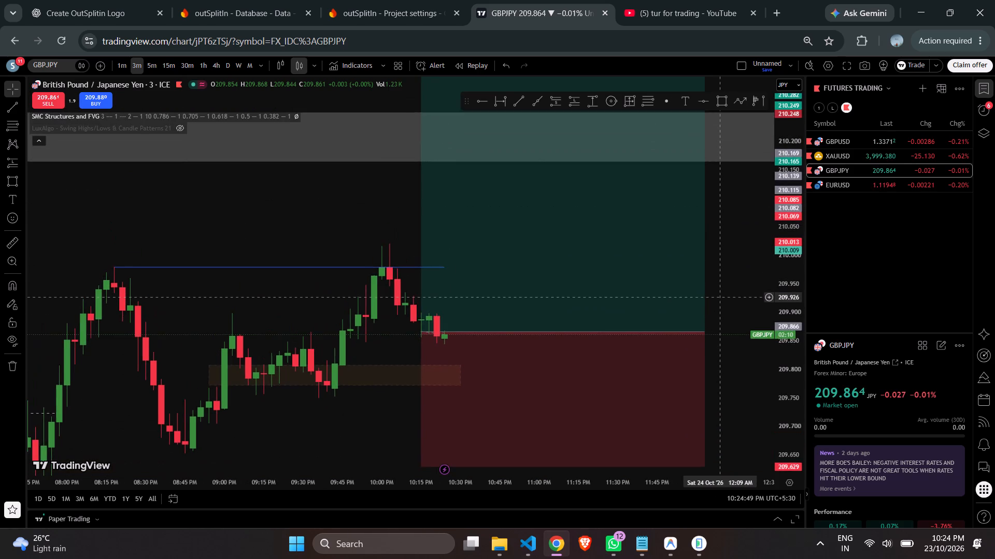
left_click_drag(716, 297, 707, 241)
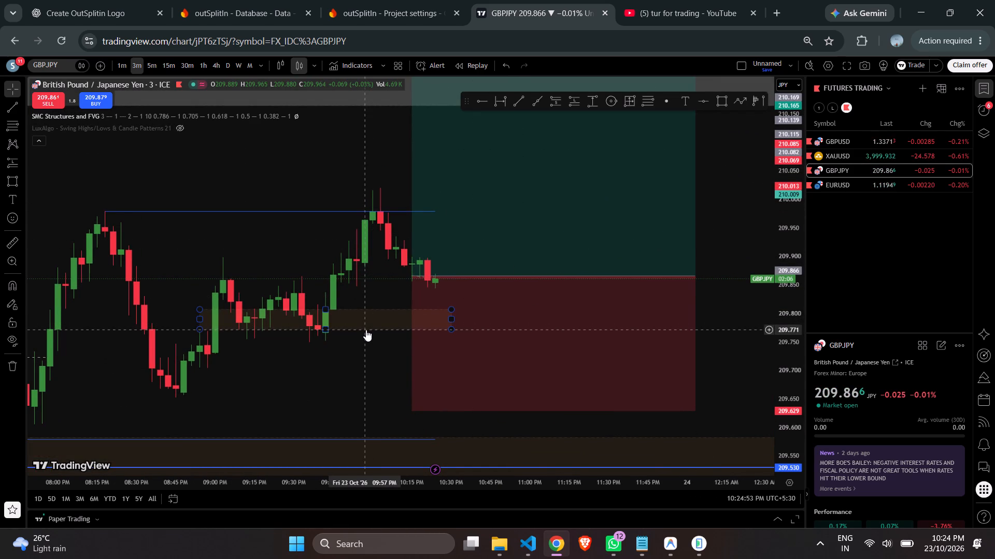
left_click(366, 330)
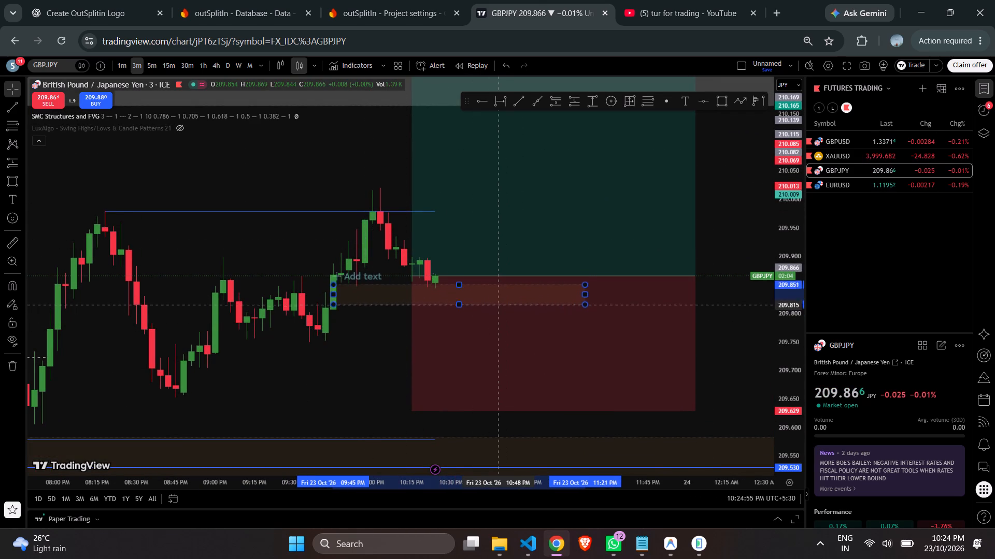
left_click(365, 333)
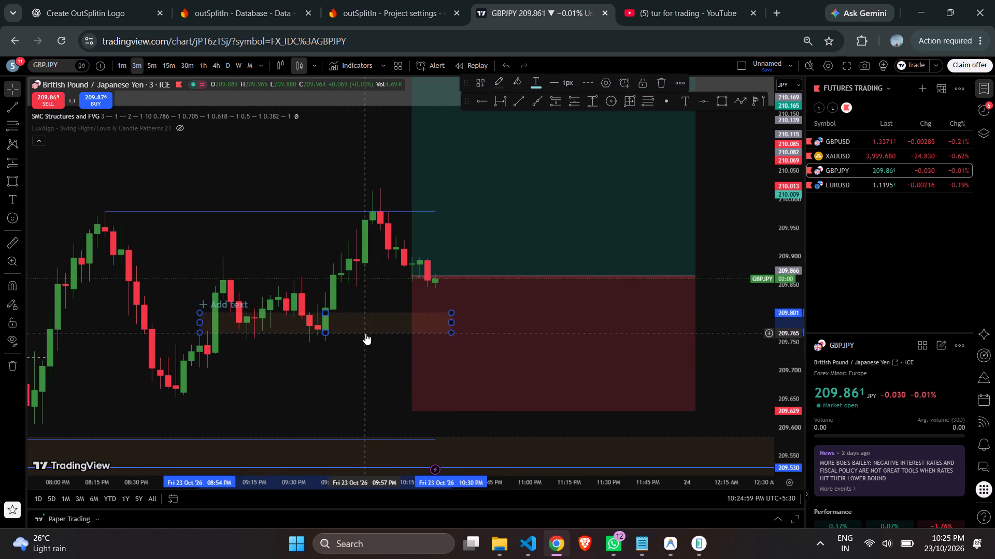
left_click(337, 366)
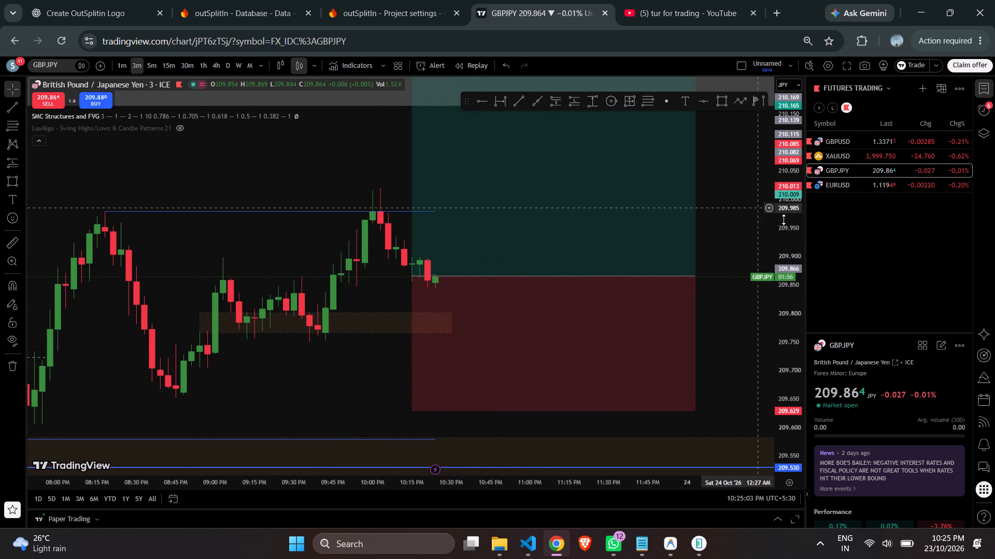
Examine the GBPJPY candles around the small zone and the long position on the 3-minute, 15-minute, 30-minute and 1-hour charts.
left_click_drag(800, 229, 755, 121)
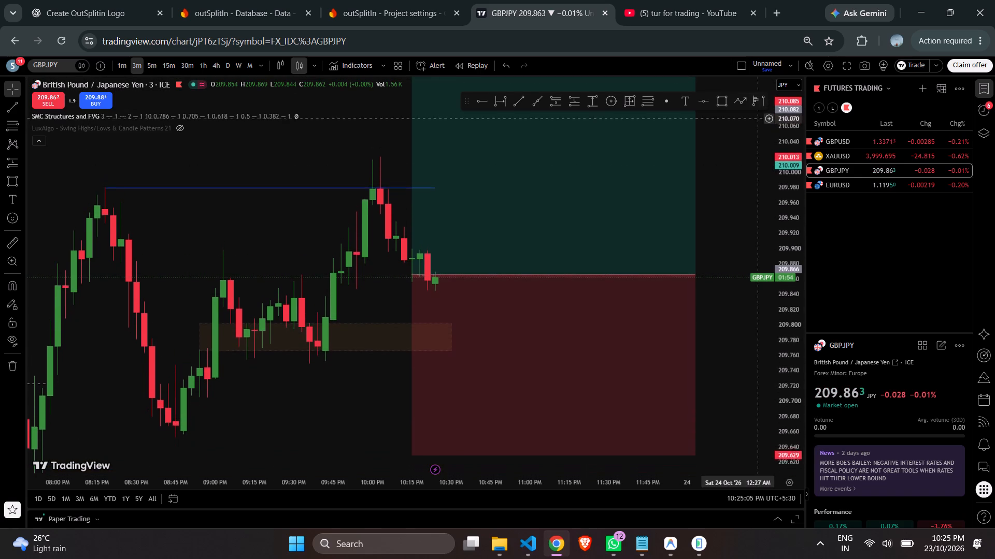
left_click_drag(755, 121, 763, 159)
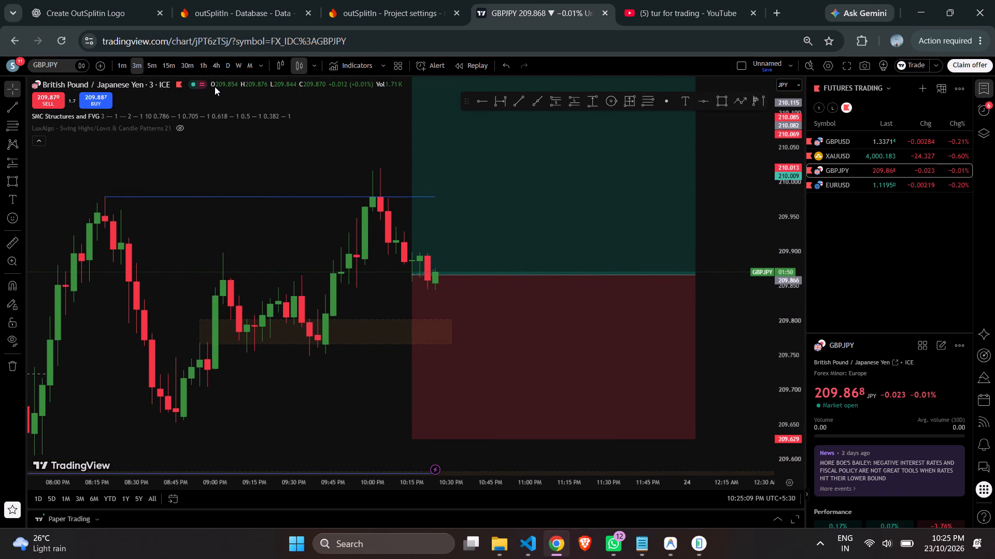
left_click(167, 69)
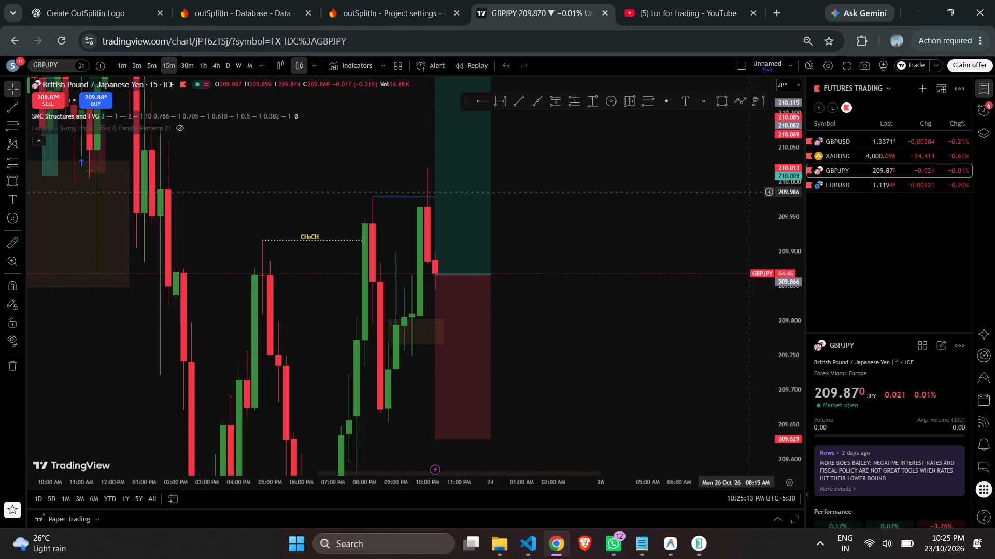
left_click_drag(785, 151, 798, 348)
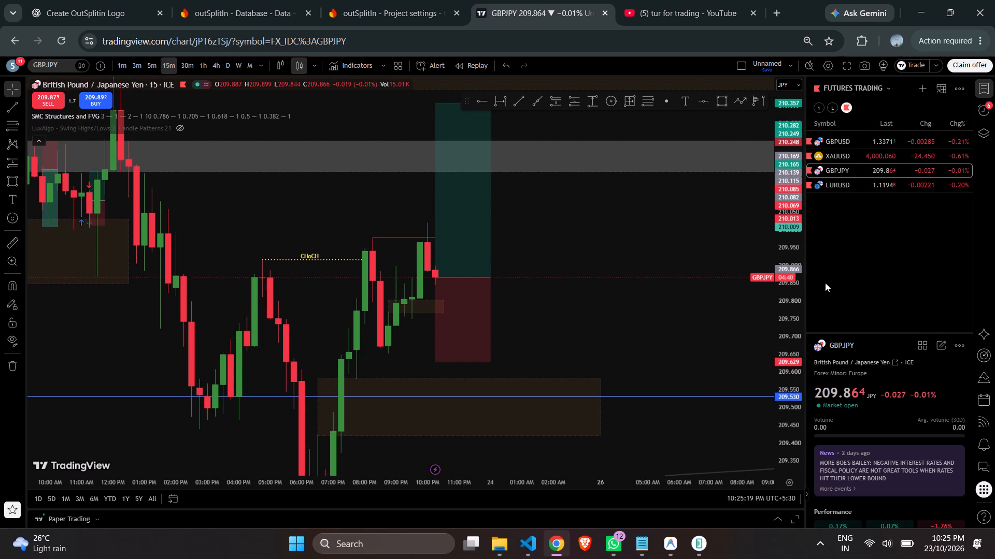
left_click_drag(790, 282, 784, 207)
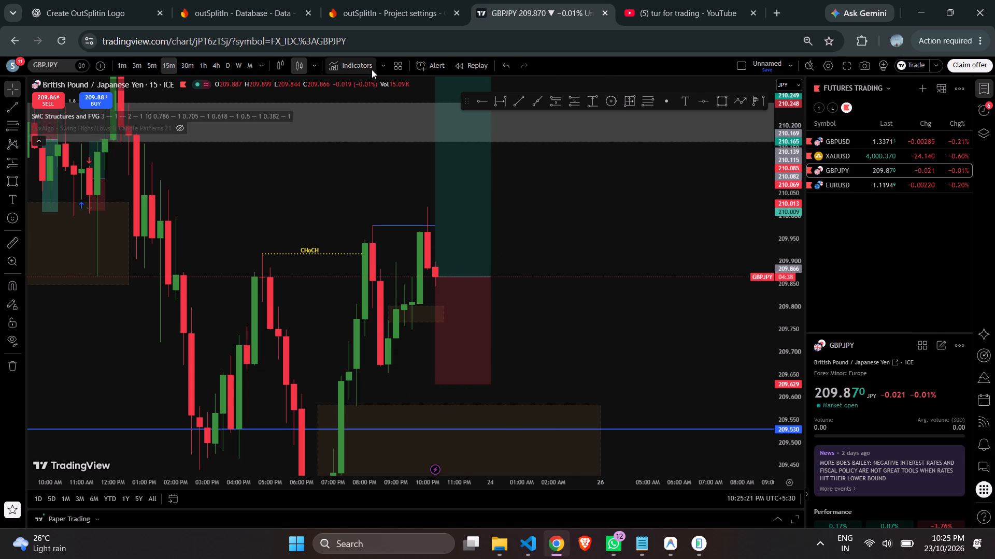
left_click(188, 64)
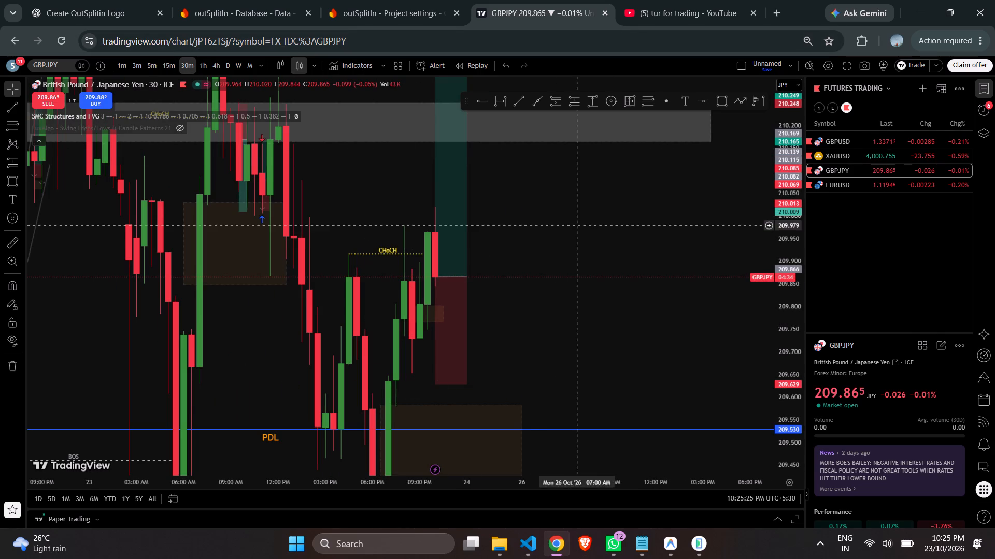
left_click(202, 60)
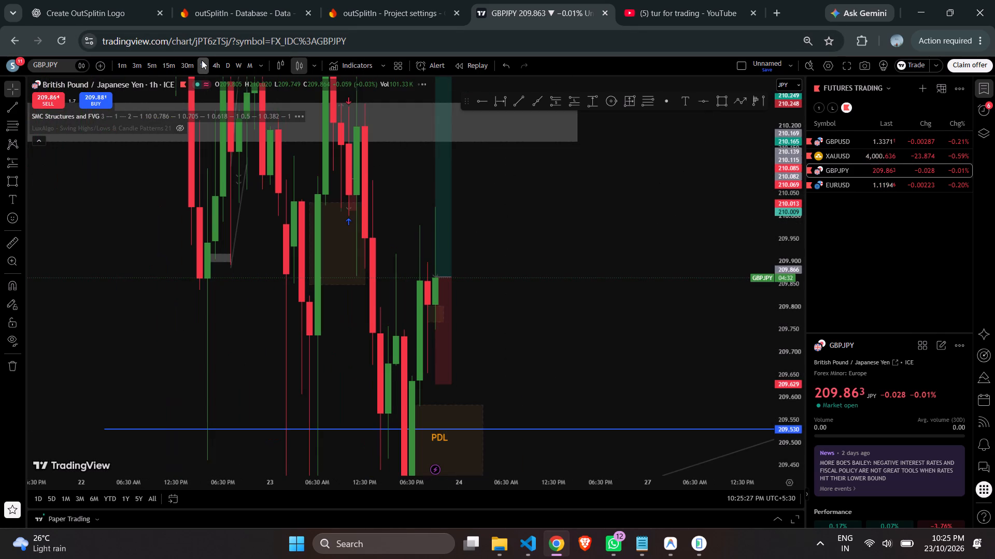
left_click(164, 65)
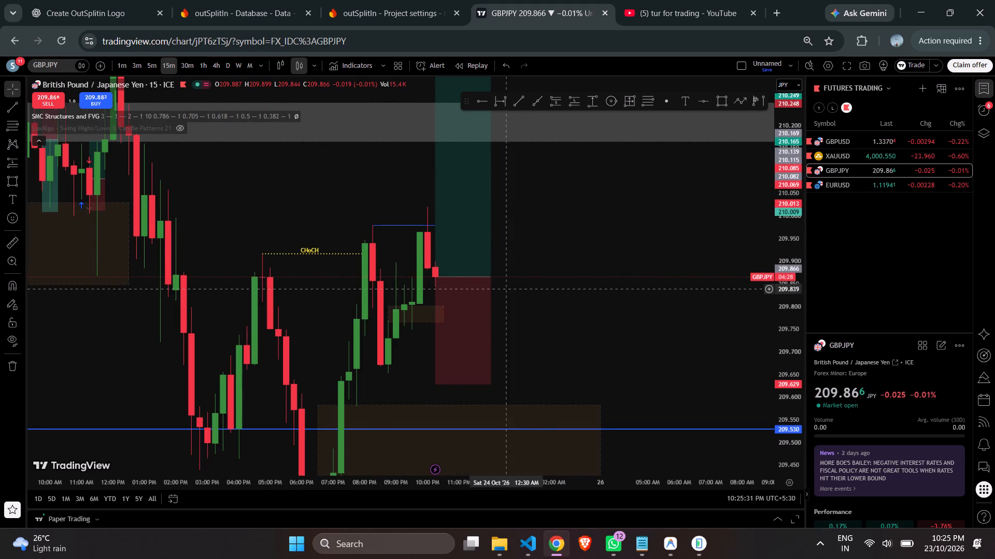
On the 5-minute chart, raise the GBPJPY long position's stop level to about 209.719, below the small zone.
left_click(154, 66)
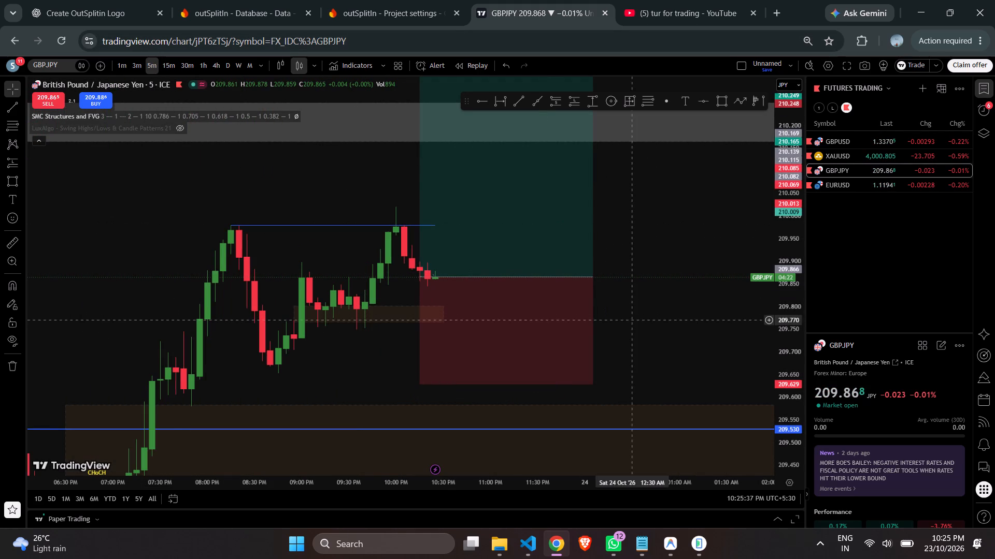
left_click_drag(796, 345, 791, 302)
left_click_drag(781, 257, 789, 317)
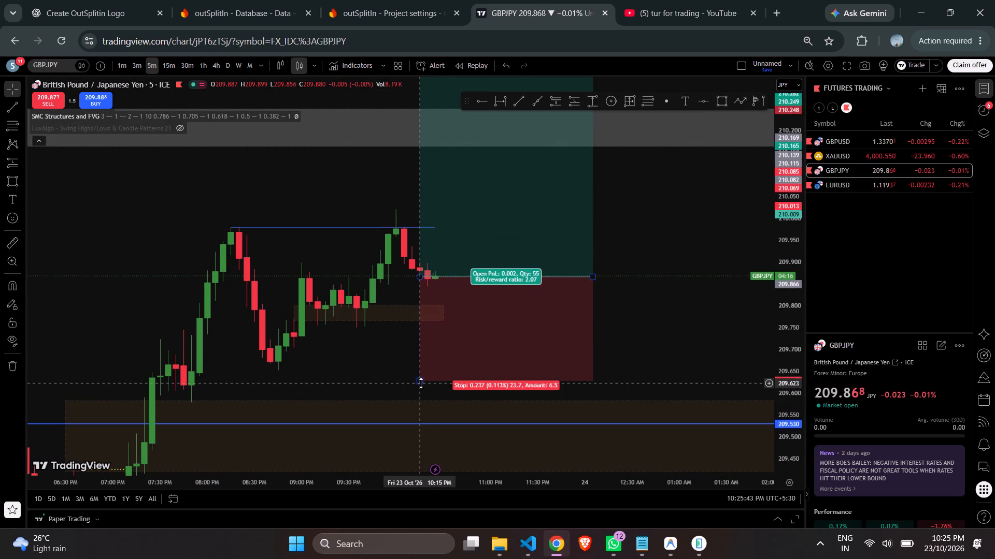
left_click_drag(420, 382, 422, 341)
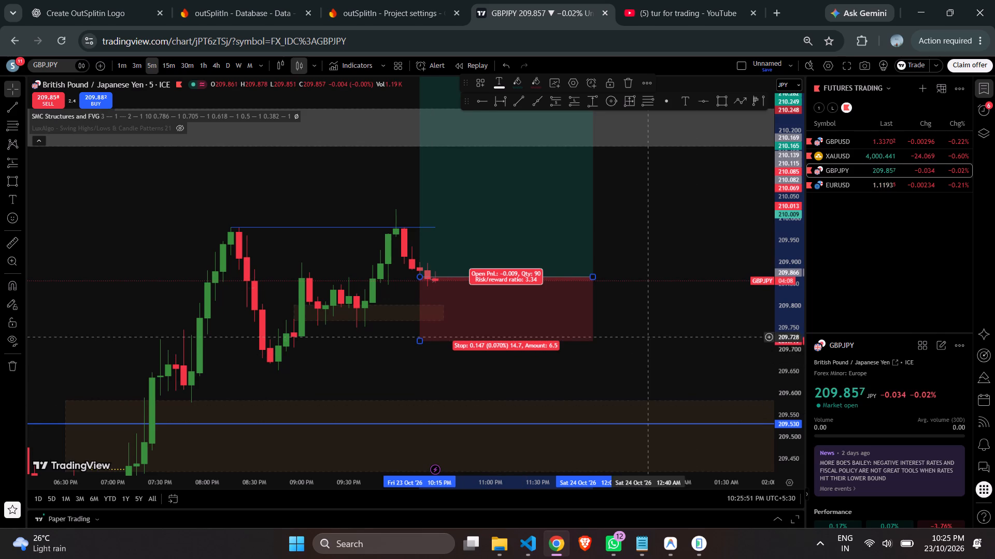
Move the floating set of favourite drawing tools up and off the chart area.
left_click_drag(789, 170, 788, 202)
left_click_drag(465, 102, 500, 78)
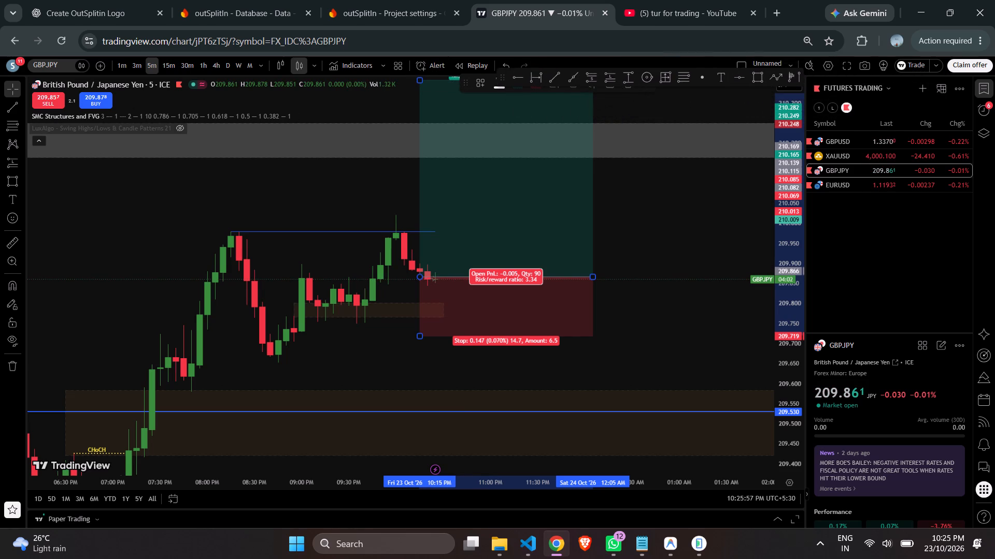
left_click_drag(500, 78, 486, 55)
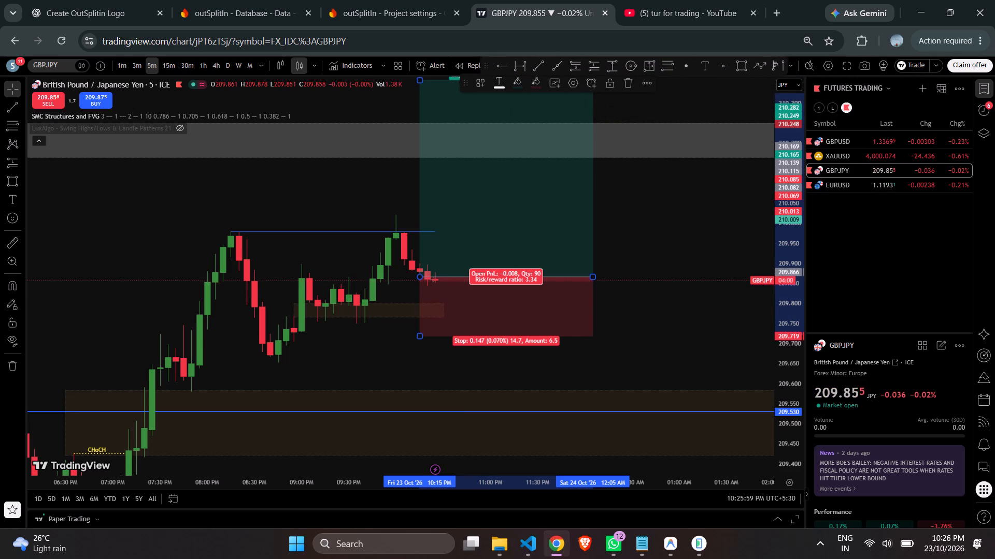
left_click_drag(486, 55, 488, 55)
left_click(488, 55)
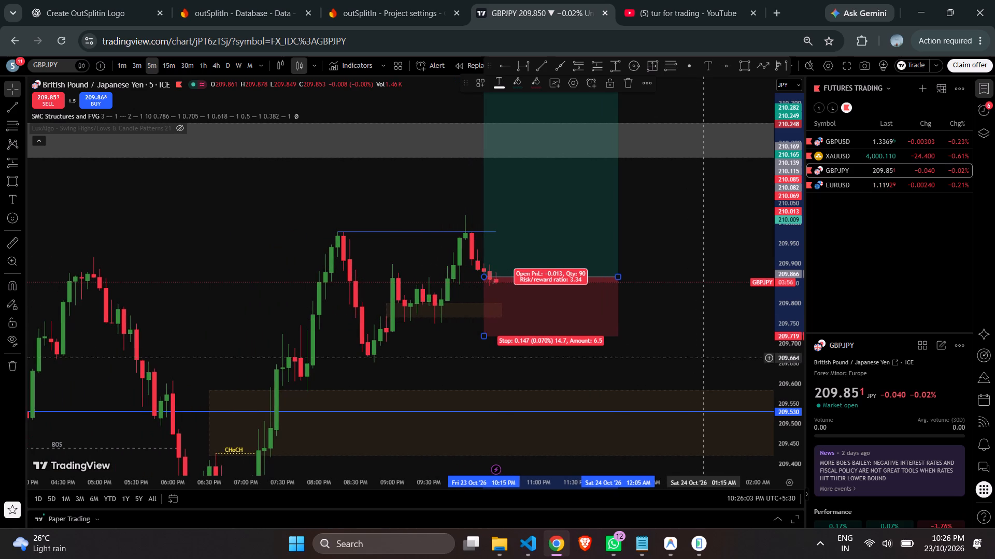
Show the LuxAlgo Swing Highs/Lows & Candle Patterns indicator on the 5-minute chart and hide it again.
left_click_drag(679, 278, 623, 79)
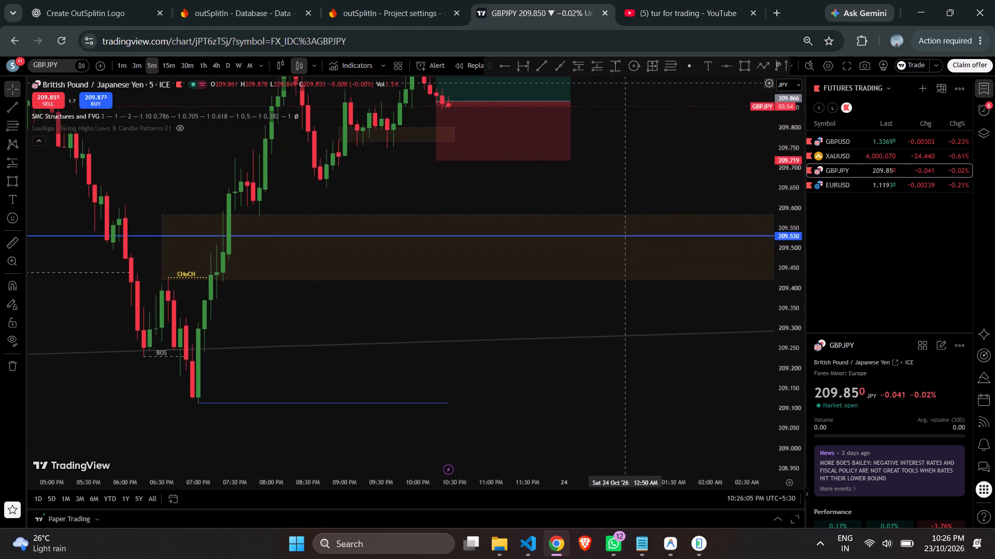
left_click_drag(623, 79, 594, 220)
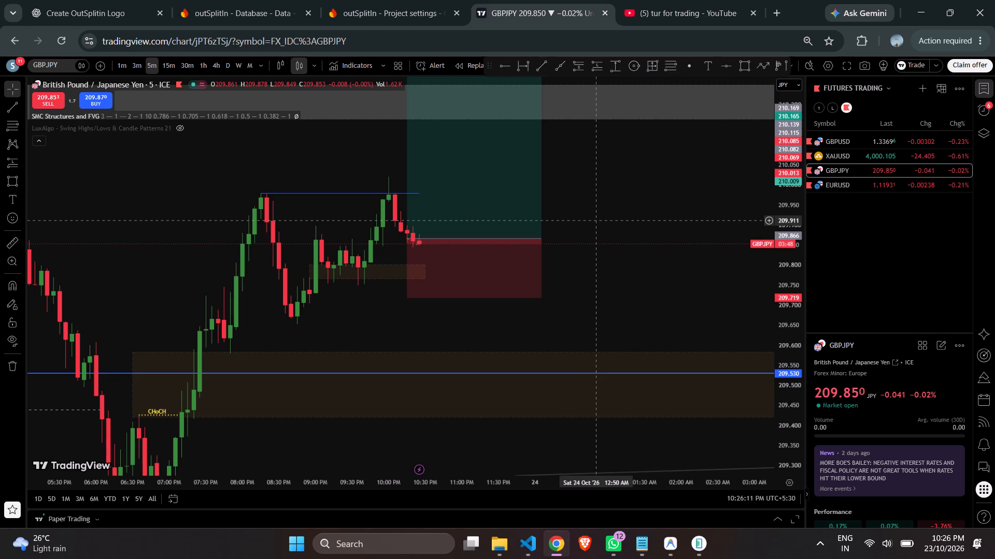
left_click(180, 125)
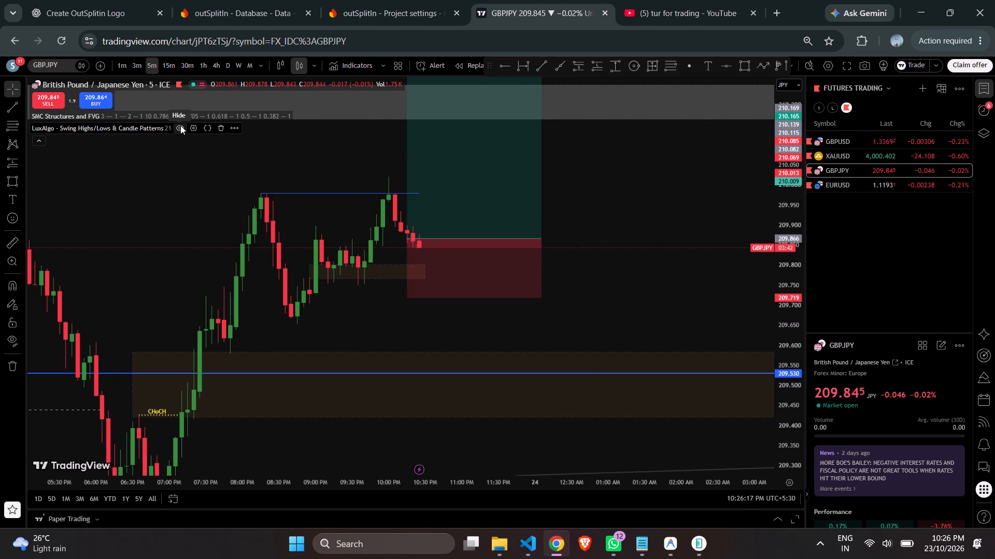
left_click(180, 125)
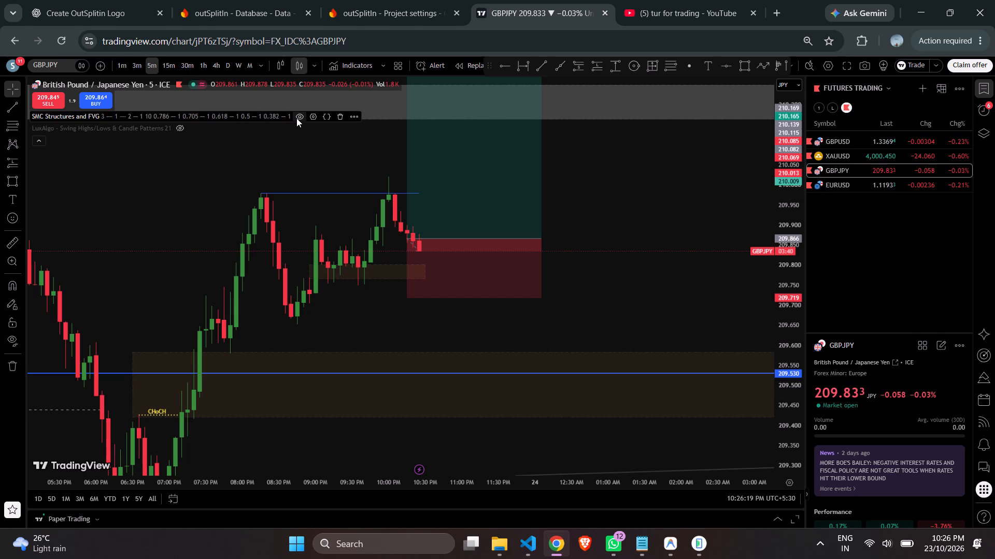
Hide and show the SMC Structures and FVG indicator on the 5-minute GBPJPY chart to compare the candles with and without it.
left_click(296, 118)
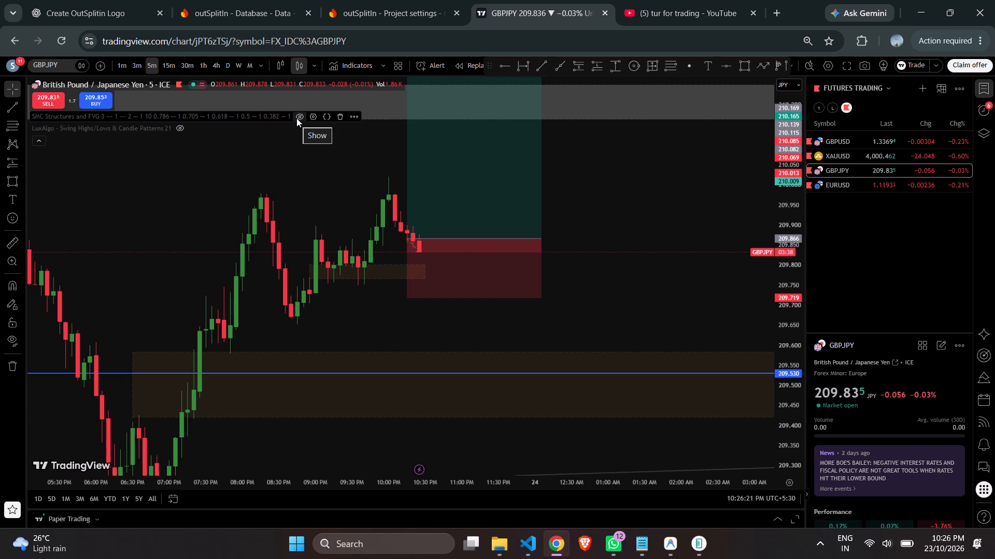
left_click(296, 118)
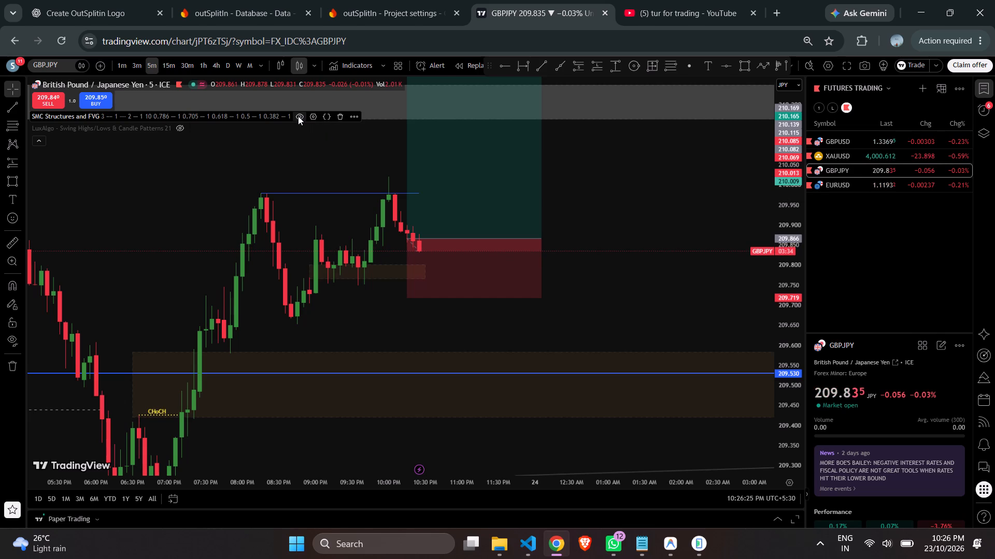
left_click(298, 116)
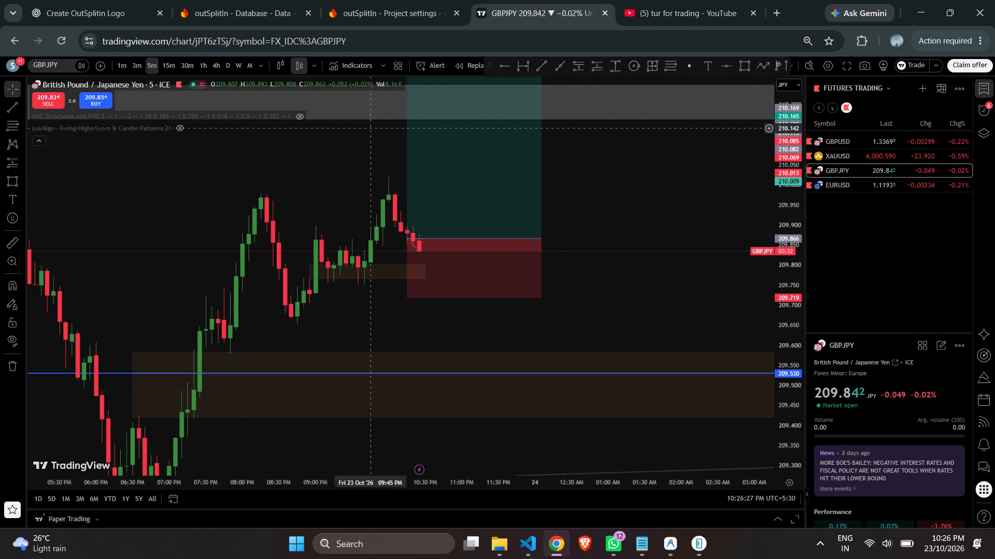
Turn on Display FVG in the SMC Structures and FVG indicator's inputs and show the indicator on the chart.
left_click(312, 118)
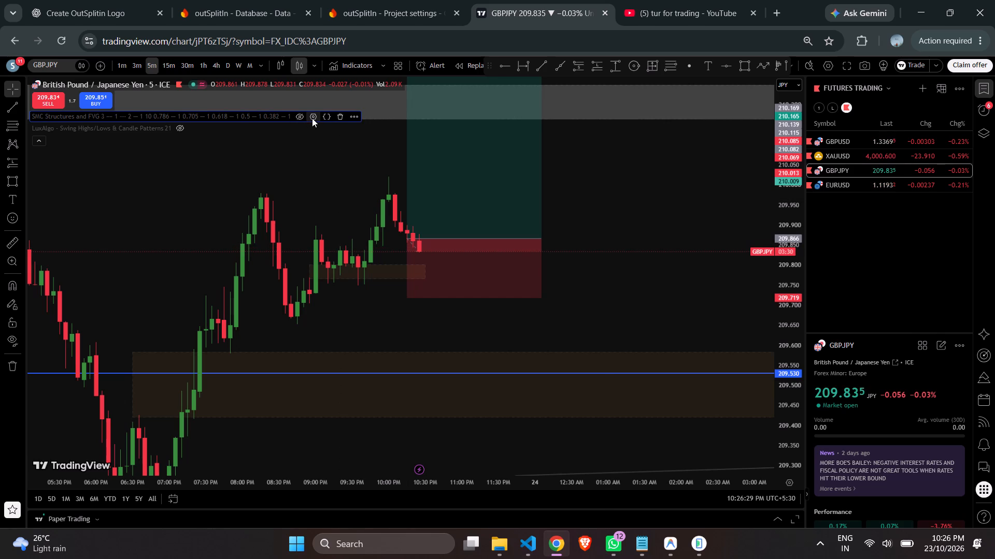
triple_click(312, 118)
left_click(404, 152)
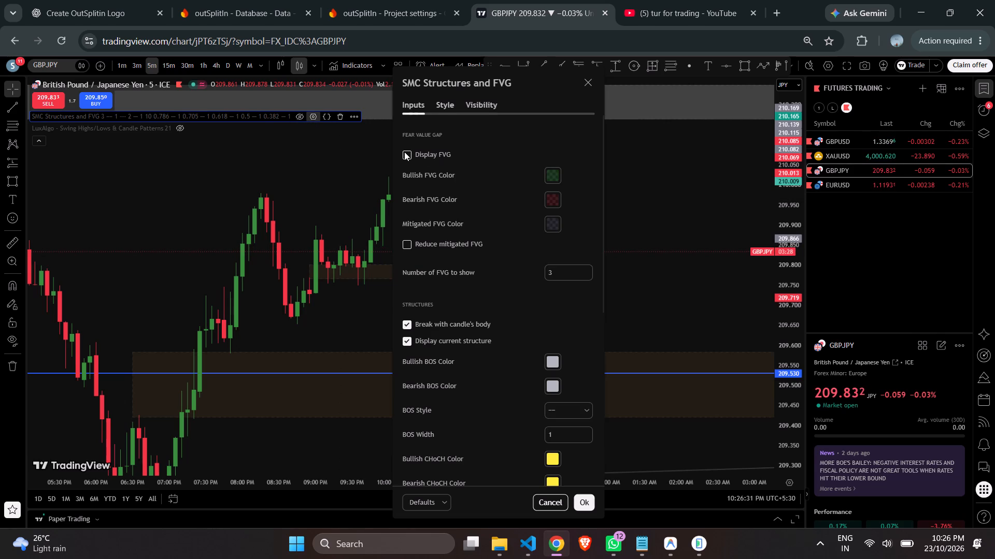
left_click(585, 496)
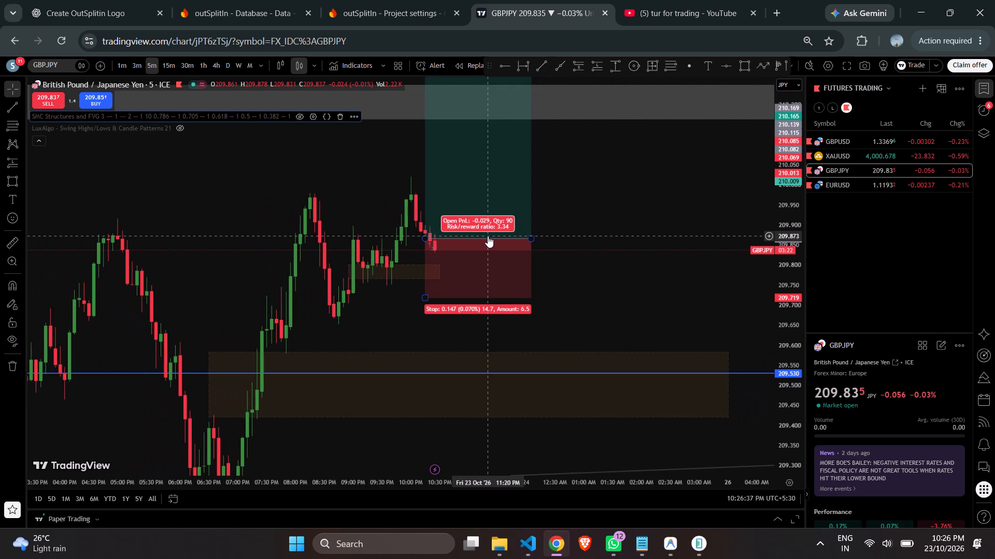
left_click(300, 117)
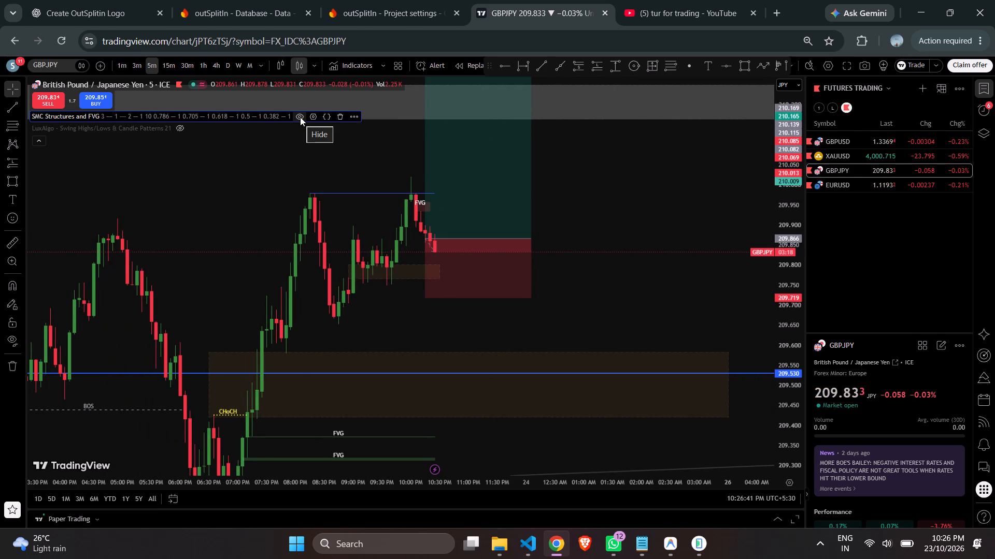
Examine the GBPJPY fair value gaps and structure marks around the long position on the 5-minute, 30-minute and 15-minute charts.
left_click_drag(597, 242, 578, 163)
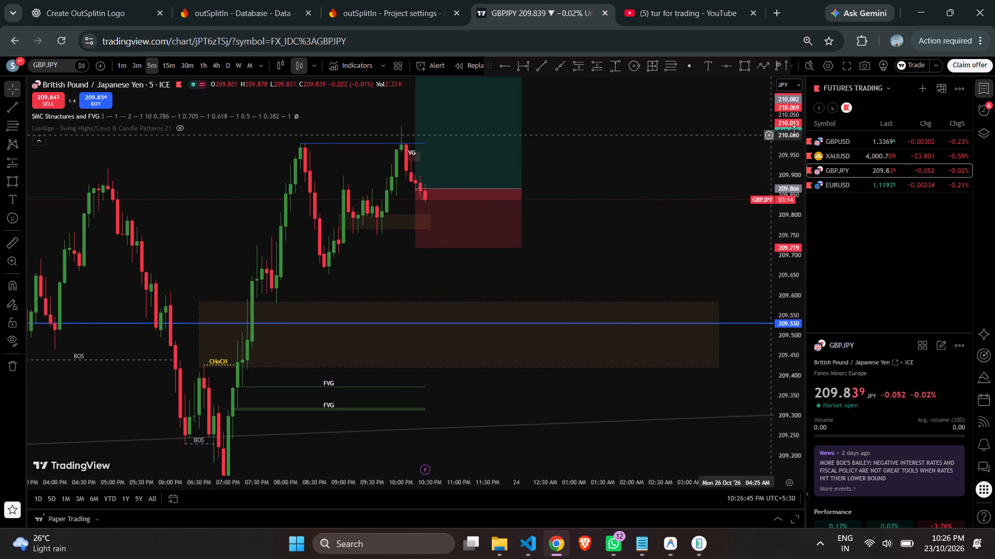
left_click_drag(790, 120, 792, 164)
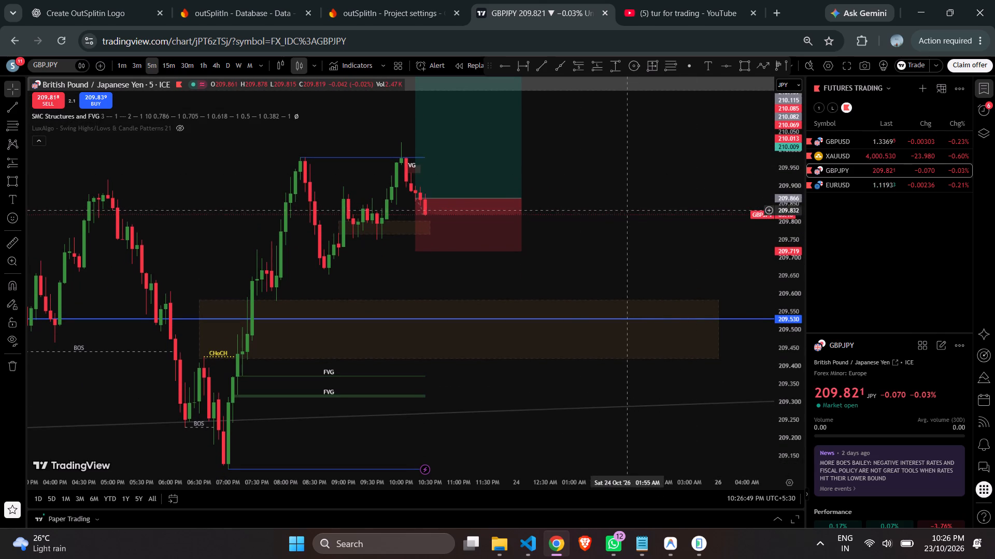
left_click(191, 63)
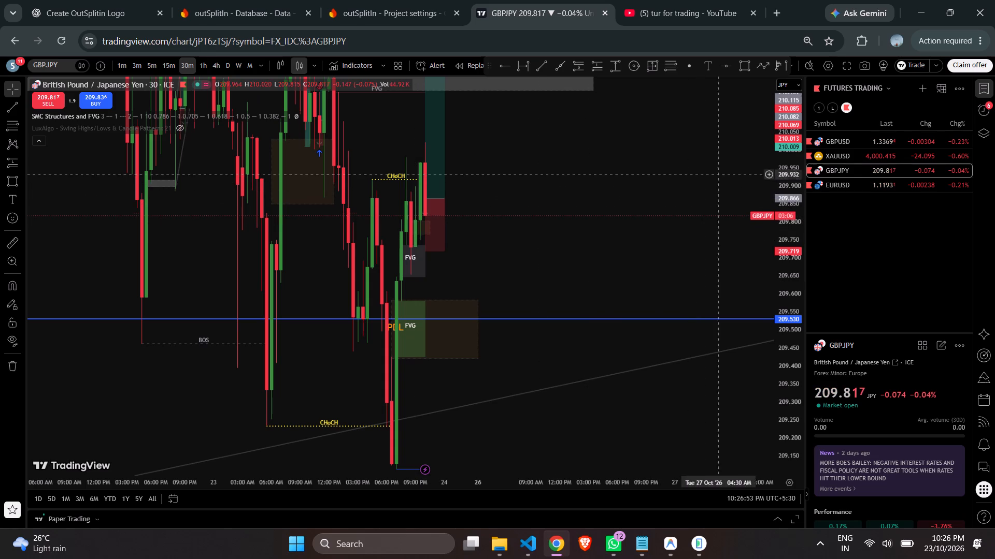
left_click_drag(790, 150, 794, 311)
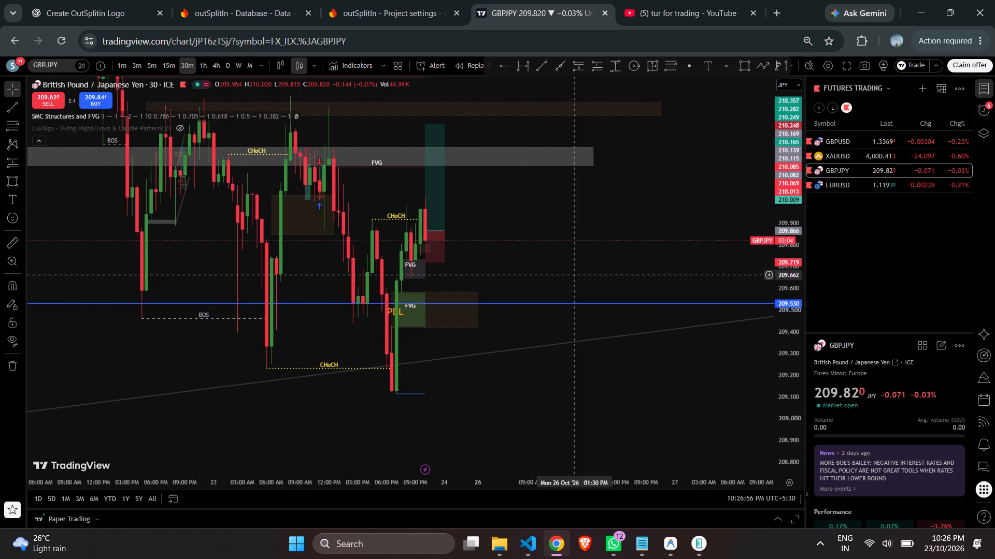
left_click_drag(572, 271, 706, 250)
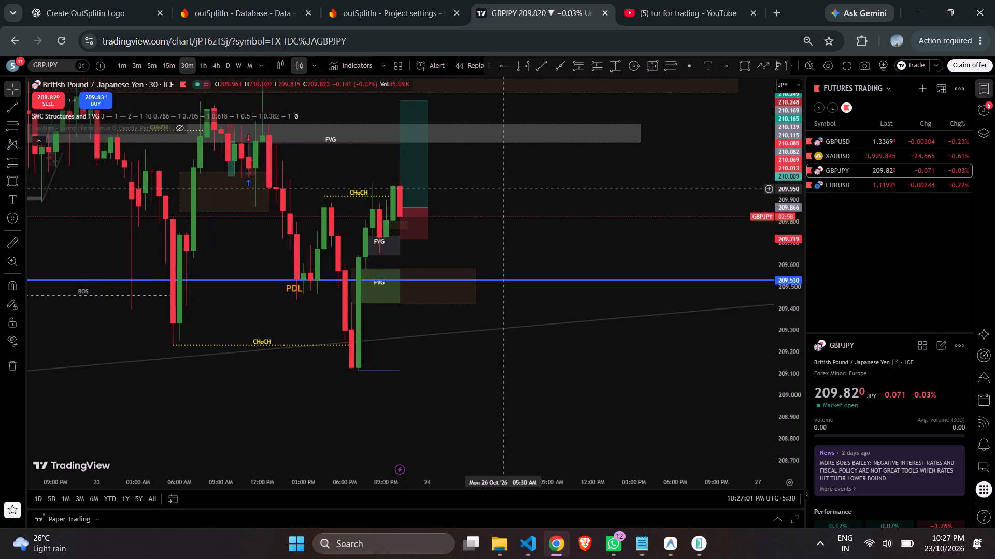
left_click(167, 69)
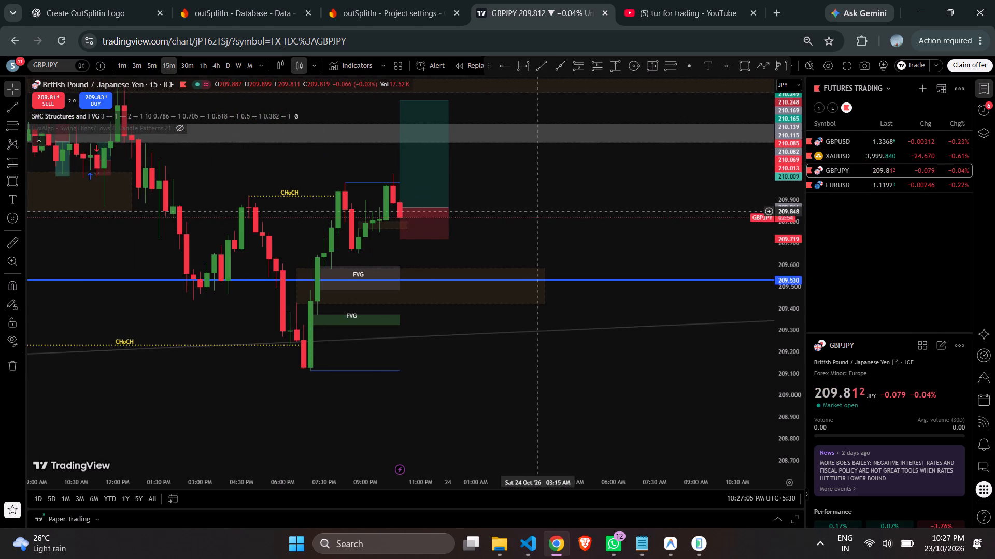
left_click_drag(798, 228, 771, 138)
left_click_drag(587, 177, 720, 244)
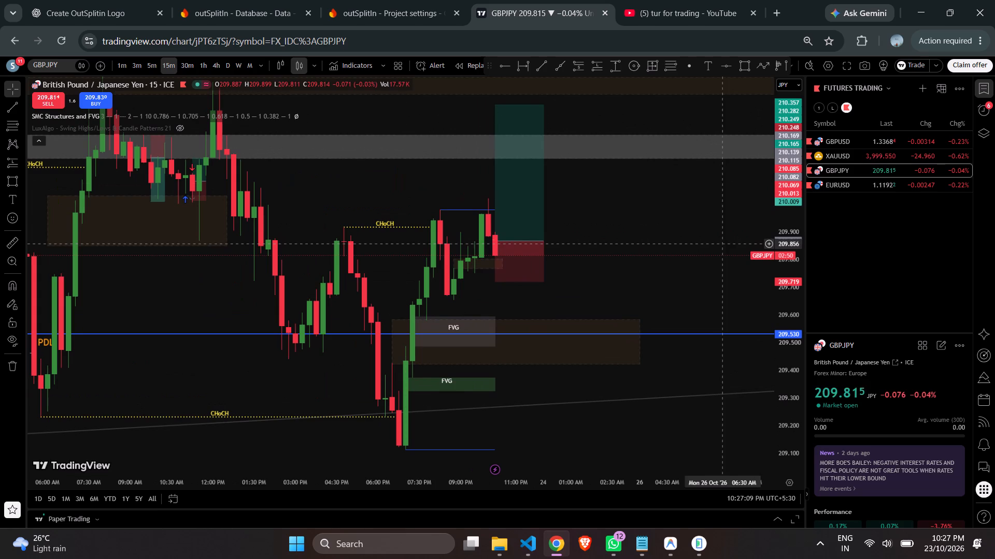
left_click(183, 58)
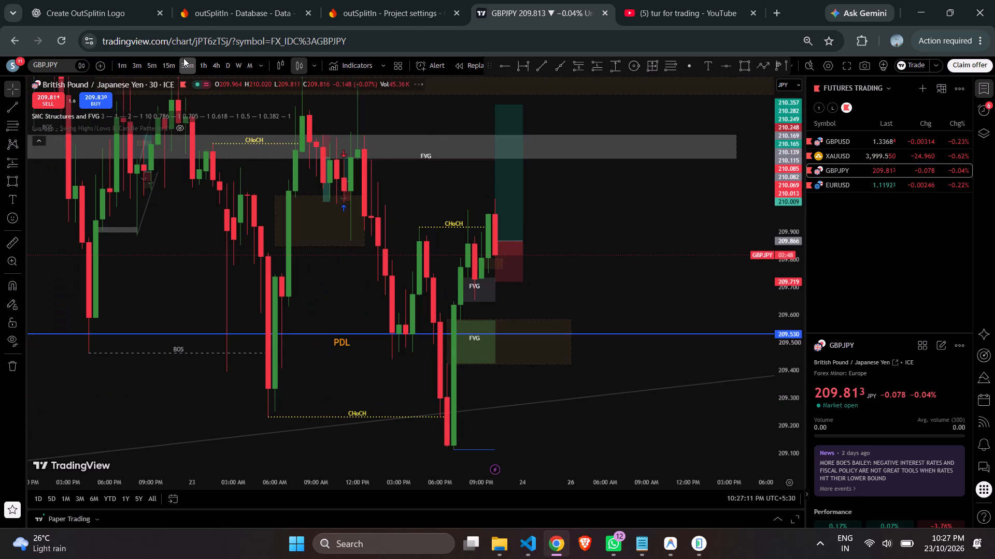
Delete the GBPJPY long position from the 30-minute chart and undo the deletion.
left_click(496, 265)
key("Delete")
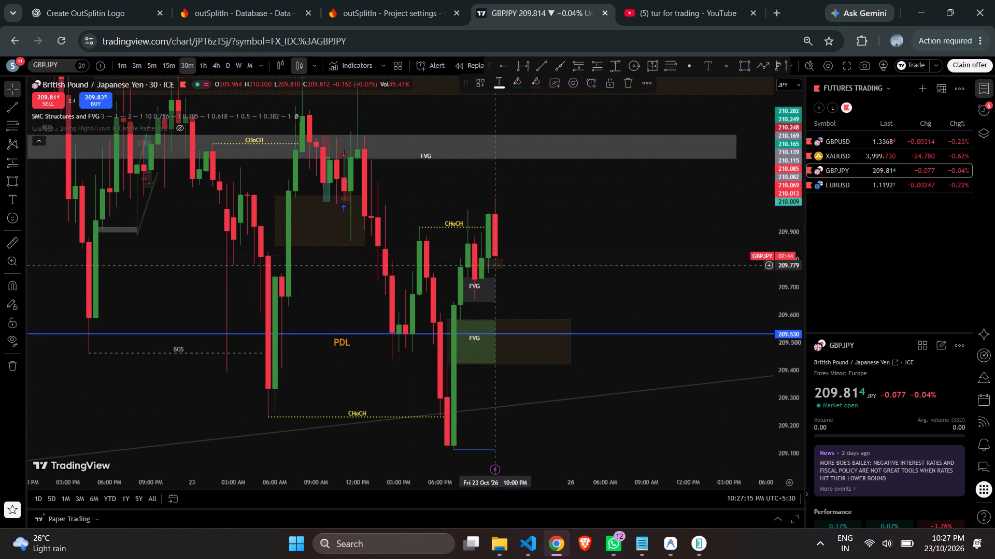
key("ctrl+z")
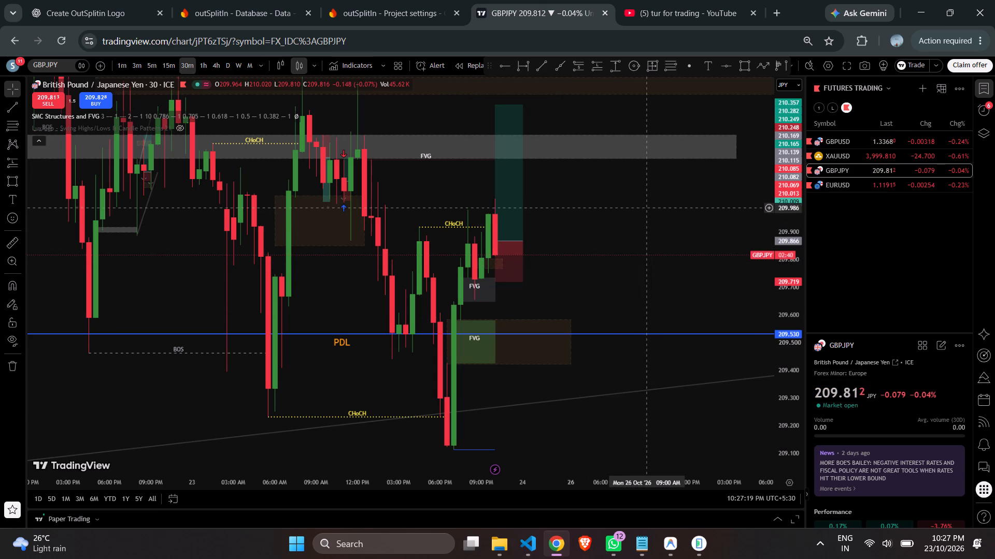
On the 15-minute chart, delete the small support zone beside the long position, just above its stop level.
scroll(644, 204, "up", 1)
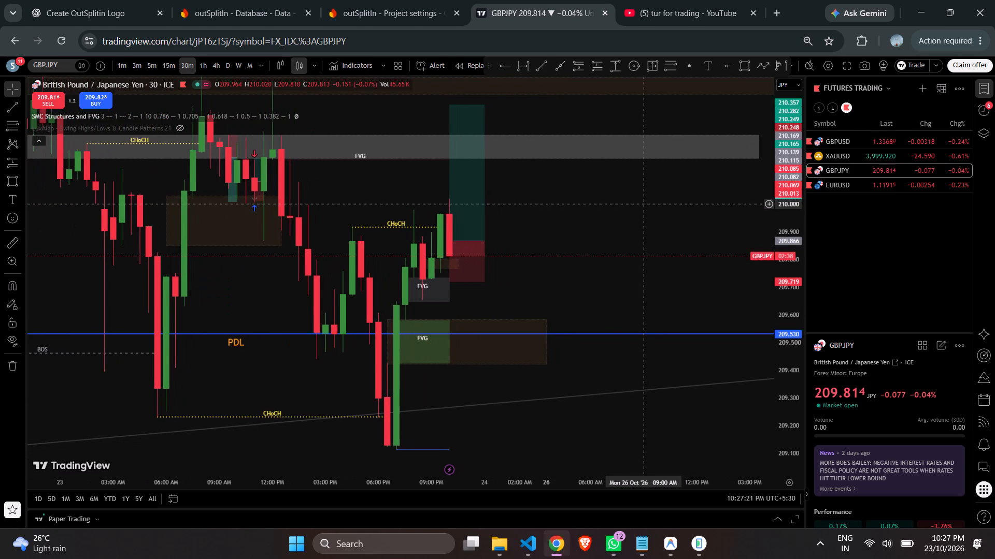
left_click(167, 59)
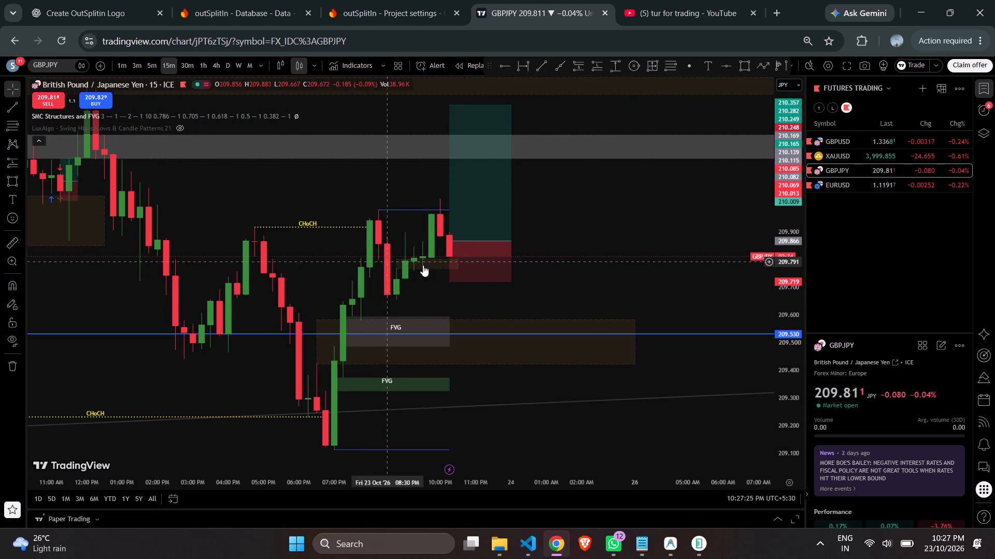
left_click(446, 269)
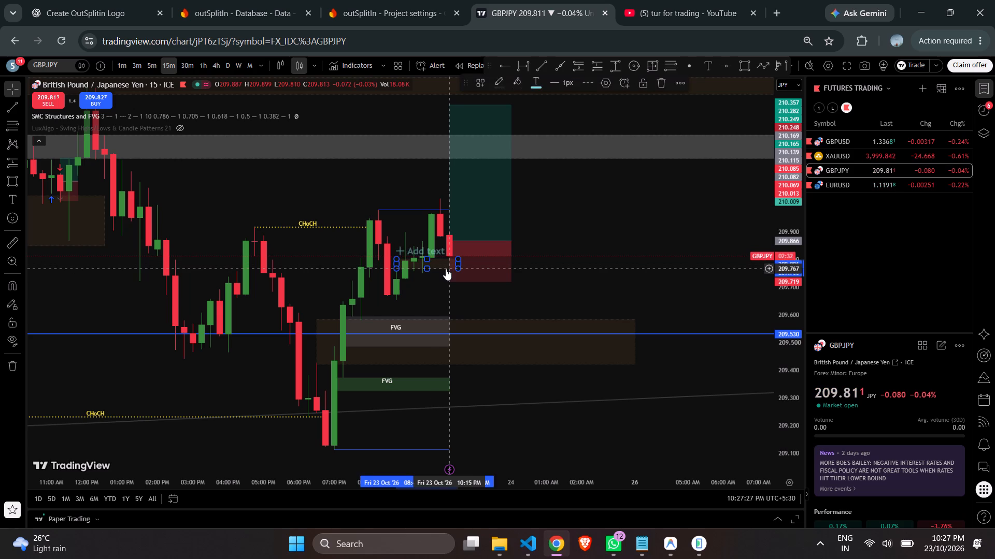
key("Delete")
On the 30-minute chart, delete the larger brown support zone spanning the blue 209.530 line.
left_click(189, 69)
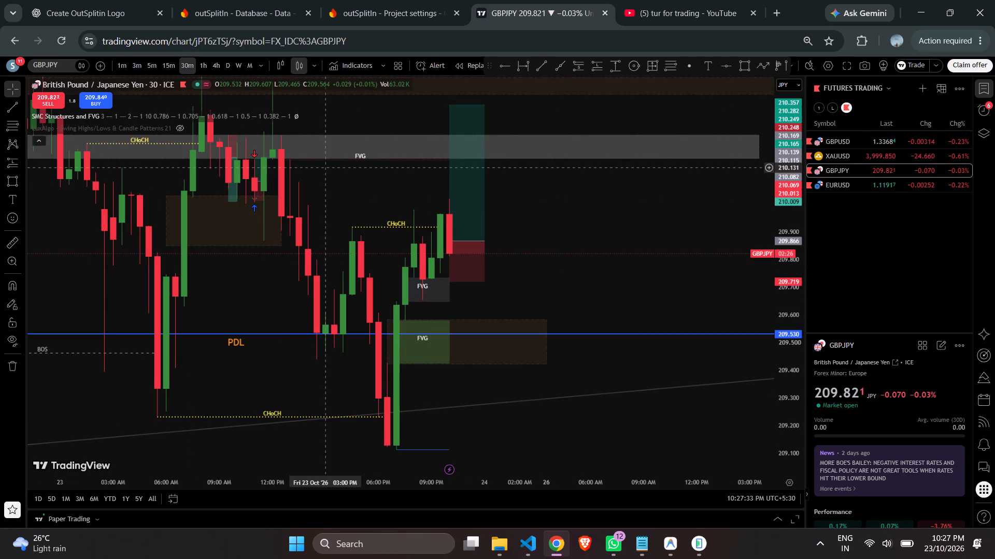
left_click(553, 240)
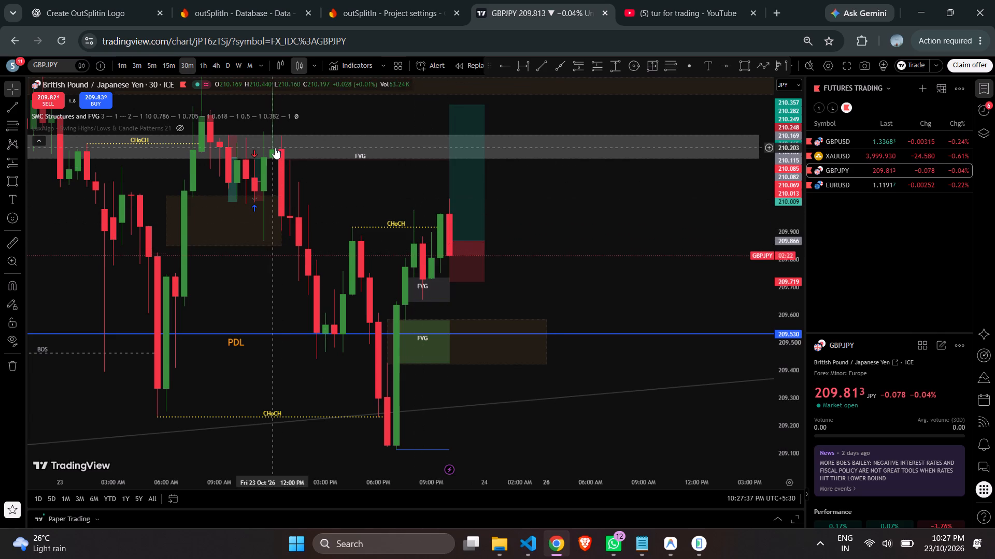
left_click(162, 61)
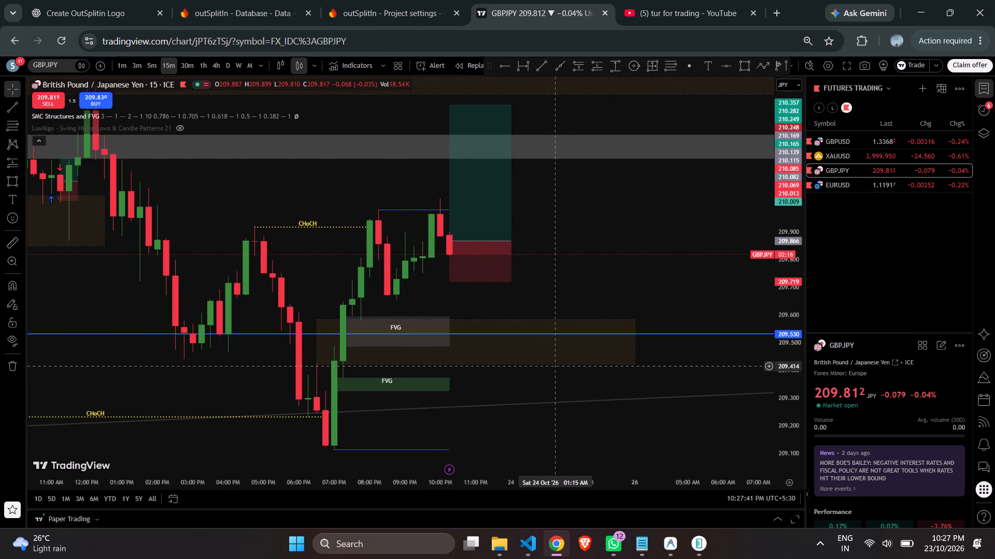
left_click(179, 64)
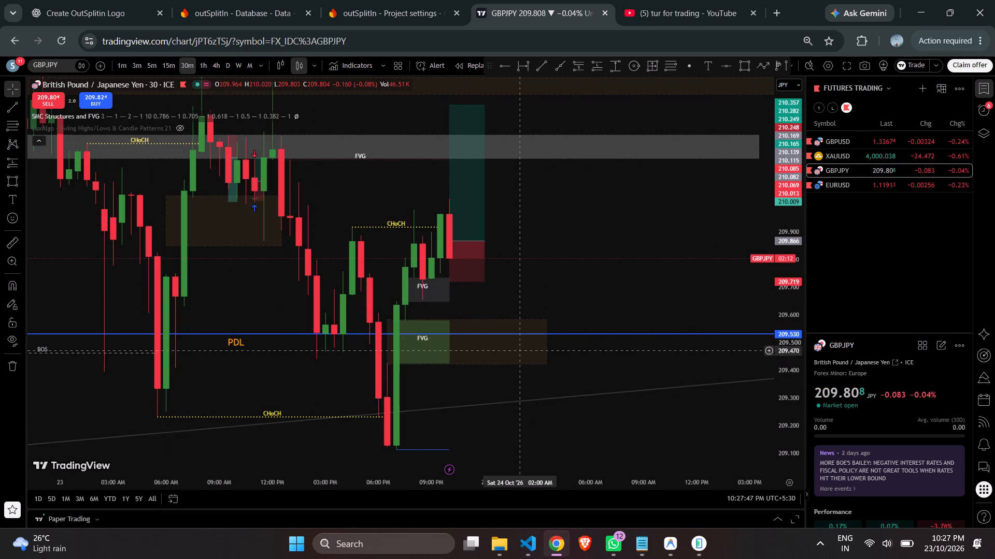
left_click(529, 322)
left_click(530, 320)
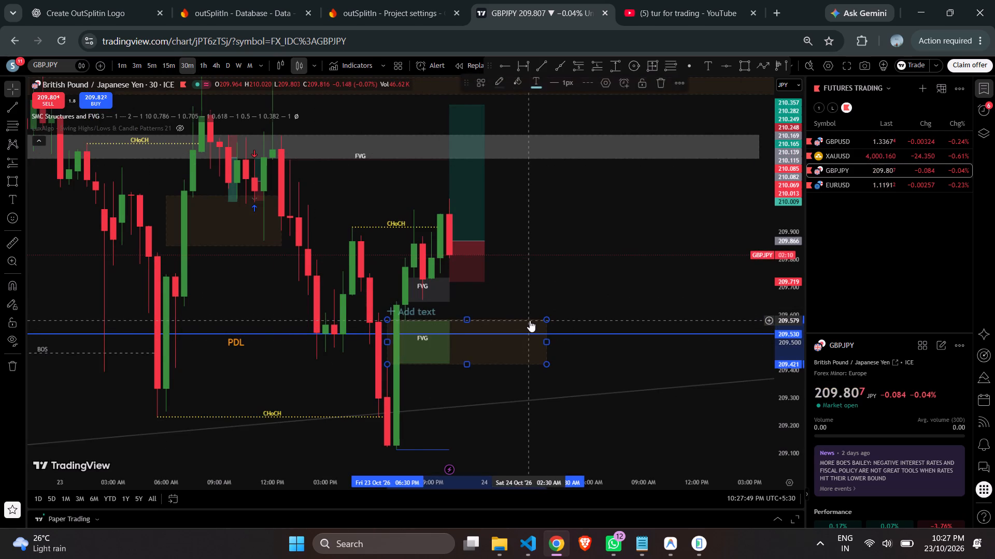
key("Delete")
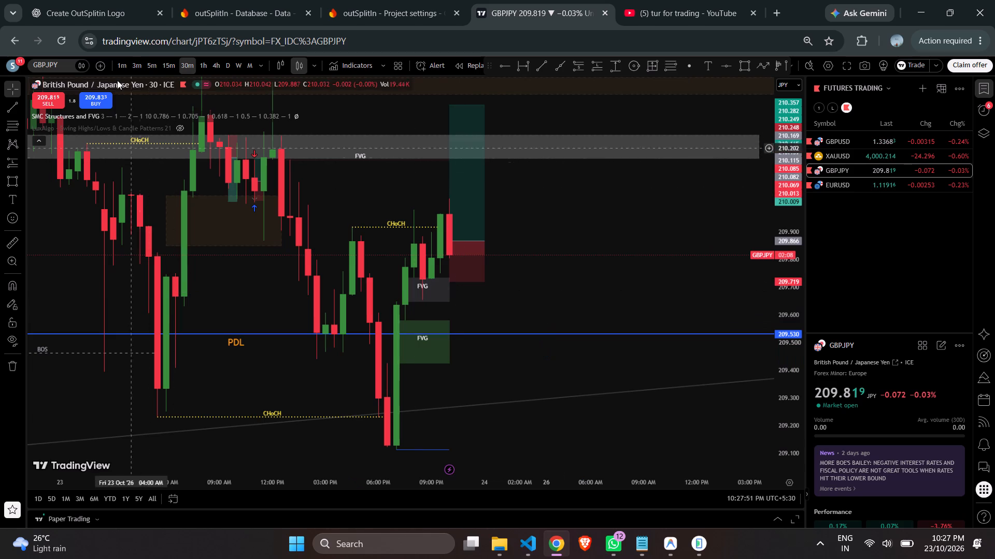
Examine the GBPJPY fair value gaps, structure marks and long position on the 3-minute, 5-minute, 30-minute and 15-minute charts.
left_click(139, 61)
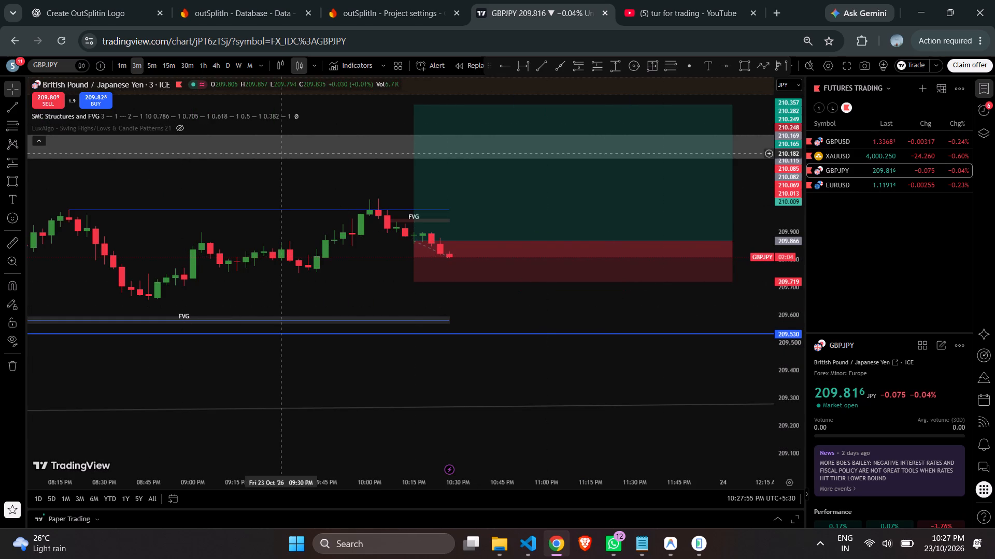
left_click(153, 68)
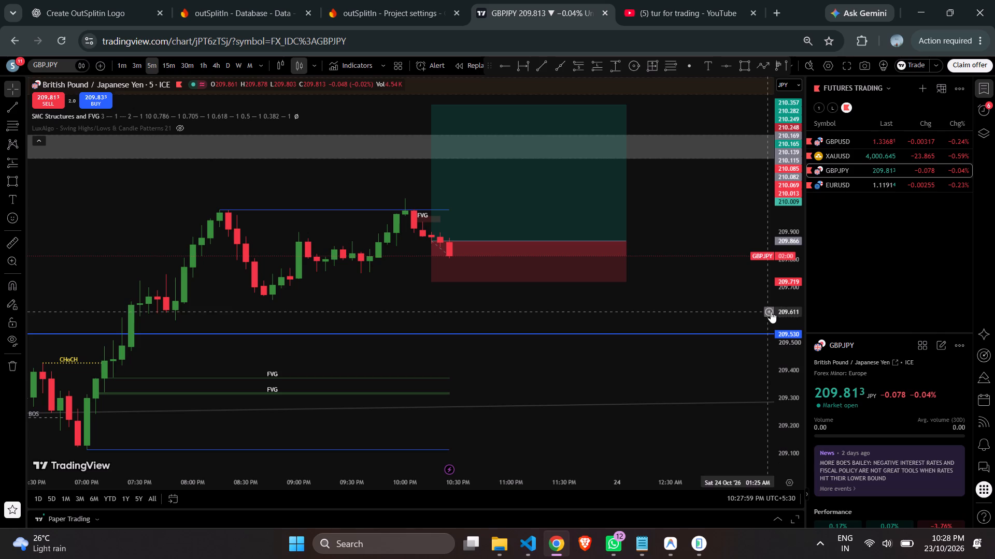
left_click_drag(794, 314, 740, 163)
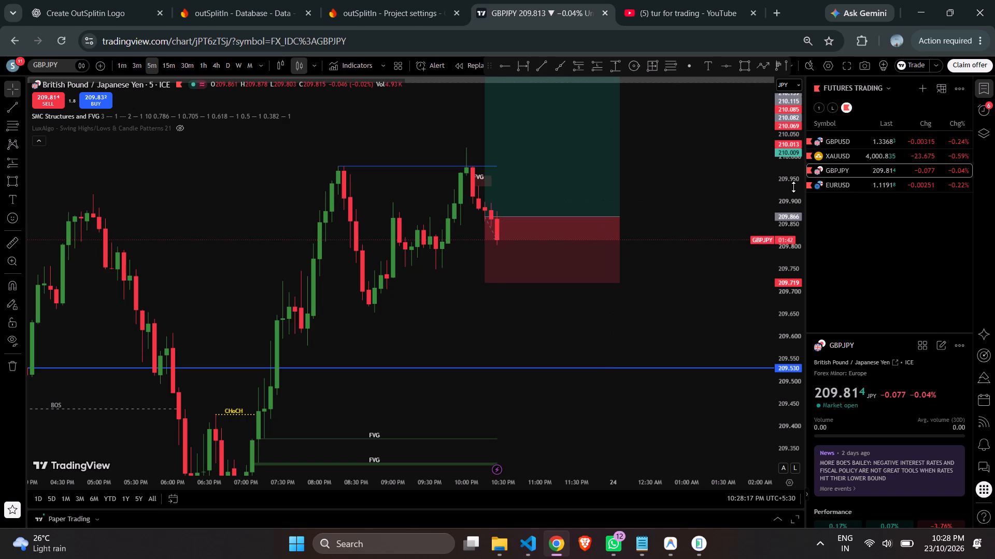
left_click_drag(784, 154, 790, 246)
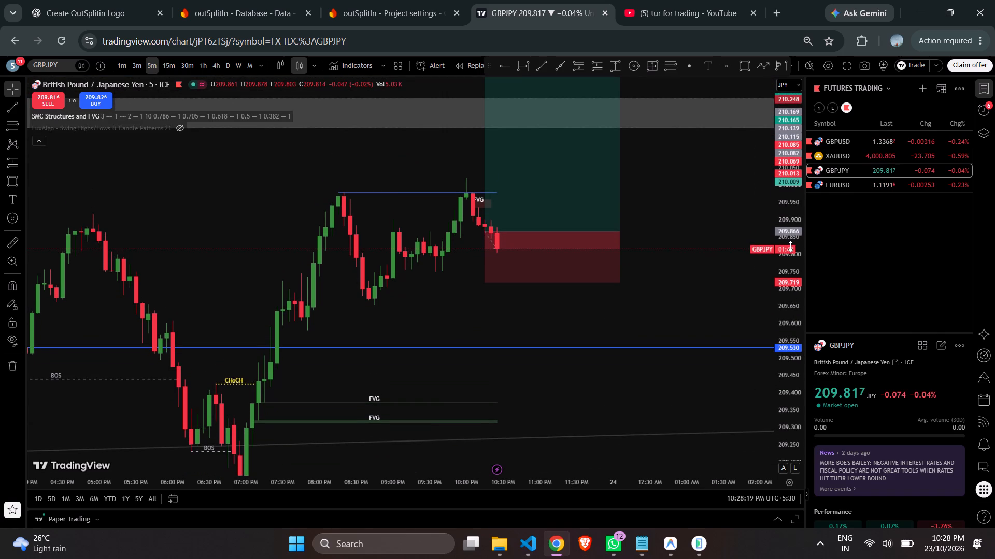
left_click(185, 62)
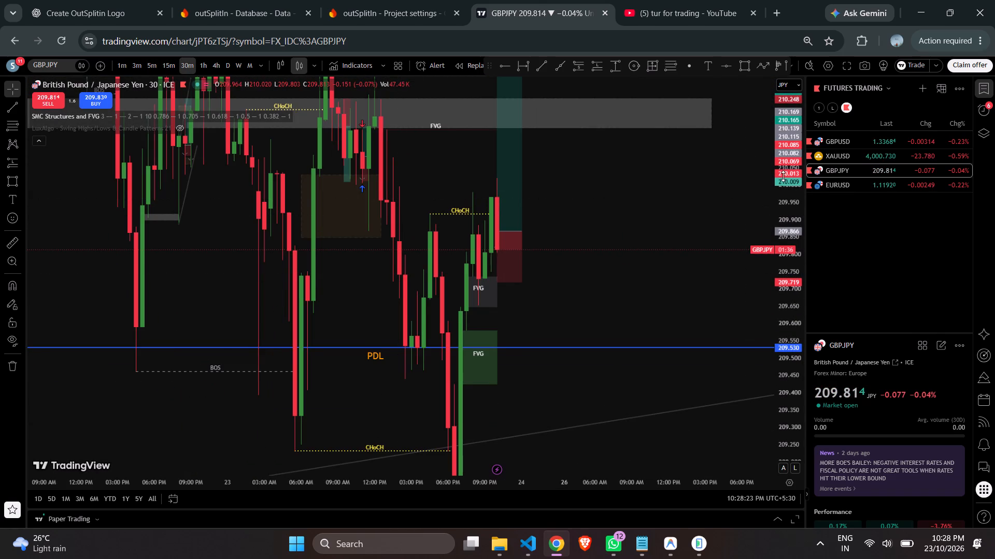
left_click_drag(787, 175, 817, 360)
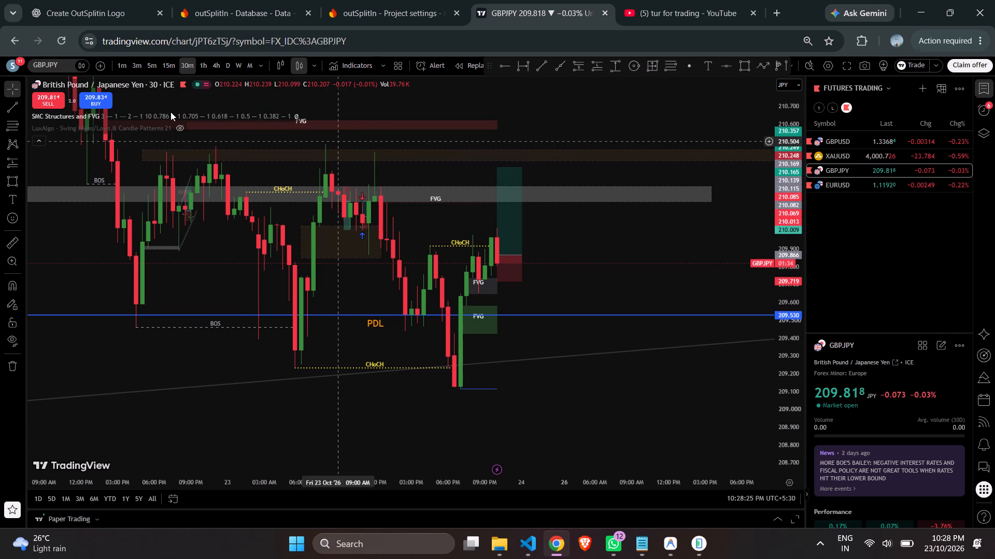
left_click(172, 73)
left_click(172, 73)
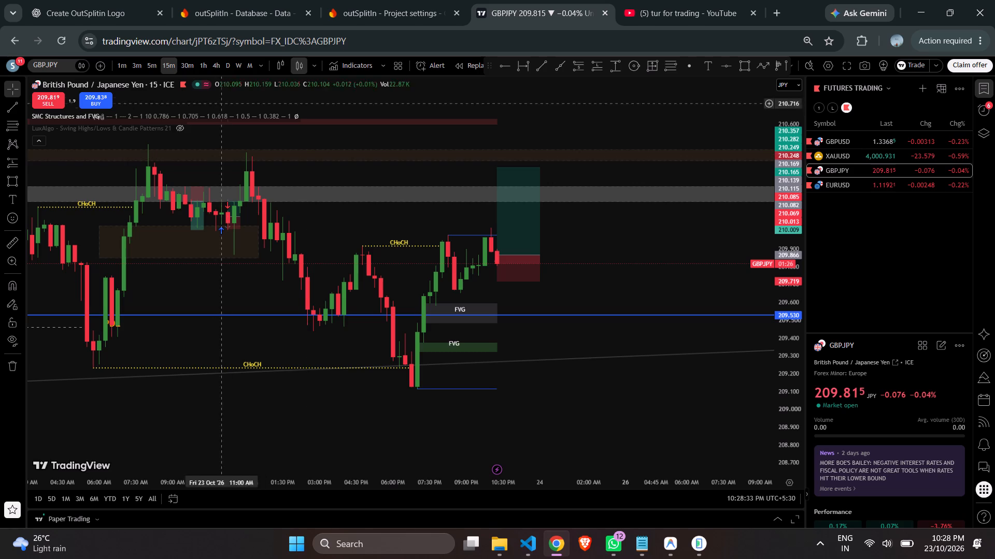
left_click(151, 71)
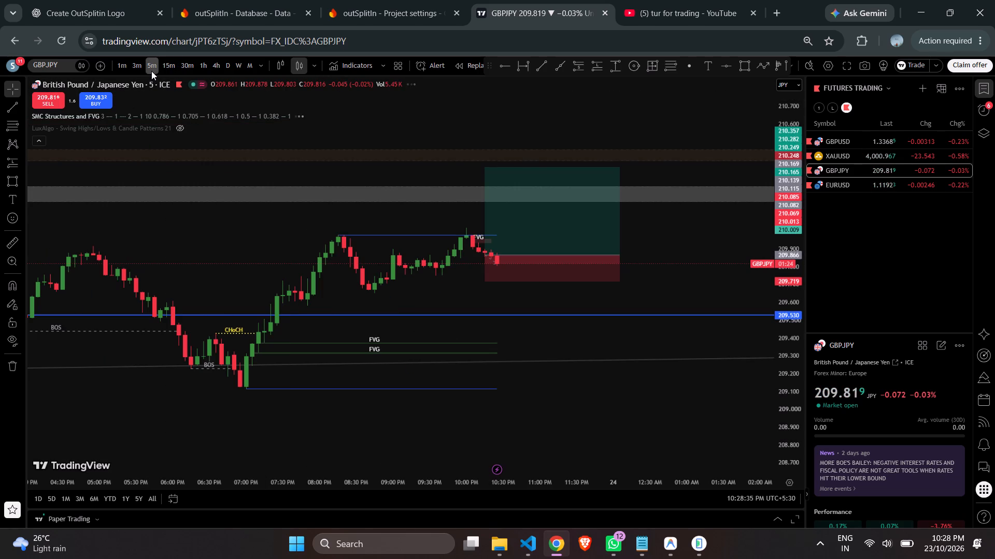
left_click_drag(781, 292, 770, 172)
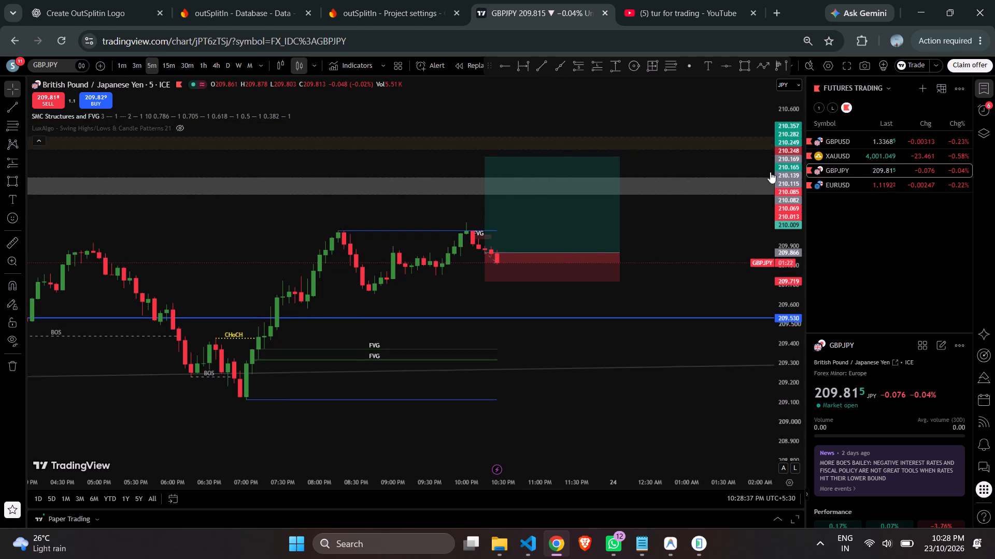
left_click_drag(770, 172, 767, 142)
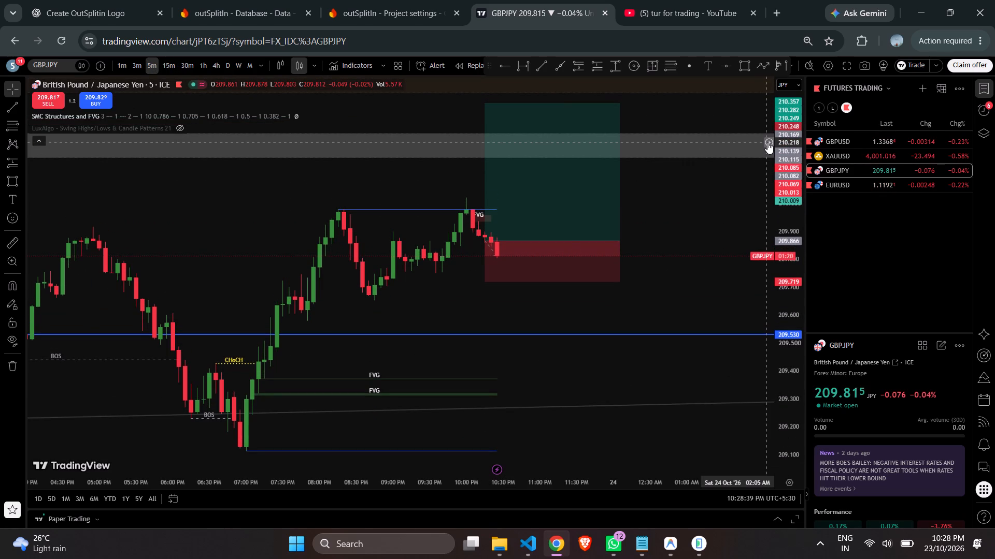
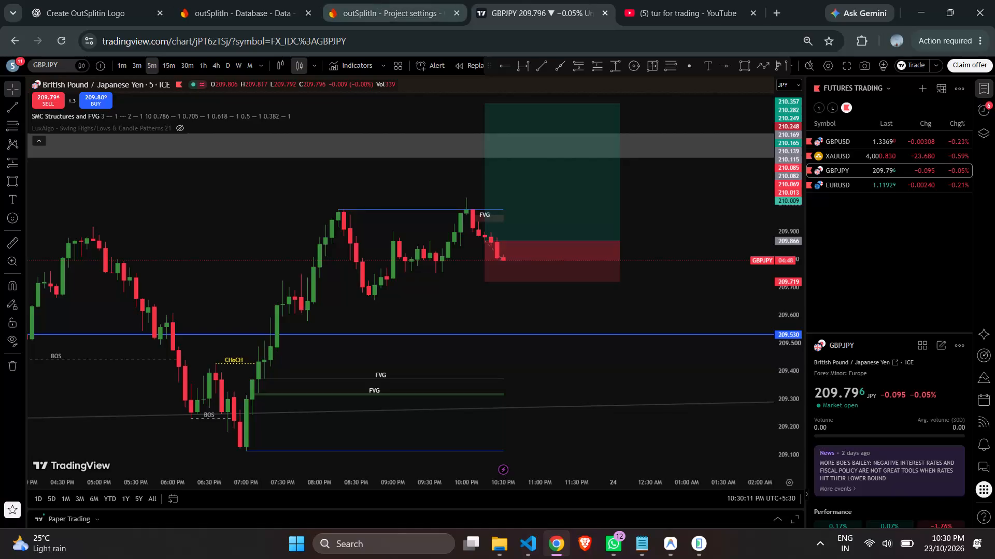
Examine GBPJPY on the 5-minute, 15-minute, 30-minute and 1-hour charts, plus EURUSD and XAUUSD on the 15-minute chart.
left_click(169, 70)
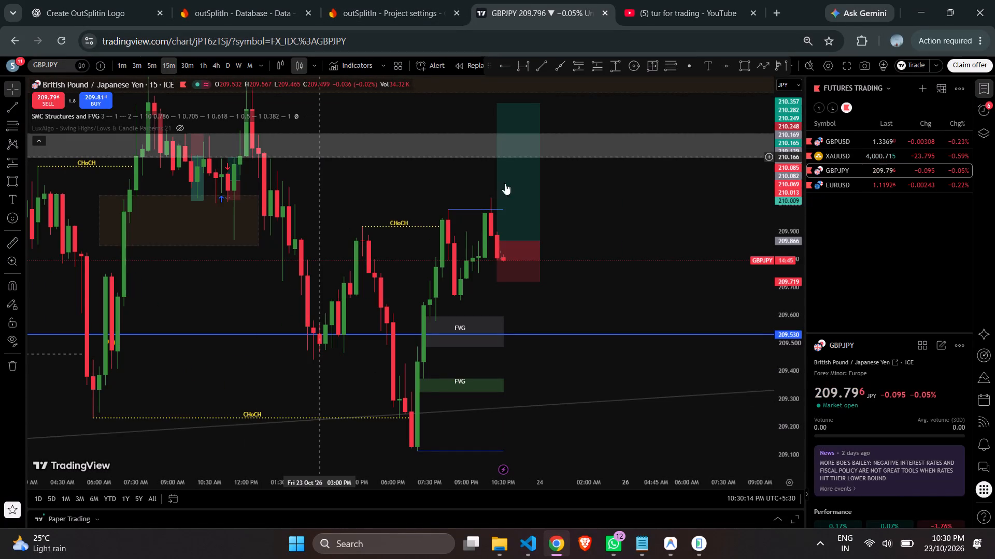
left_click_drag(784, 165, 793, 176)
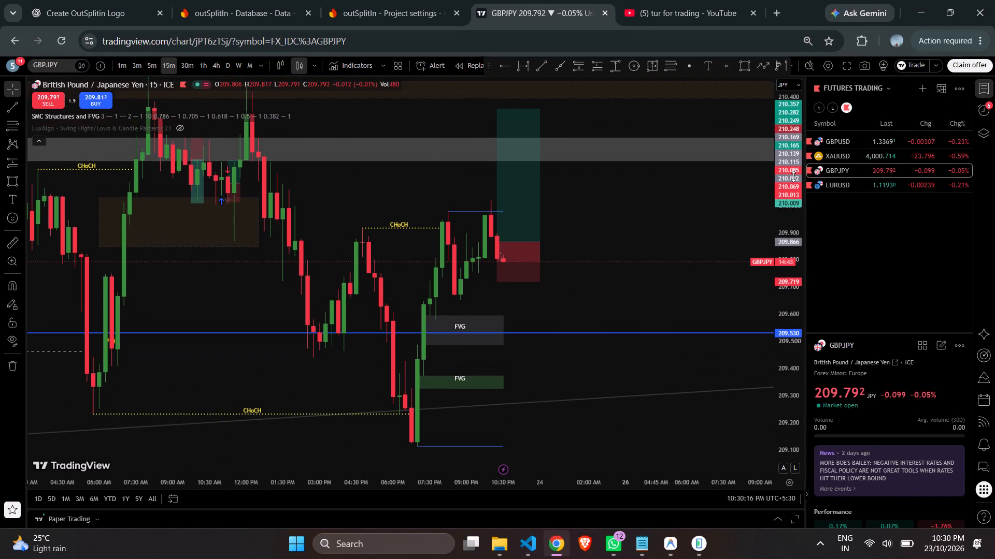
left_click_drag(793, 176, 793, 176)
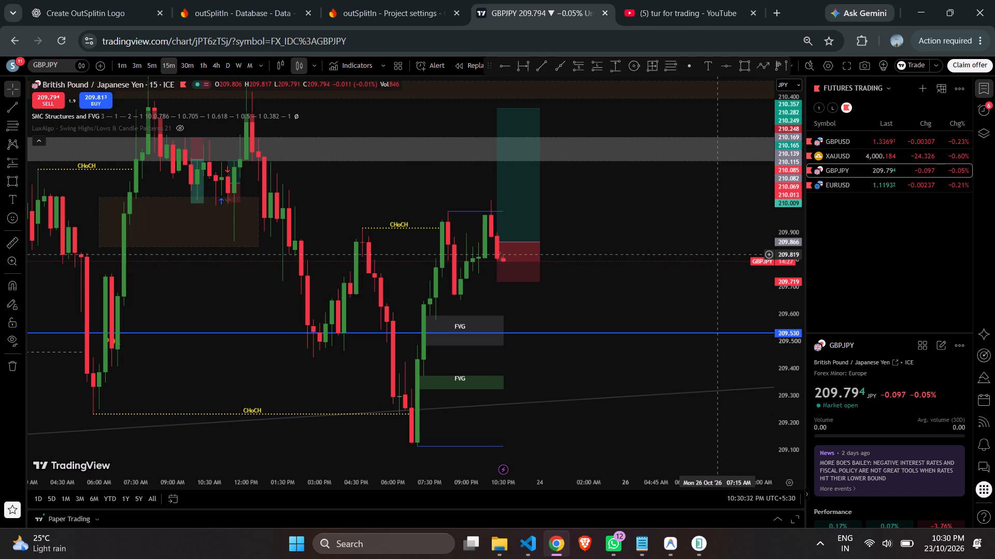
left_click(154, 65)
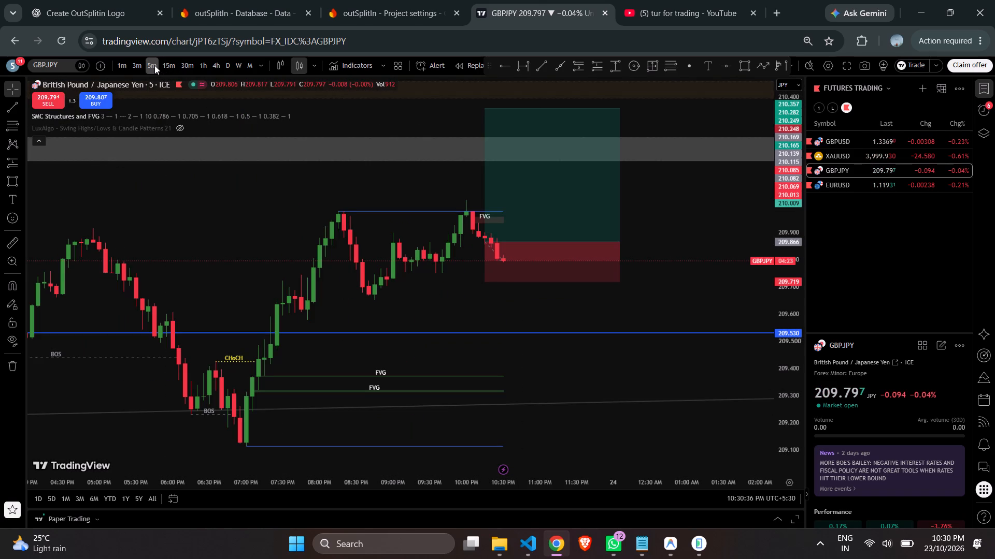
left_click(175, 64)
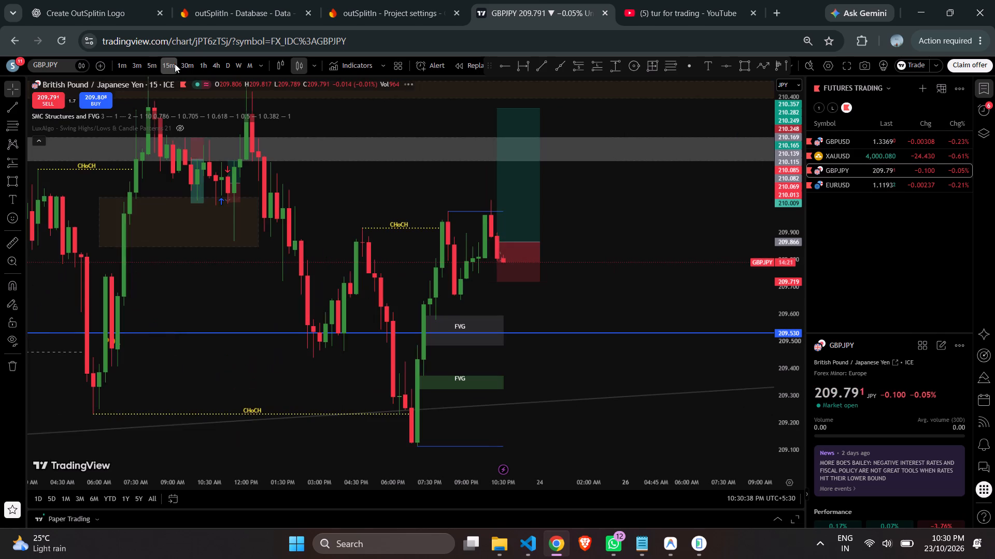
left_click(203, 65)
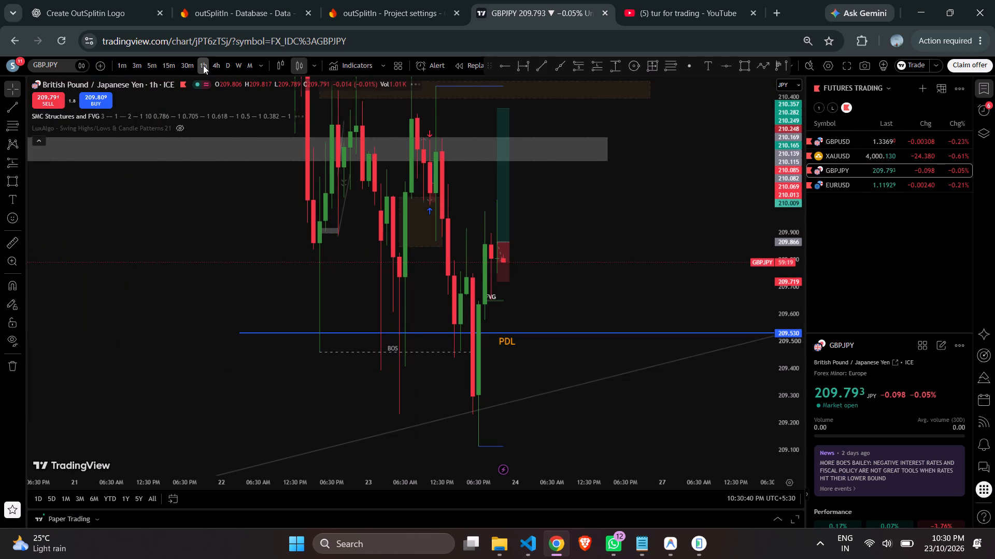
left_click(184, 63)
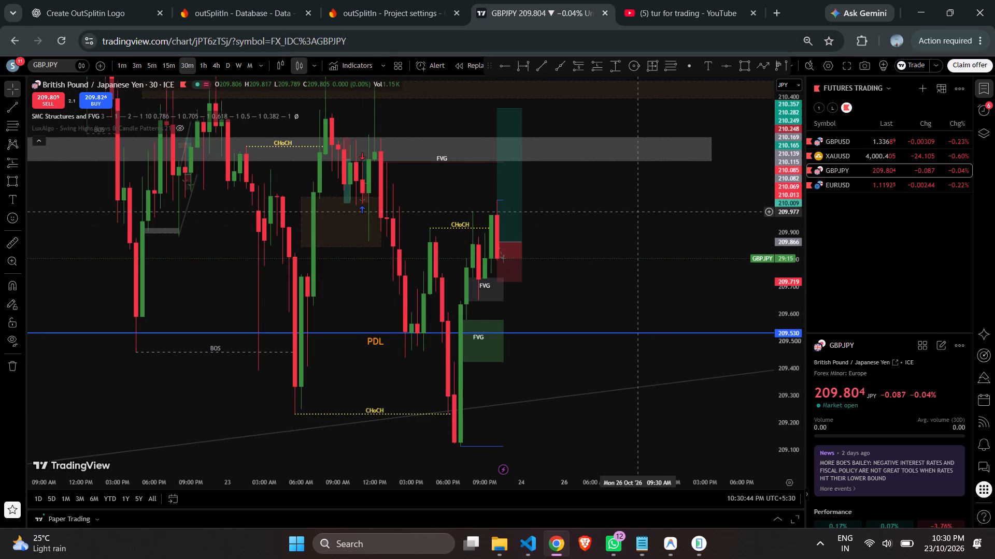
left_click_drag(638, 212, 680, 213)
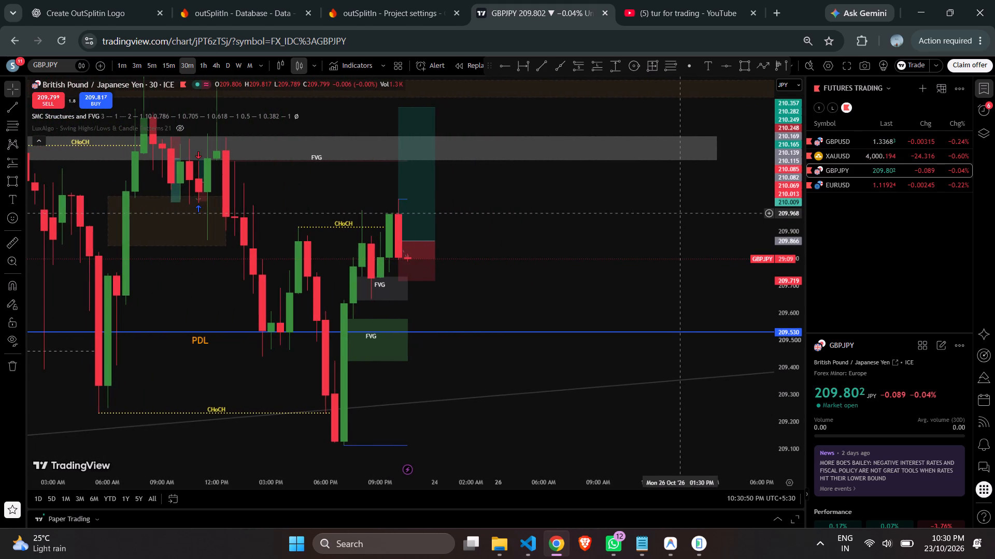
left_click(167, 65)
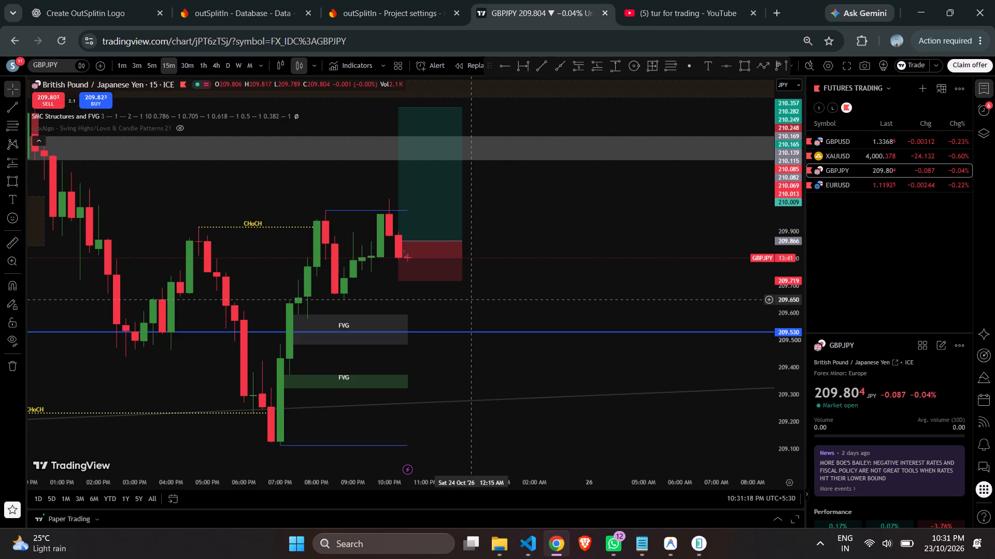
left_click(833, 181)
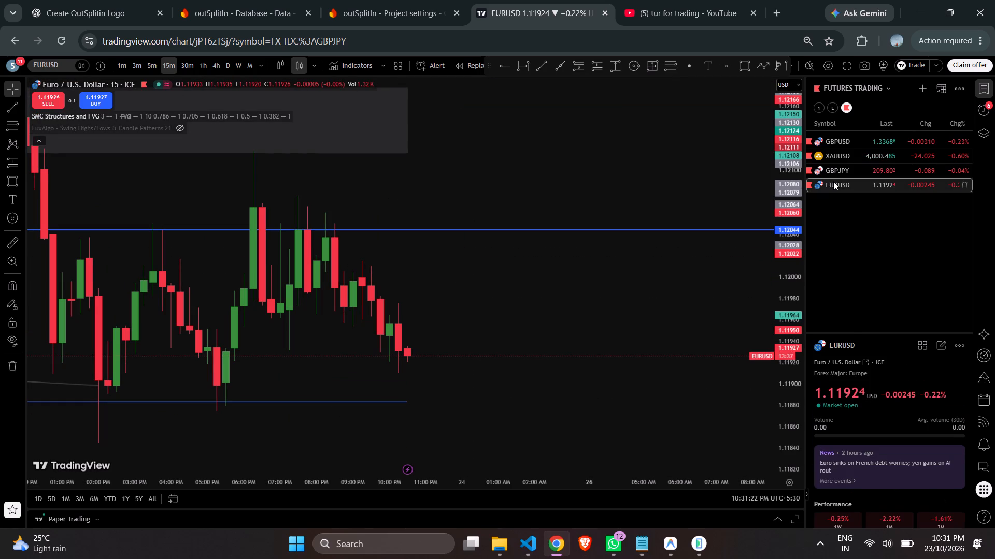
left_click(833, 161)
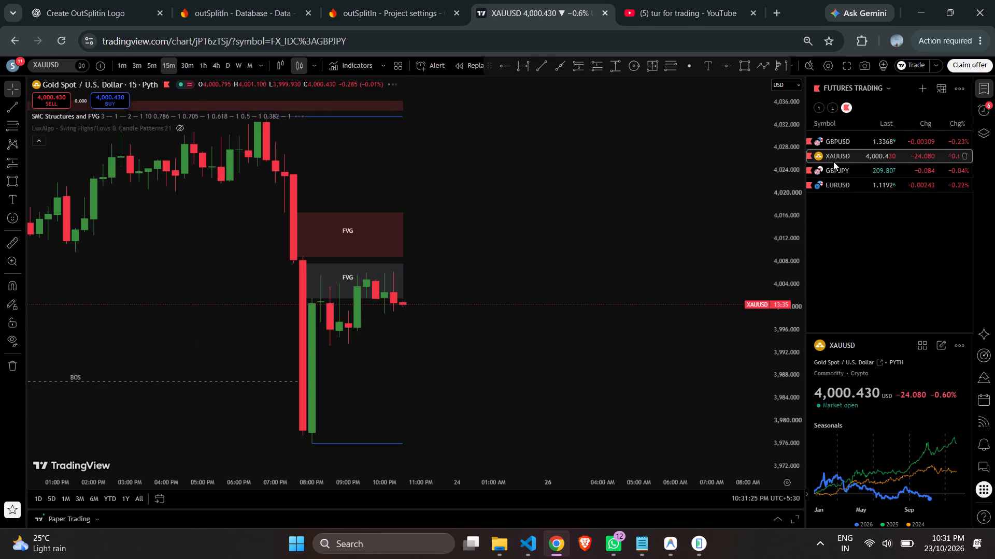
Return to the GBPJPY 15-minute chart and delete the long position beside the latest candles.
left_click(874, 167)
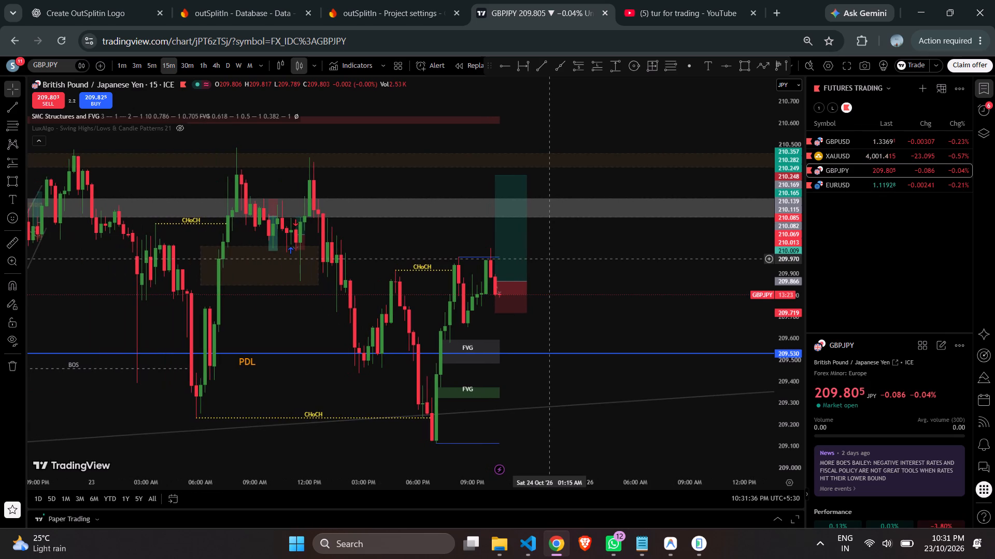
left_click(524, 286)
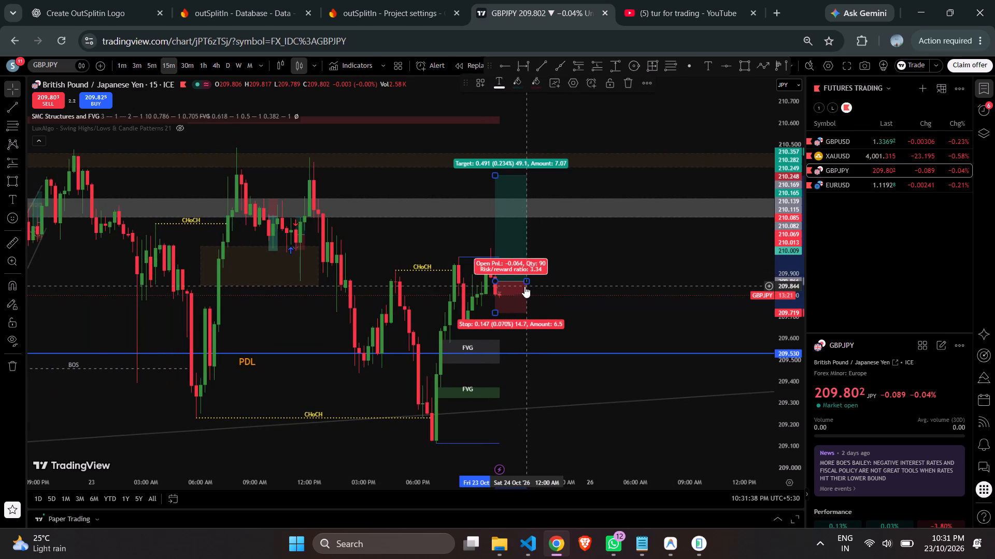
key("Delete")
Unhide the LuxAlgo Swing Highs/Lows & Candle Patterns indicator on GBPJPY and remove it from the chart.
left_click_drag(534, 272, 497, 260)
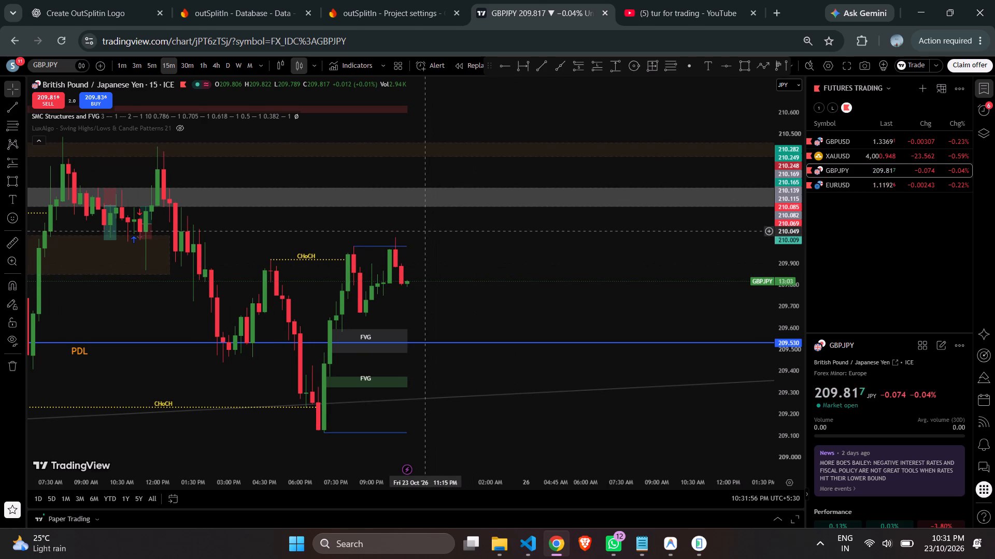
left_click(177, 130)
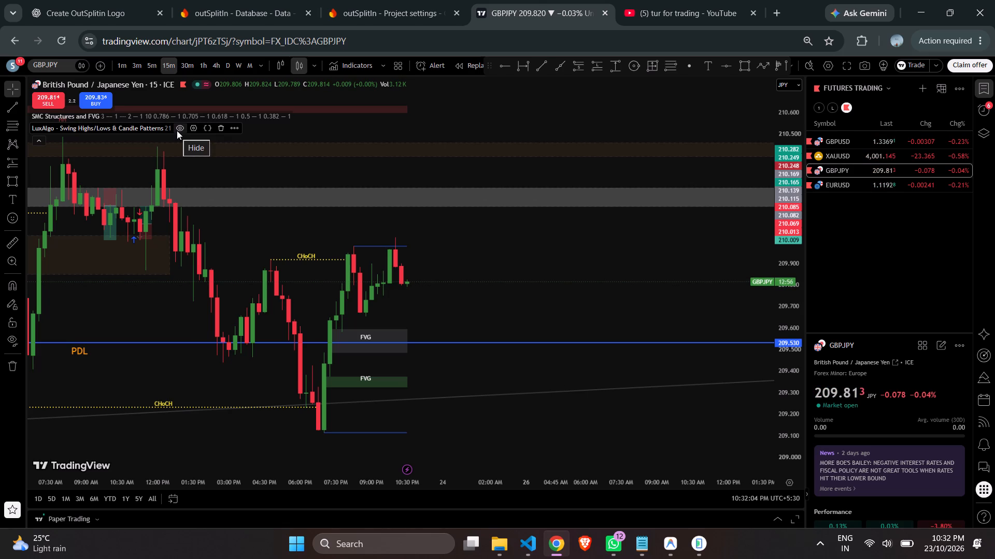
left_click(159, 128)
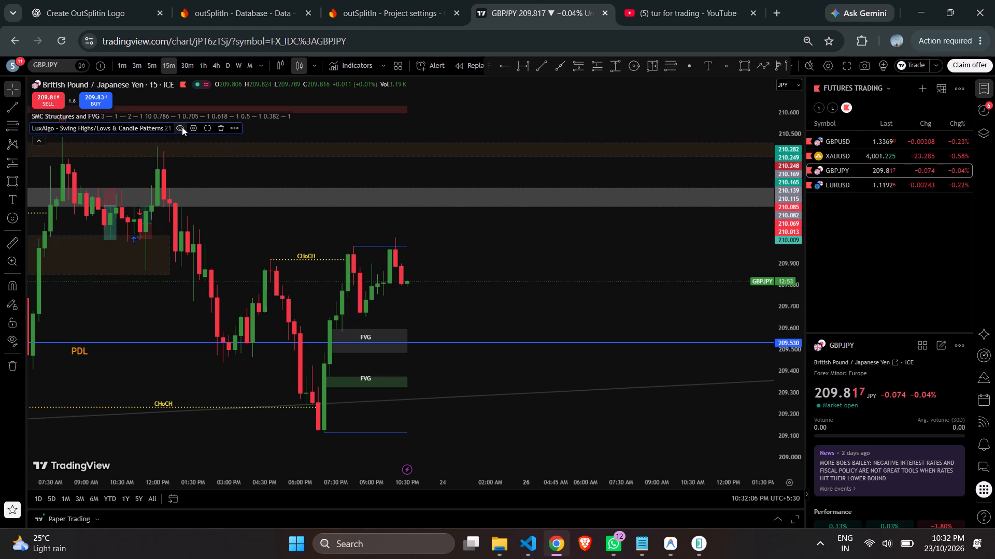
left_click(182, 126)
left_click(182, 126)
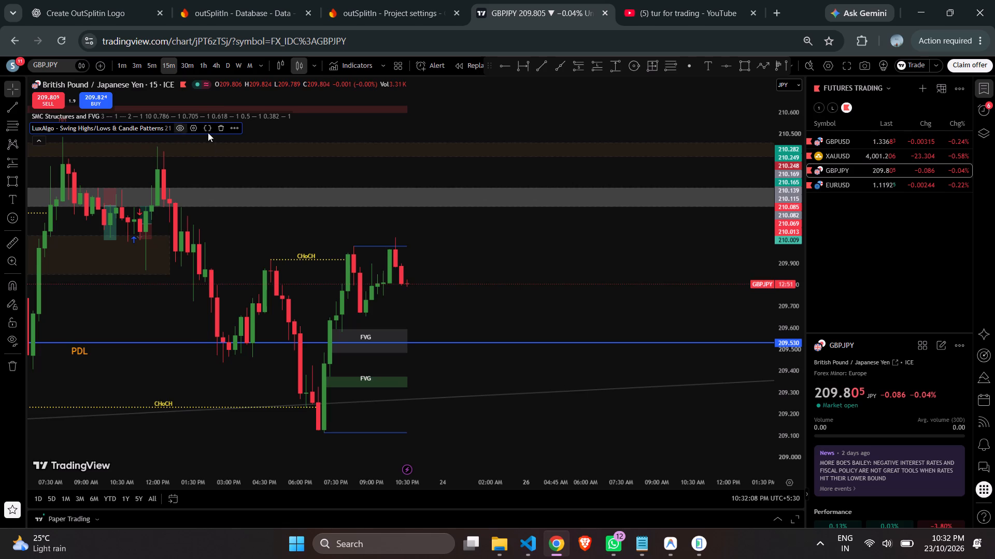
left_click(220, 135)
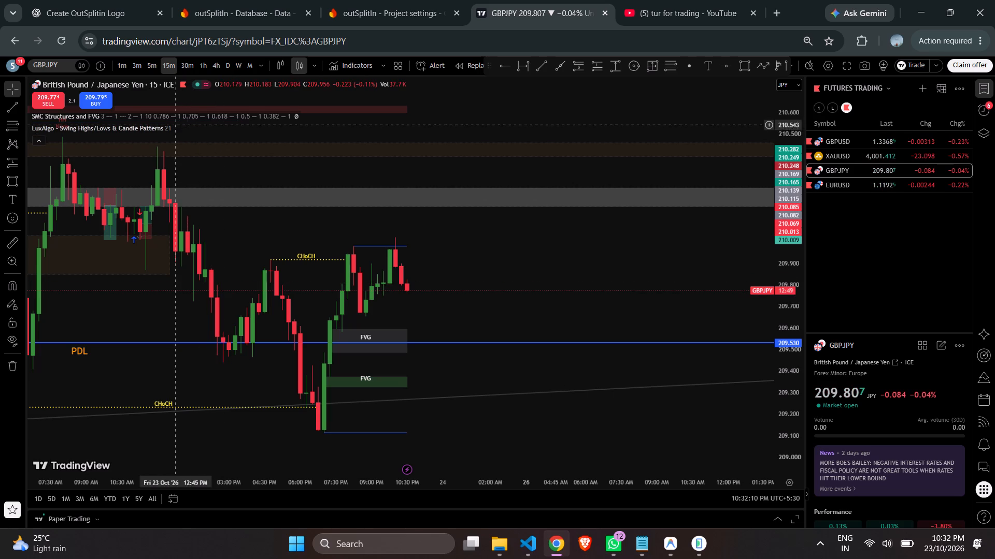
left_click(222, 124)
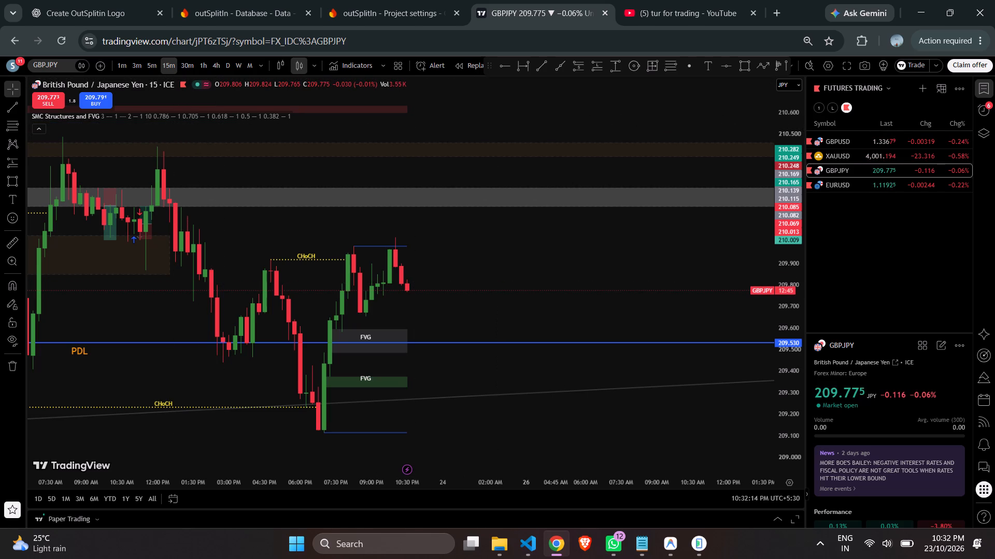
Move the floating set of favourite drawing tools down onto the chart, clear of the chart header.
left_click_drag(489, 64, 529, 68)
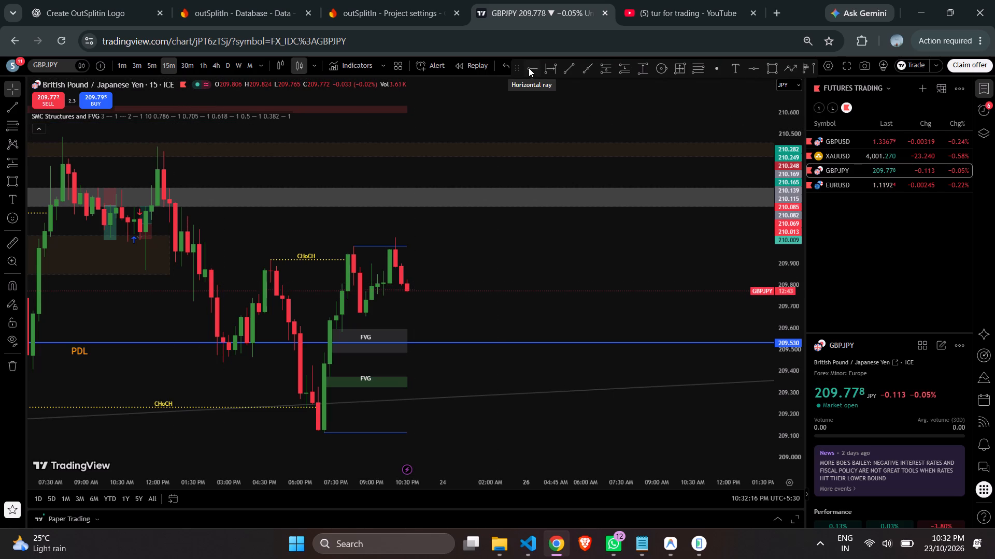
left_click_drag(516, 68, 537, 84)
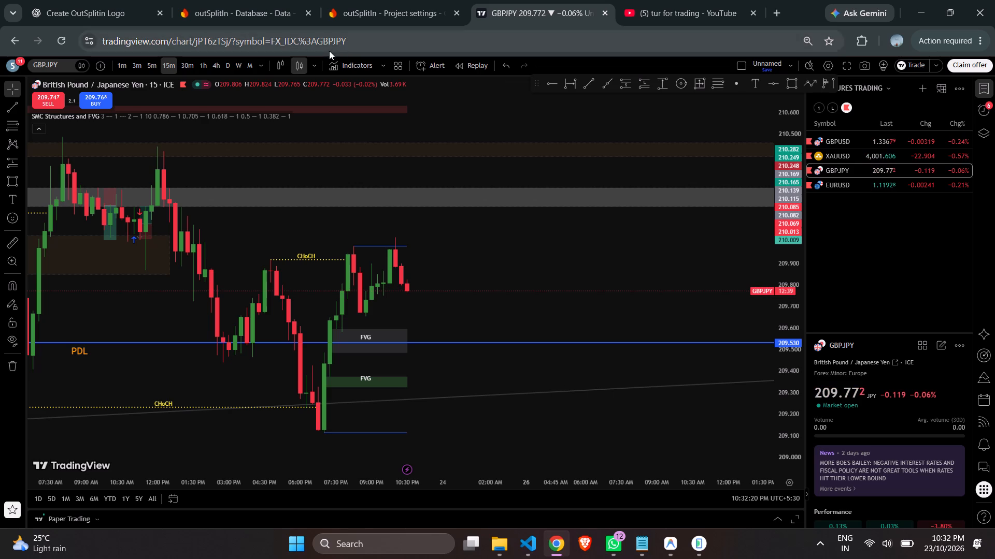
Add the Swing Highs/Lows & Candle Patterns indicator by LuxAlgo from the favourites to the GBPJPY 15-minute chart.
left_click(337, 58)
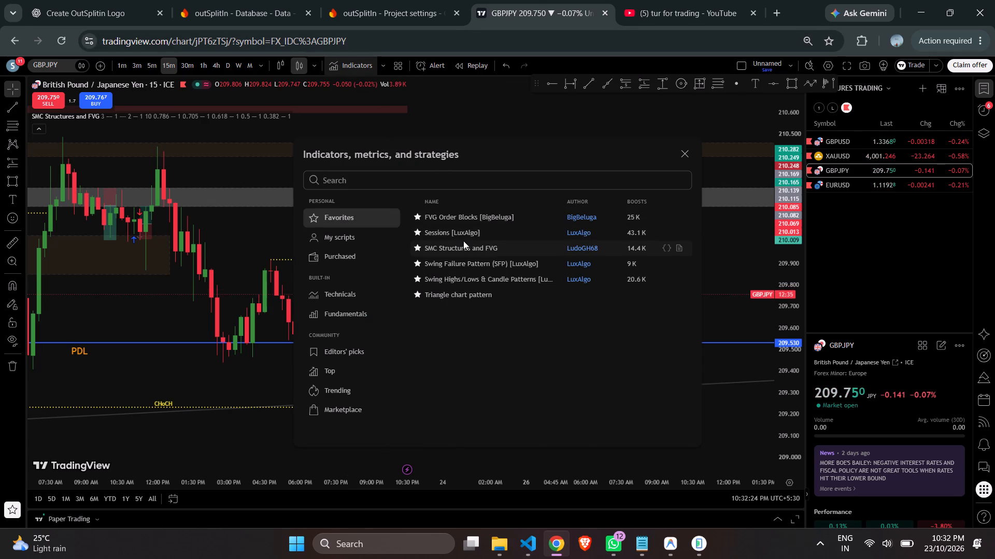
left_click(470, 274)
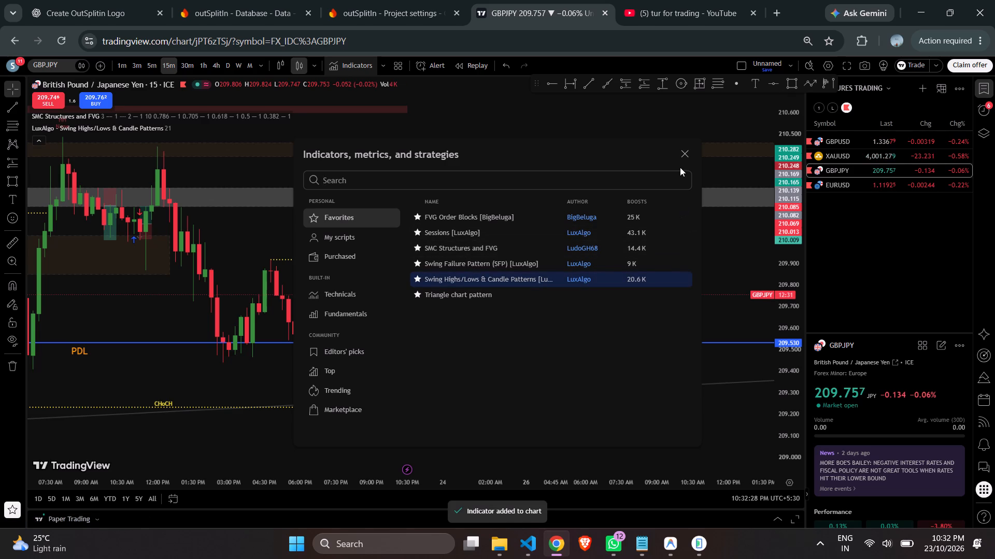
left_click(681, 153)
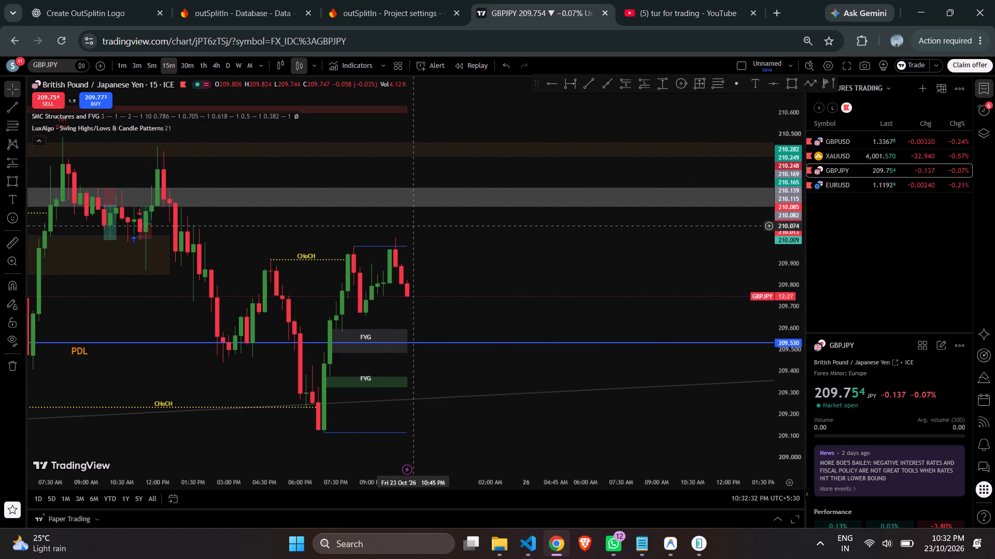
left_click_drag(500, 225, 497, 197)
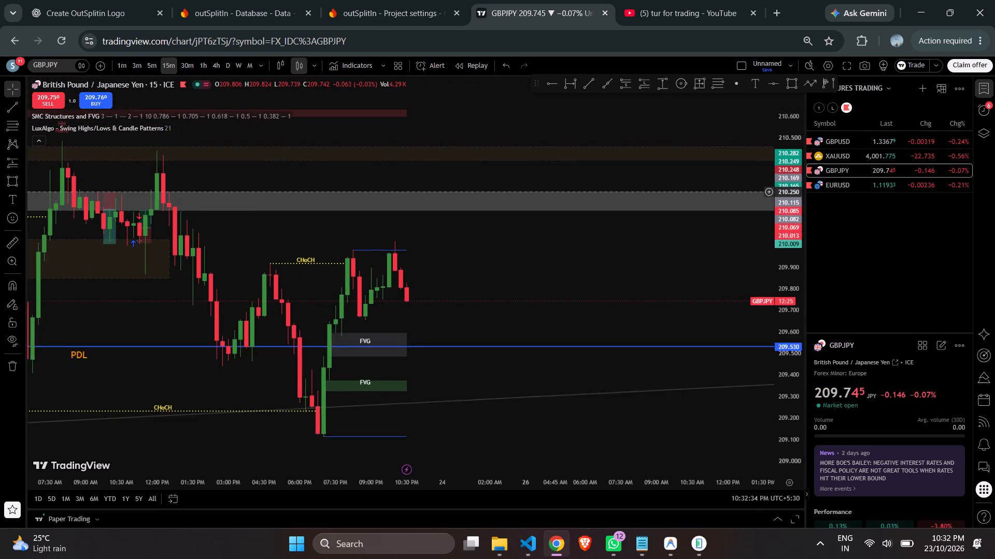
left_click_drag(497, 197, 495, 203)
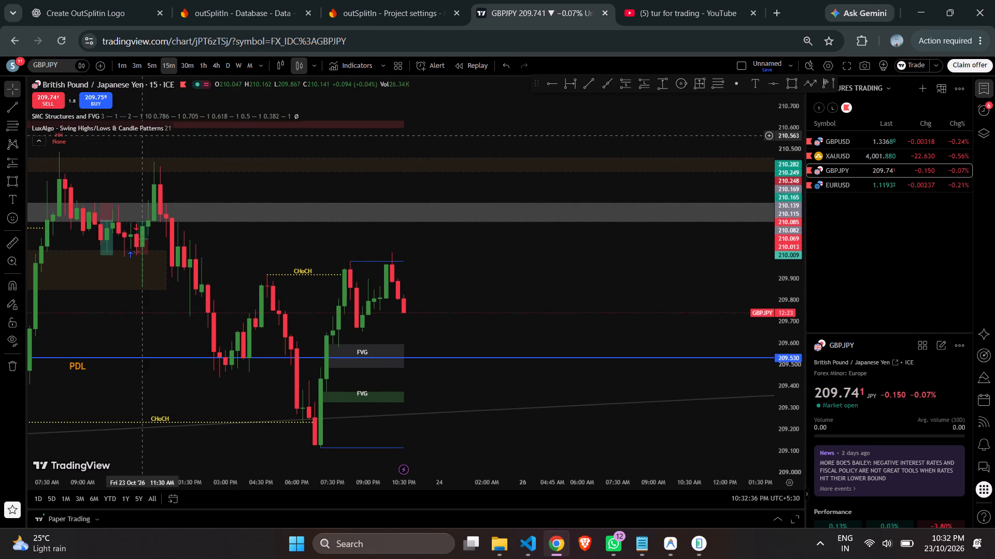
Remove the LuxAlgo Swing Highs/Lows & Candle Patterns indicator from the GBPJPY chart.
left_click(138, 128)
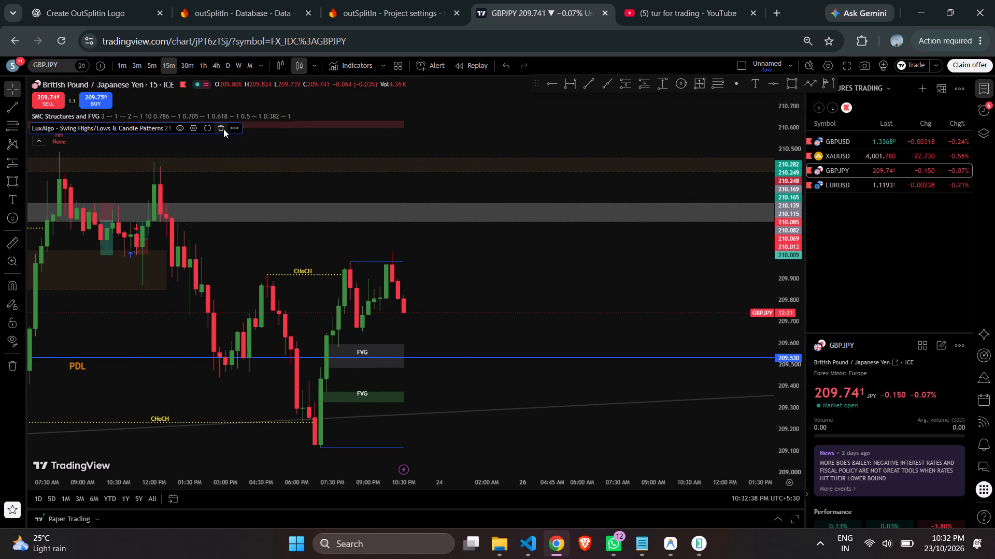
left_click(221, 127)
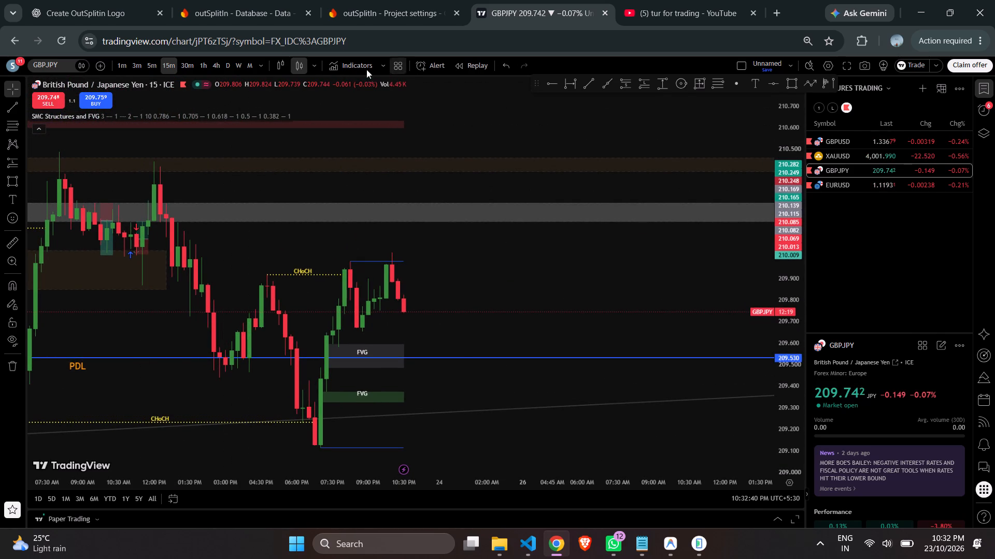
Add the Swing Failure Pattern (SFP) [LuxAlgo] indicator from the favourites to the GBPJPY 15-minute chart.
left_click(355, 63)
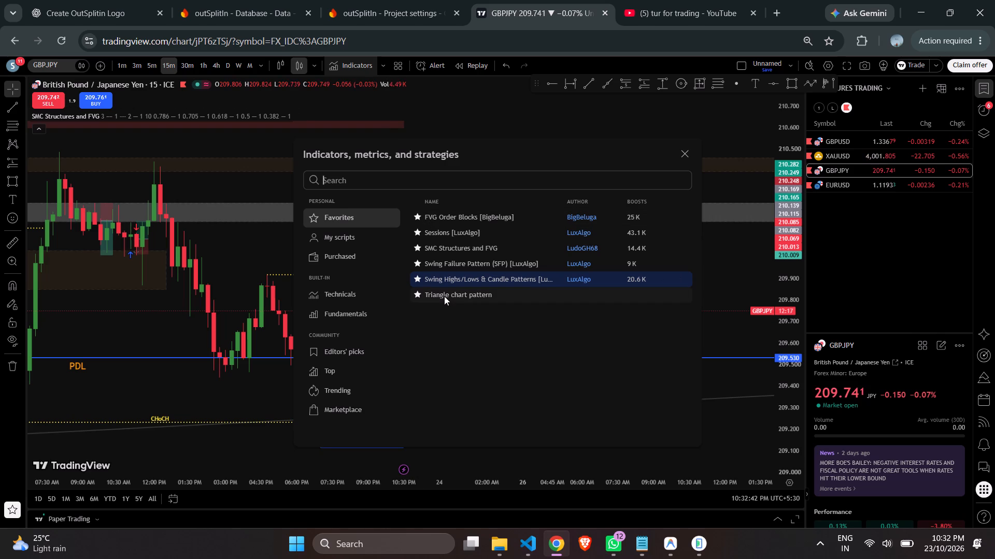
left_click(449, 266)
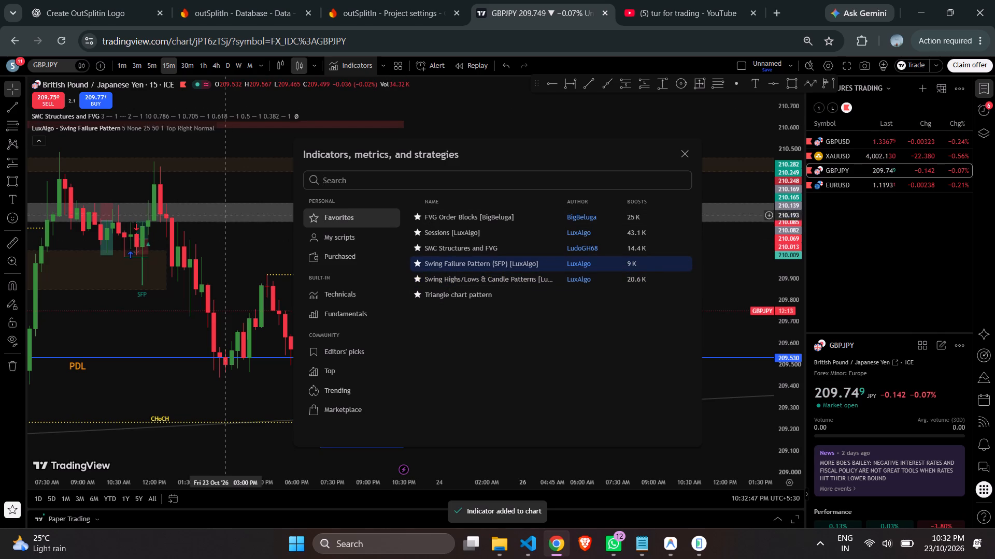
left_click_drag(229, 208, 354, 123)
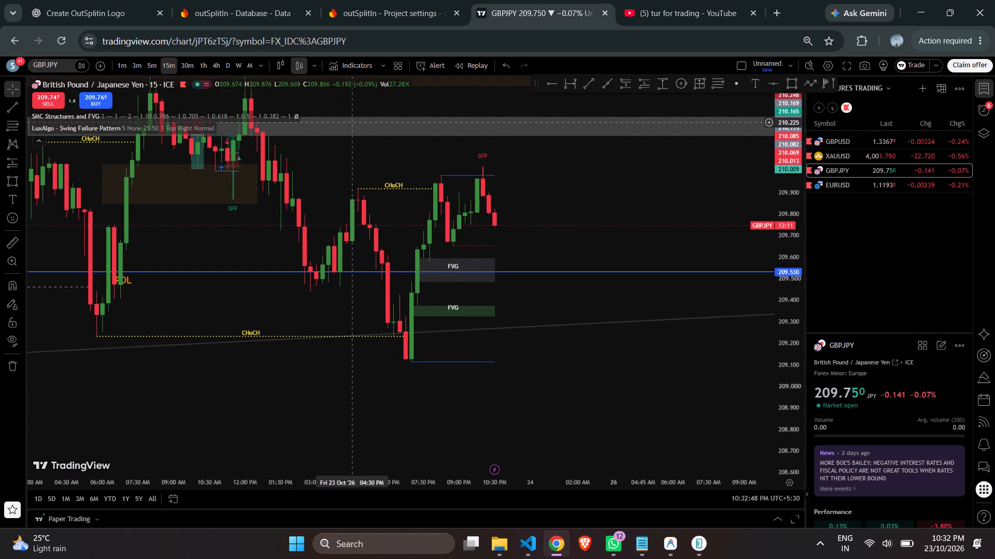
Examine the swing failure pattern marks around the recent GBPJPY highs and lows on the 15-minute and 30-minute charts.
left_click_drag(317, 134, 400, 180)
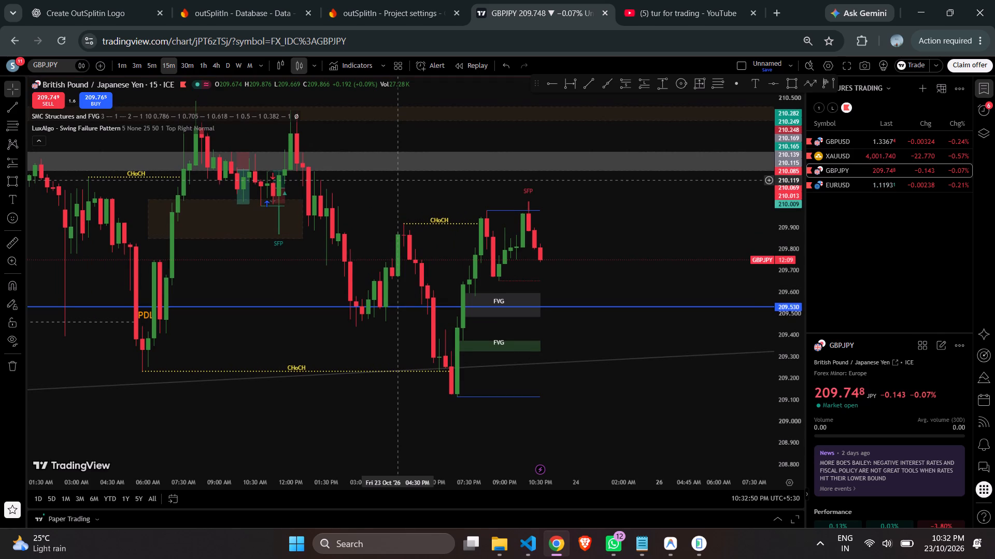
left_click_drag(352, 166, 434, 181)
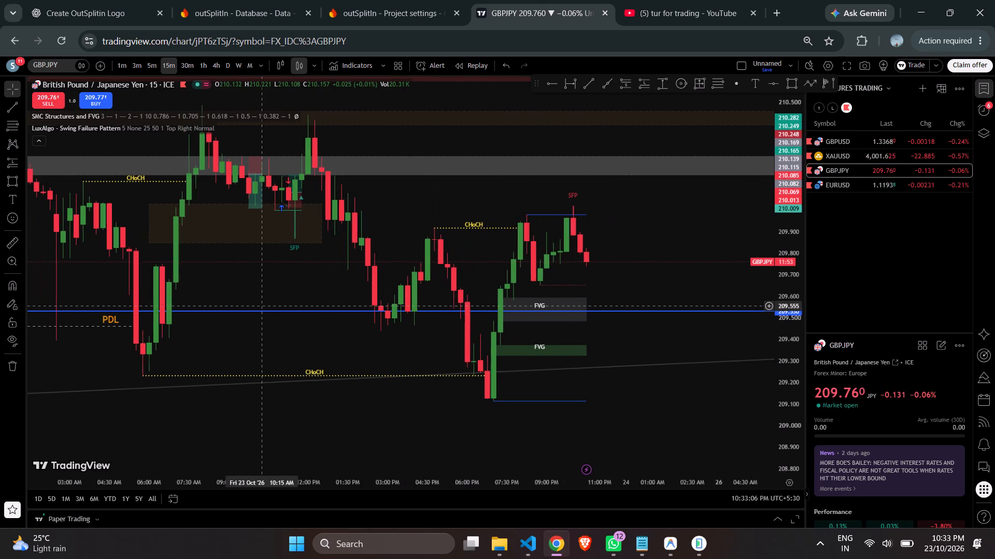
left_click(187, 67)
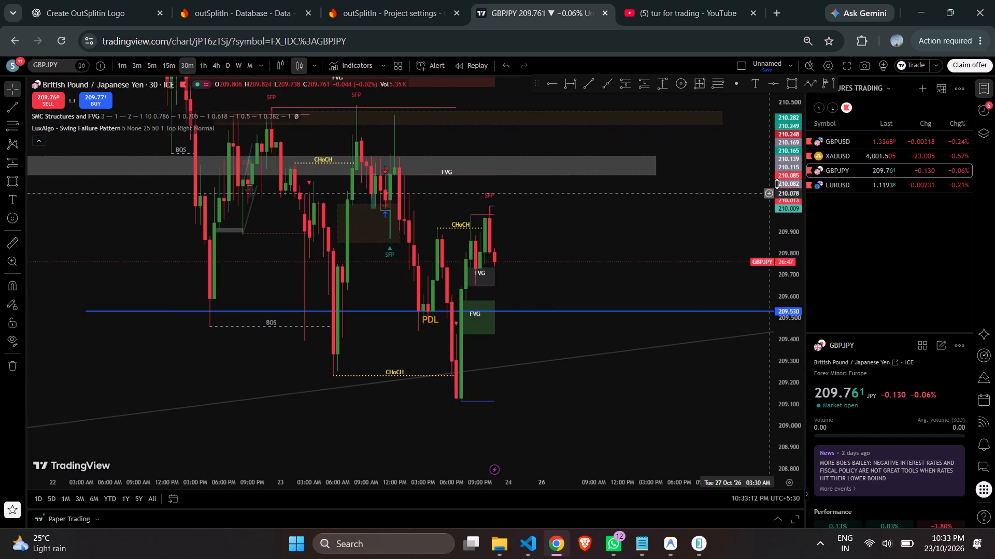
left_click_drag(786, 176, 631, 282)
left_click_drag(597, 259, 672, 251)
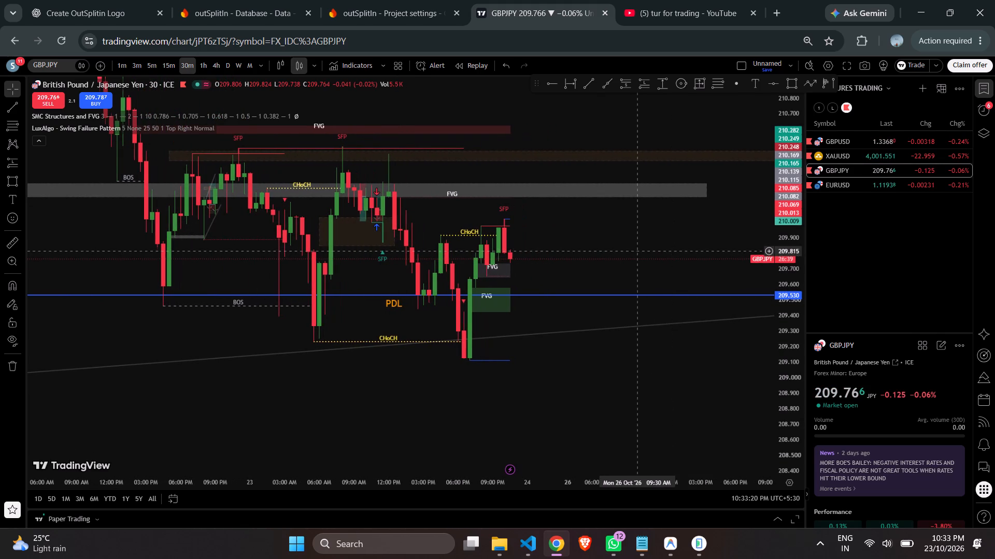
Compare the recent GBPJPY highs, fair value gaps and swing failure marks on the 15-minute and 5-minute charts.
left_click_drag(629, 247, 617, 288)
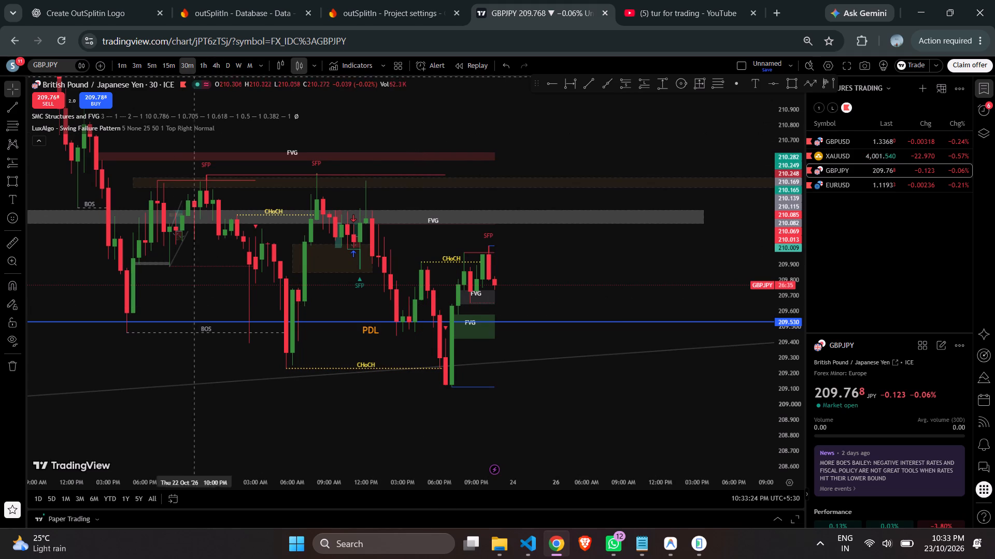
left_click(171, 64)
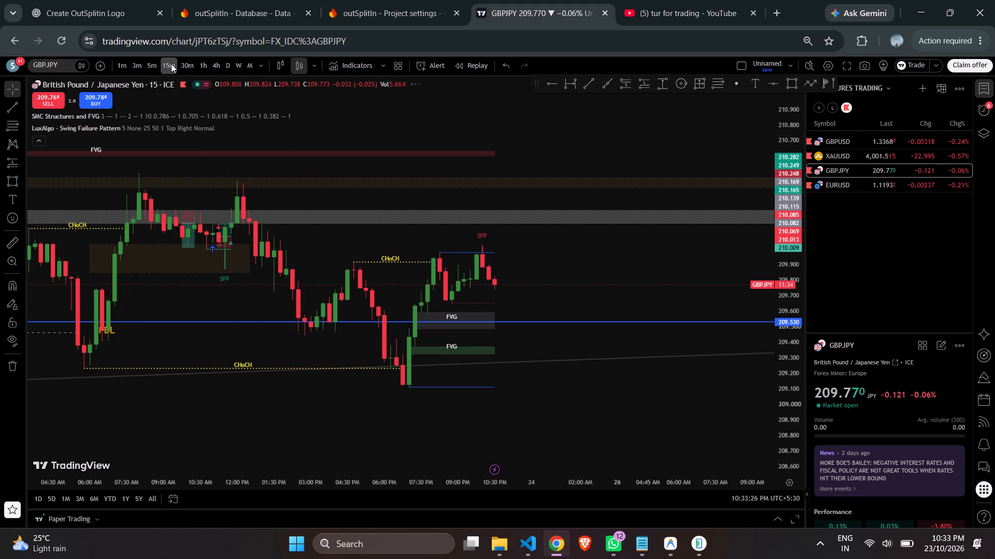
left_click_drag(789, 279, 769, 192)
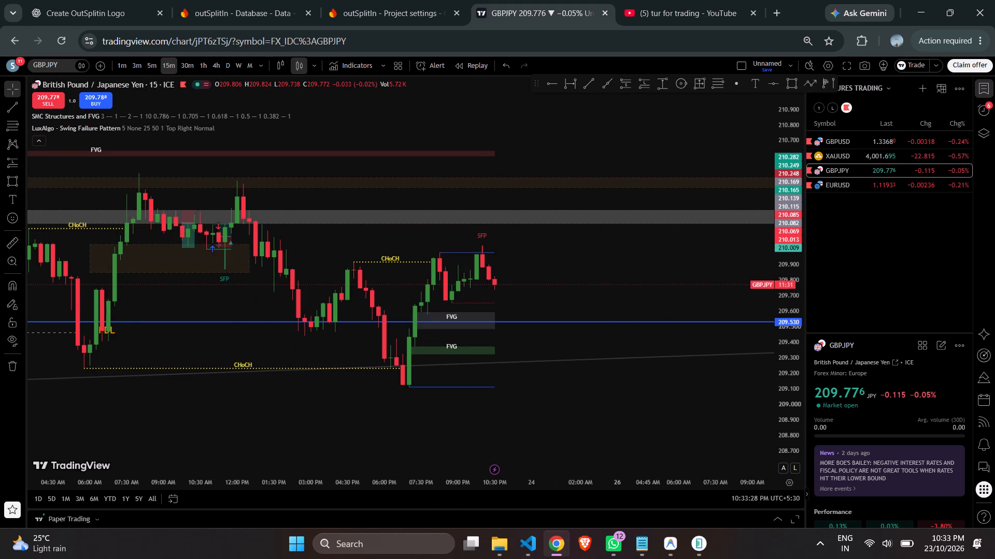
left_click_drag(769, 192, 760, 93)
left_click_drag(523, 244, 603, 255)
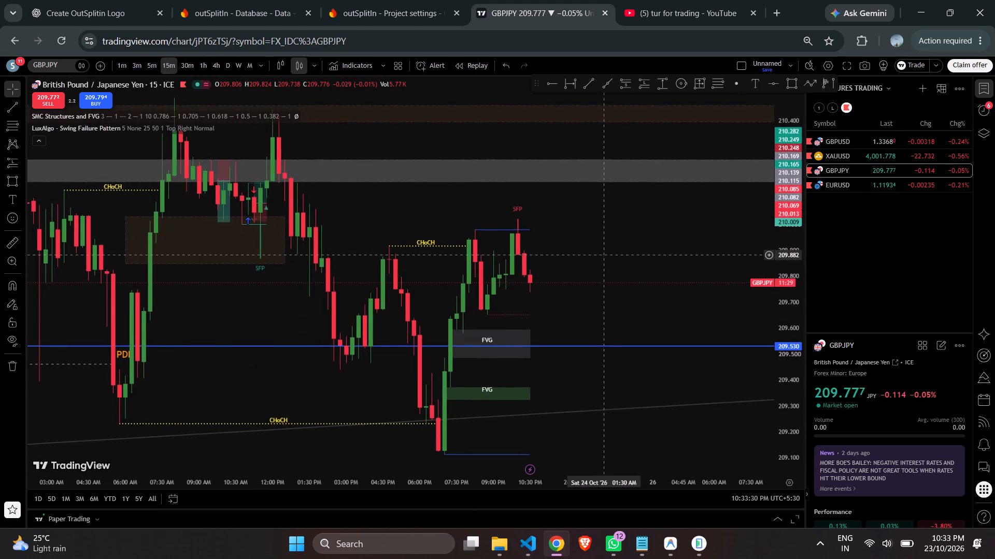
left_click_drag(603, 255, 603, 255)
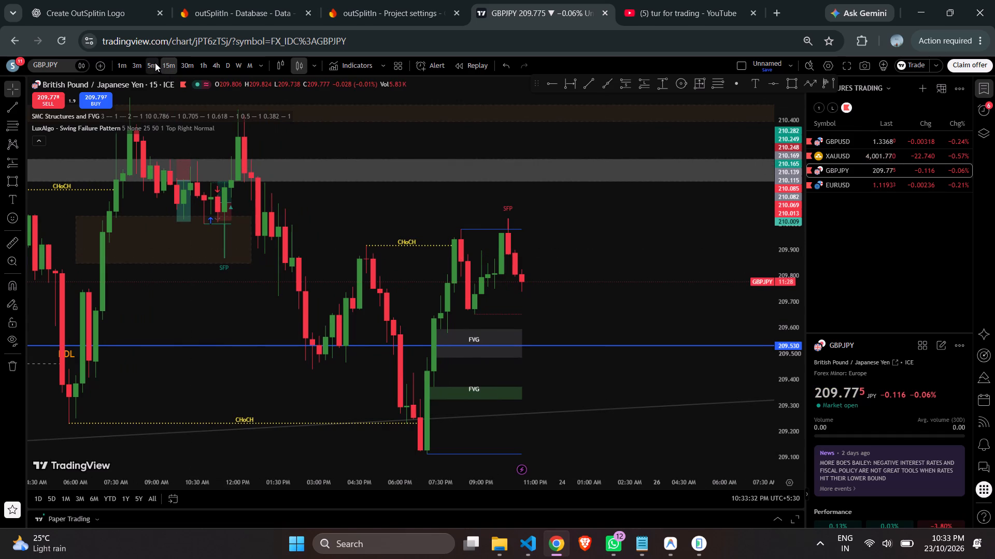
left_click(151, 61)
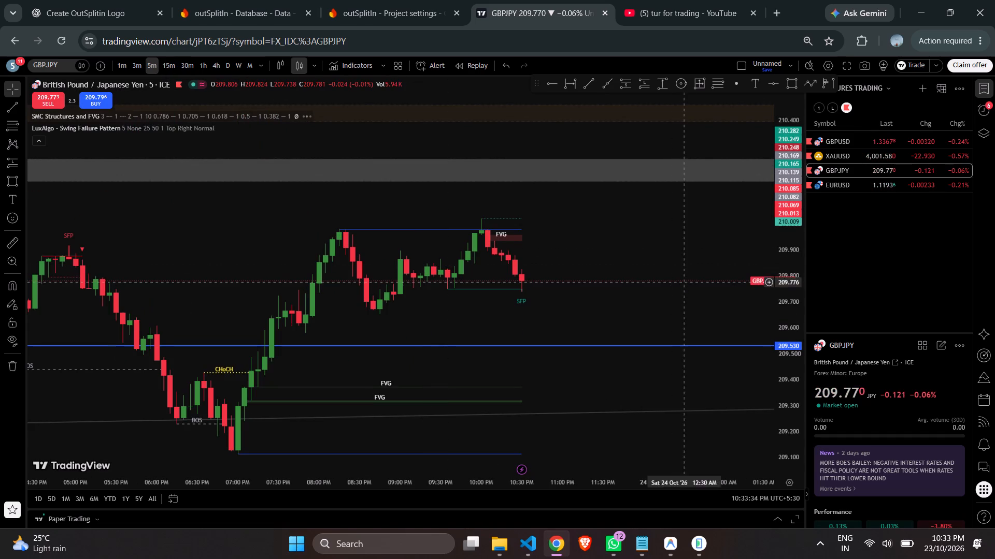
left_click_drag(790, 315, 754, 107)
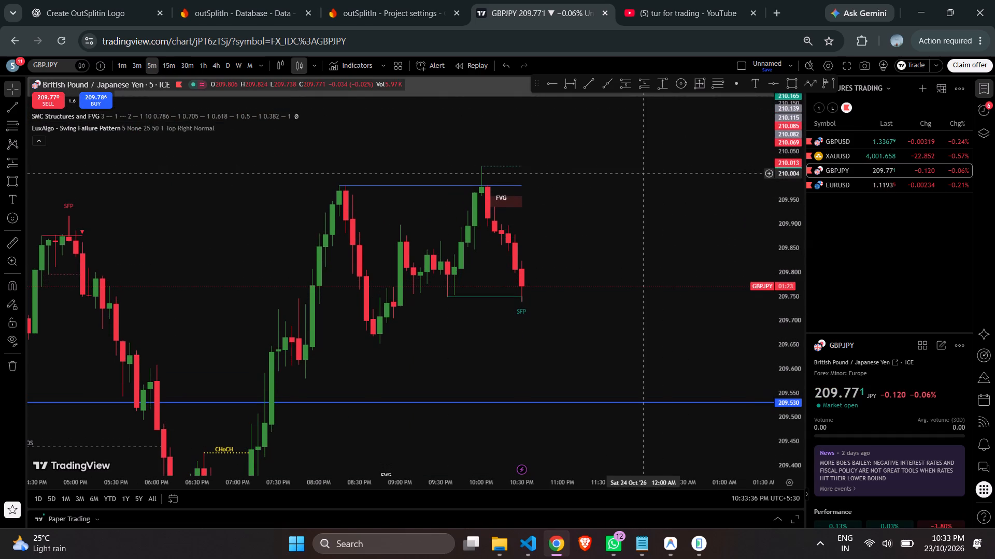
left_click_drag(636, 174, 690, 190)
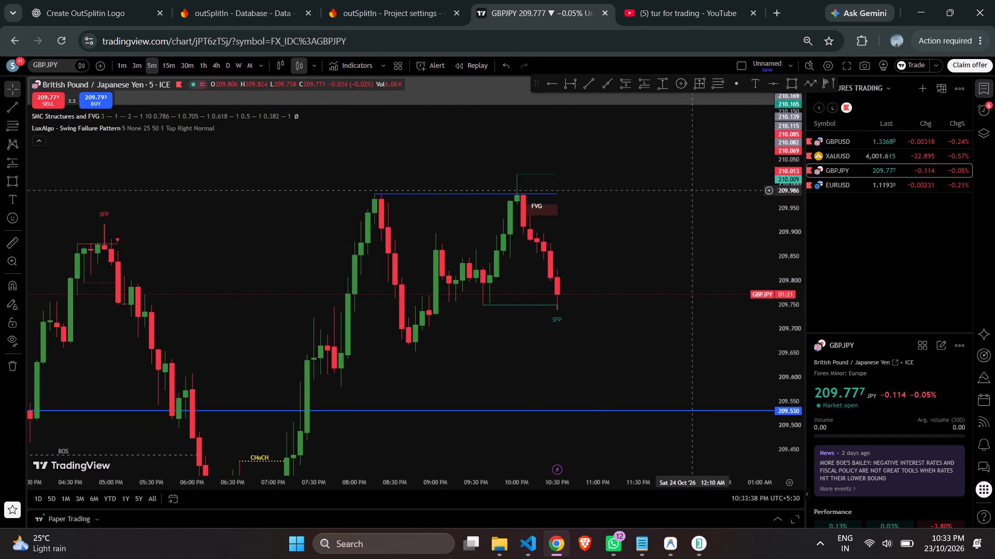
left_click(167, 63)
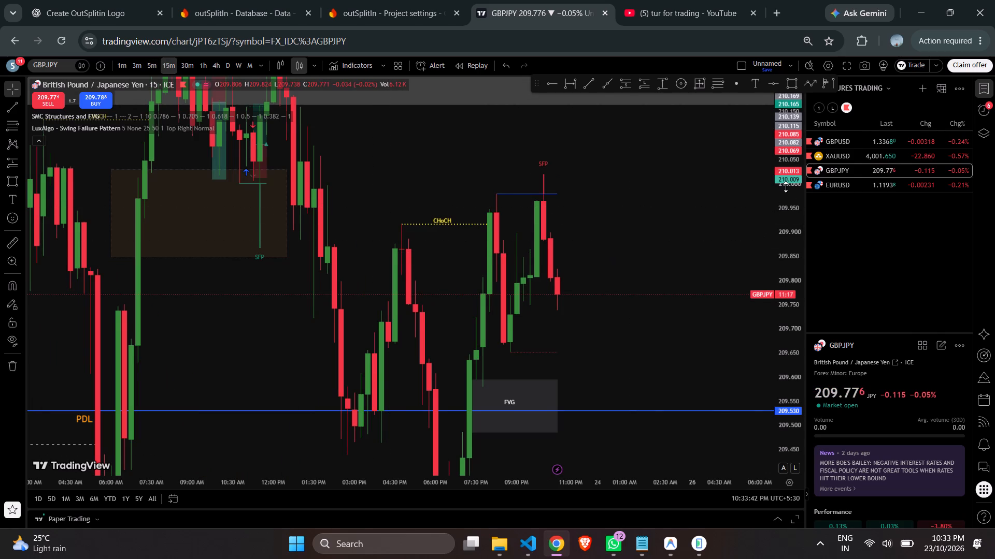
left_click_drag(786, 187, 785, 252)
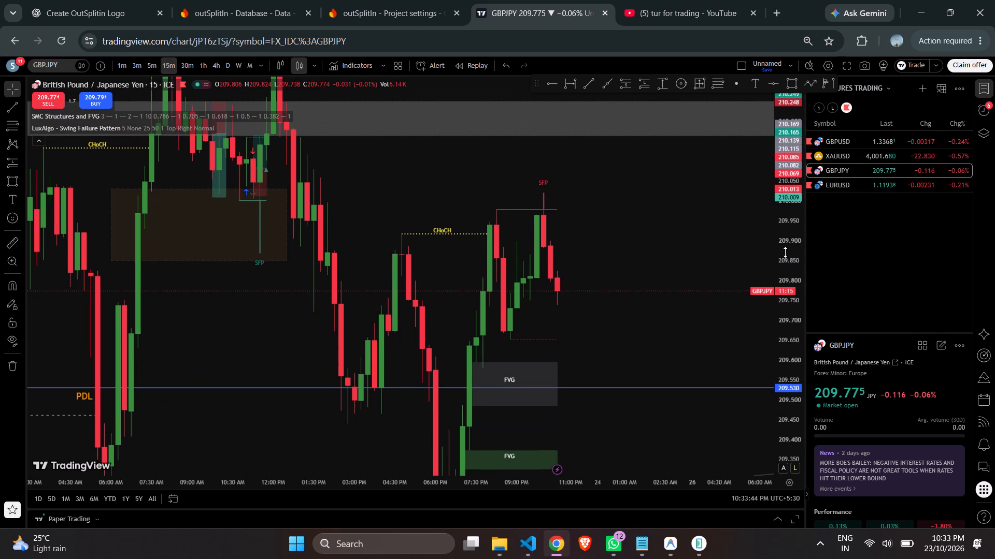
left_click_drag(784, 230, 793, 304)
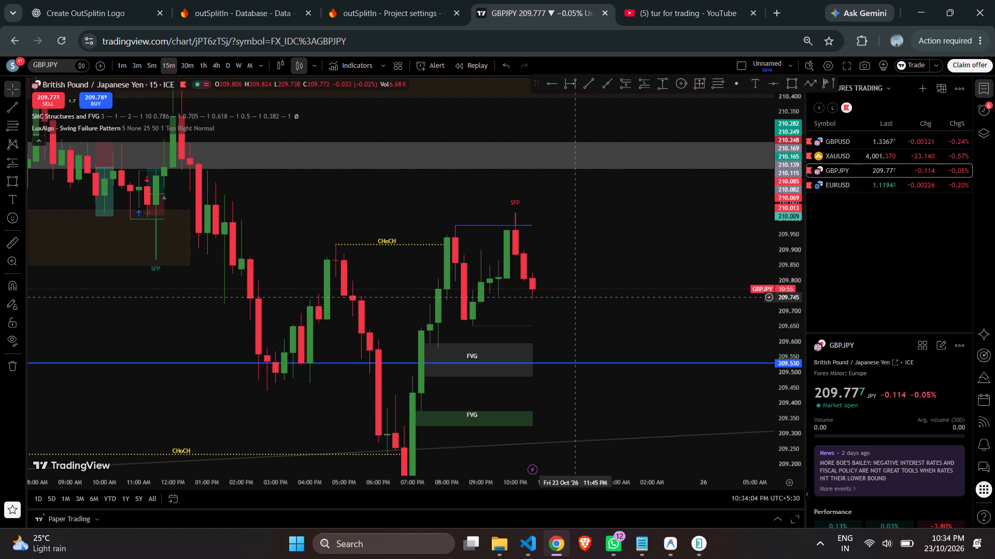
left_click_drag(588, 258, 593, 168)
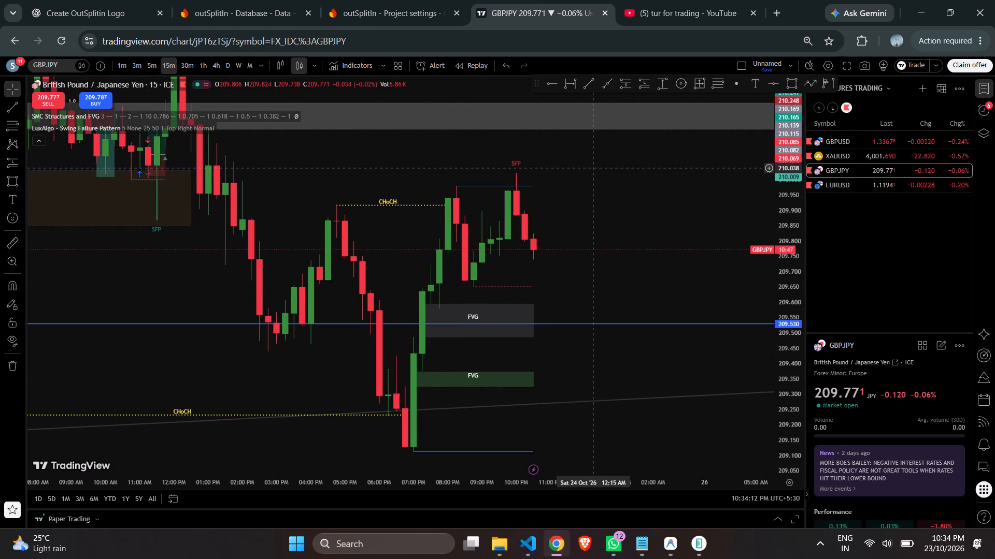
left_click(149, 65)
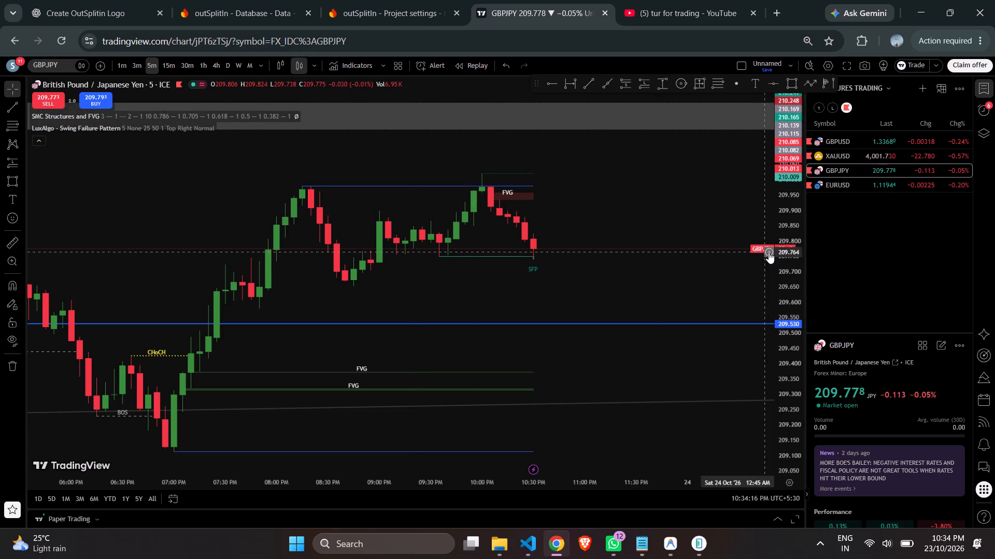
left_click_drag(786, 260, 743, 133)
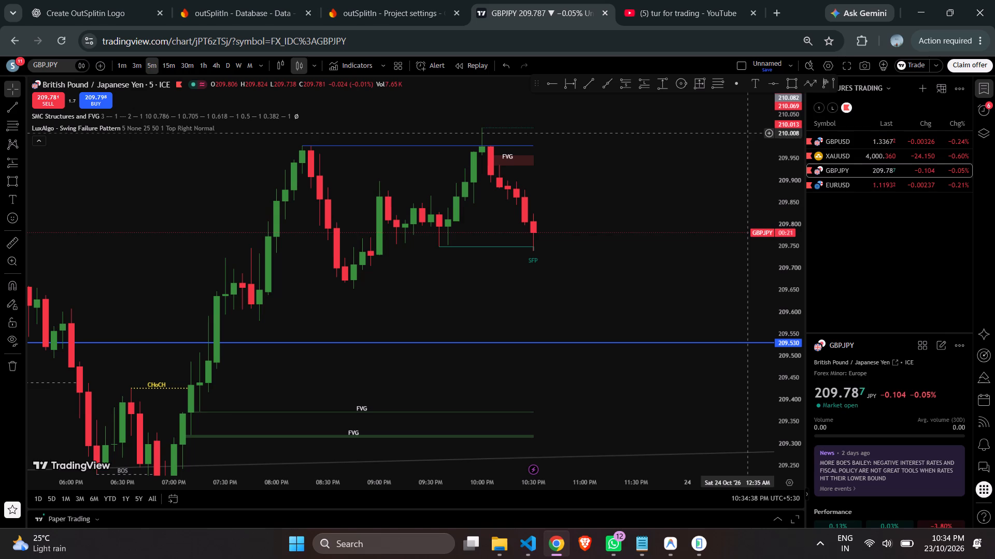
Lower the laptop's display brightness to just above its minimum level and return to the GBPJPY chart.
left_click(901, 546)
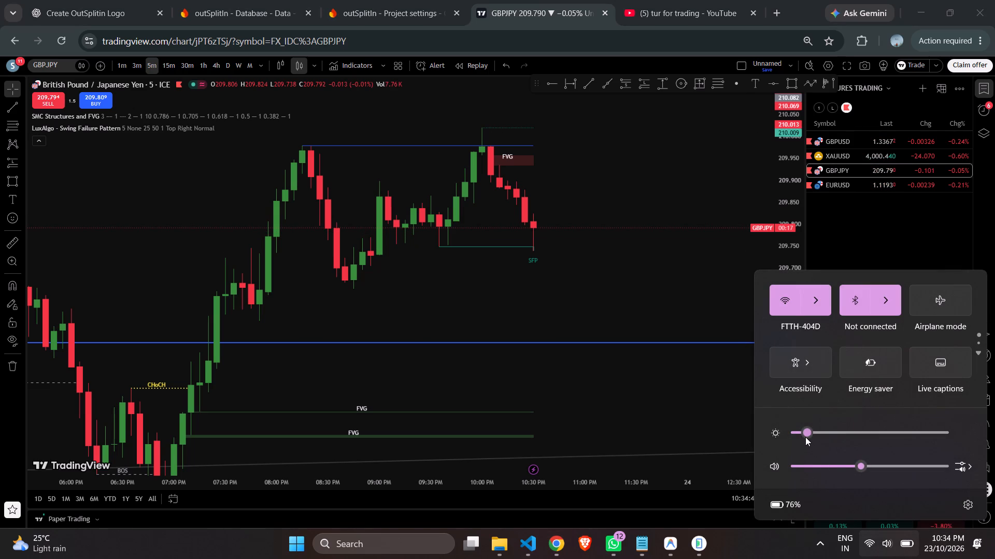
left_click_drag(805, 436, 778, 432)
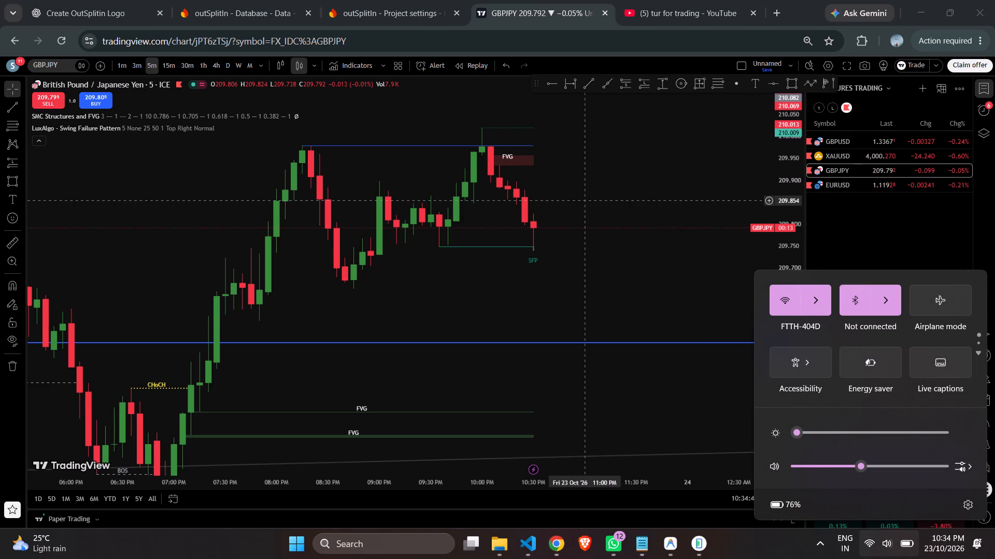
left_click(834, 434)
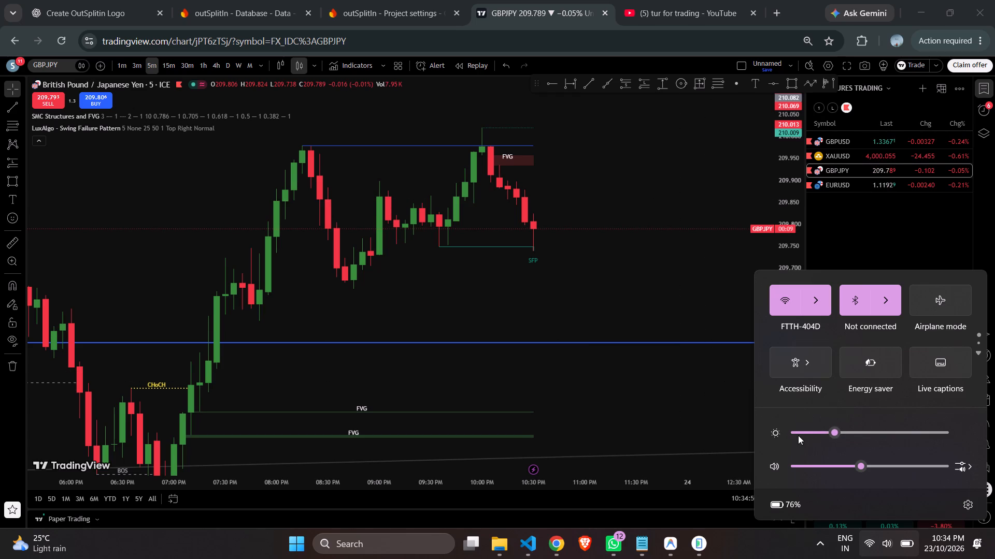
left_click(802, 434)
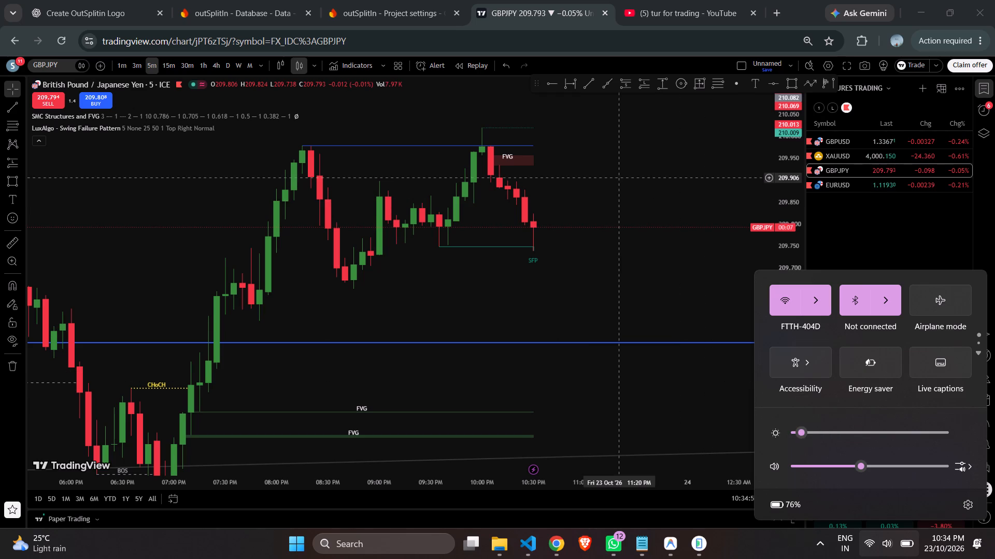
left_click(630, 202)
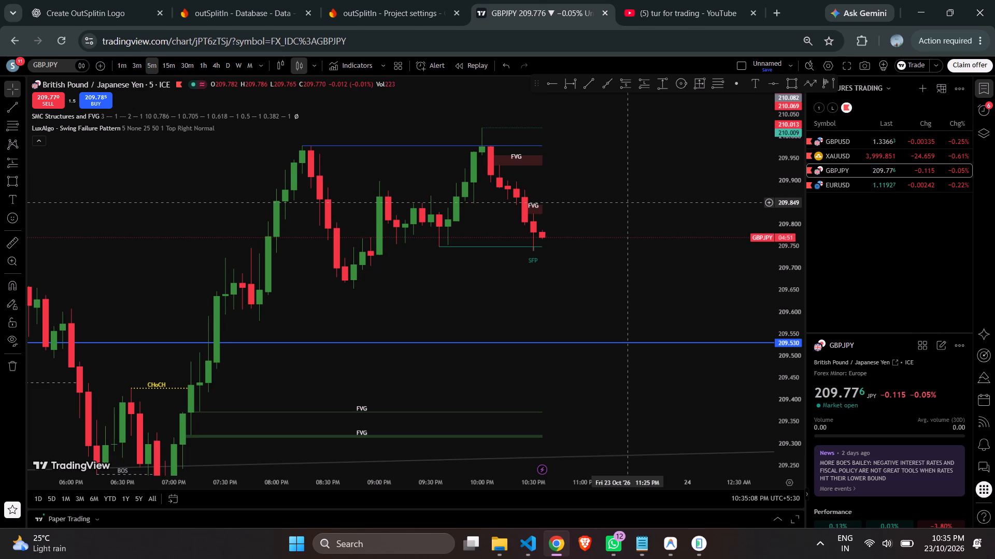
Examine recent GBPJPY price action on the 5-minute chart over a wider price and time range.
left_click_drag(790, 158, 806, 287)
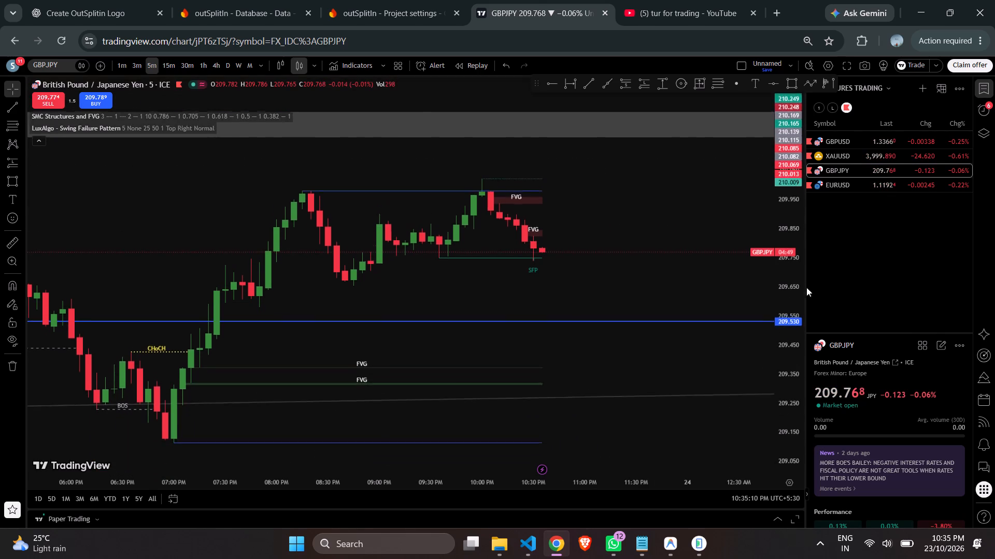
left_click_drag(806, 287, 759, 234)
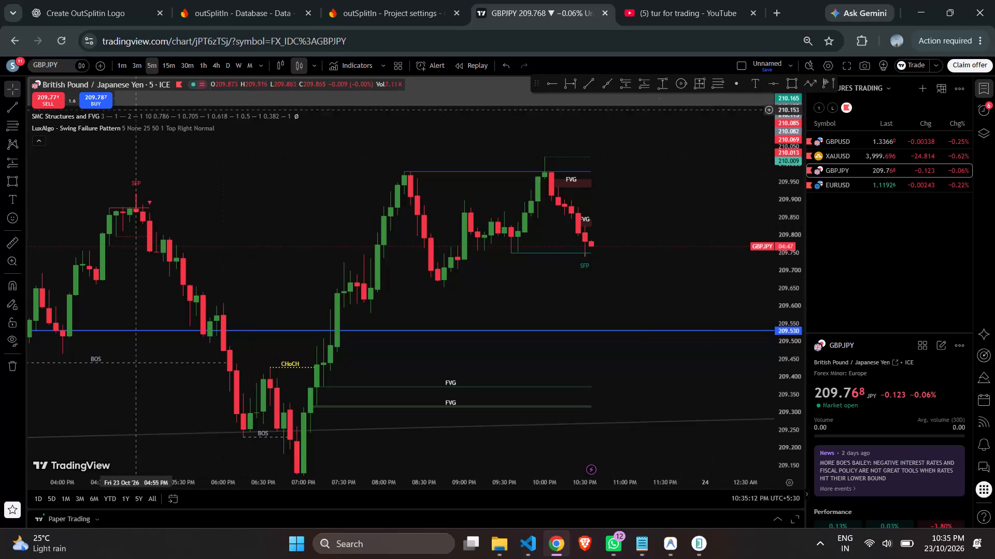
Examine the wider GBPJPY price range between the PDH and PDL levels on the 15-minute chart.
left_click(163, 66)
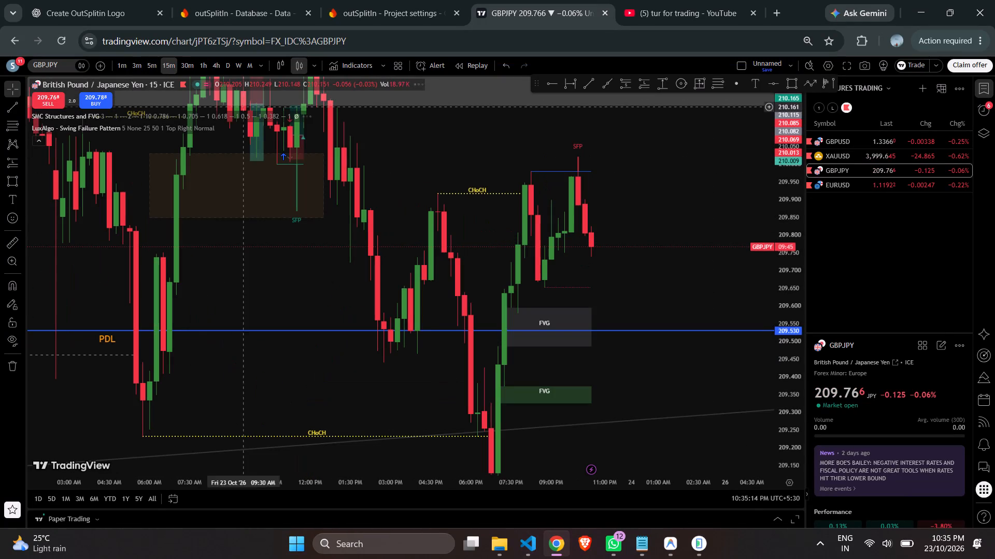
left_click_drag(786, 135, 787, 277)
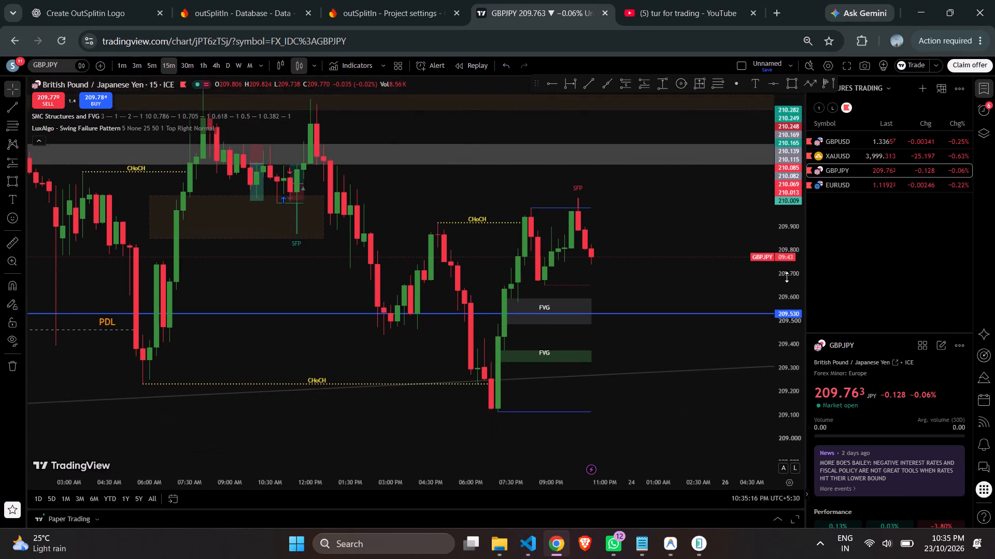
left_click_drag(787, 277, 787, 310)
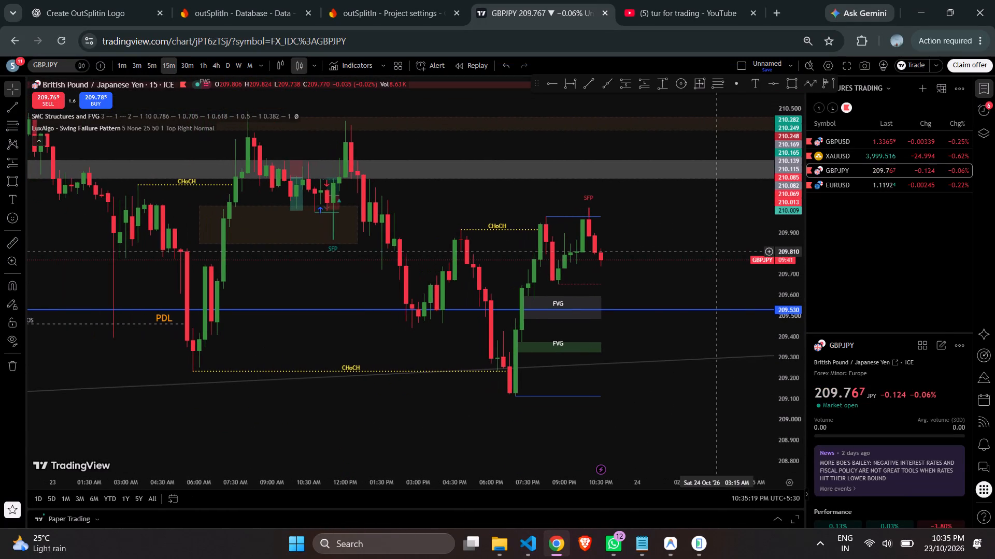
left_click_drag(663, 193, 599, 316)
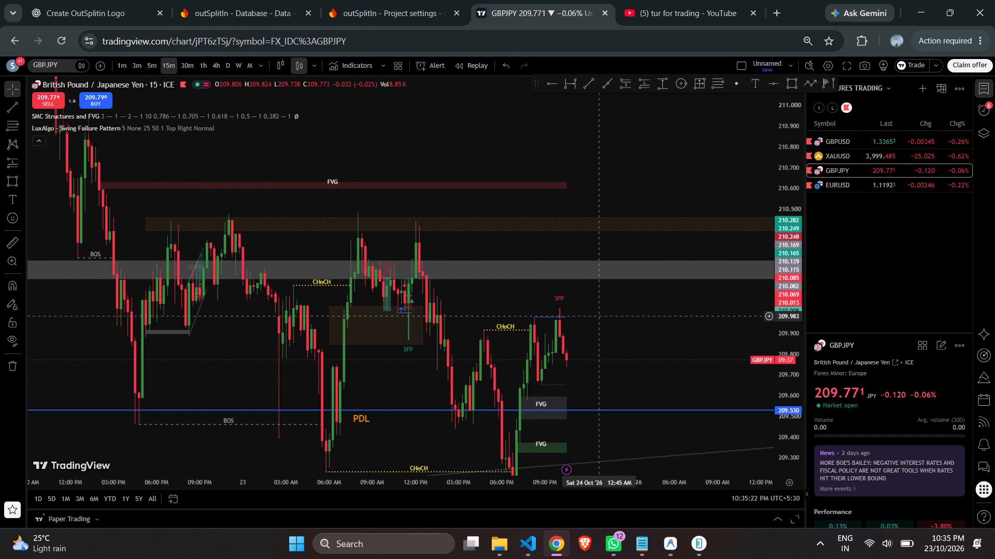
left_click_drag(780, 151, 775, 358)
left_click_drag(685, 188, 651, 418)
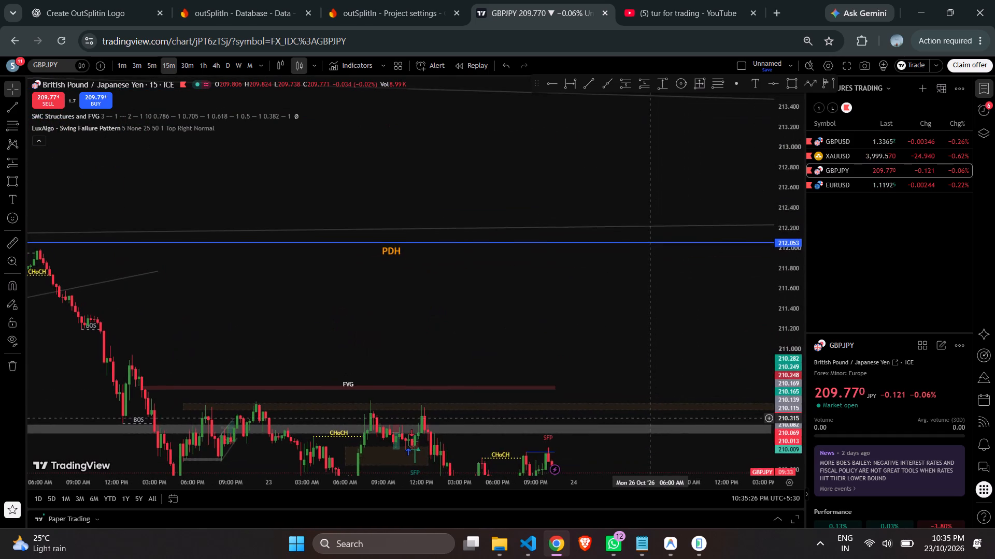
left_click_drag(651, 418, 643, 330)
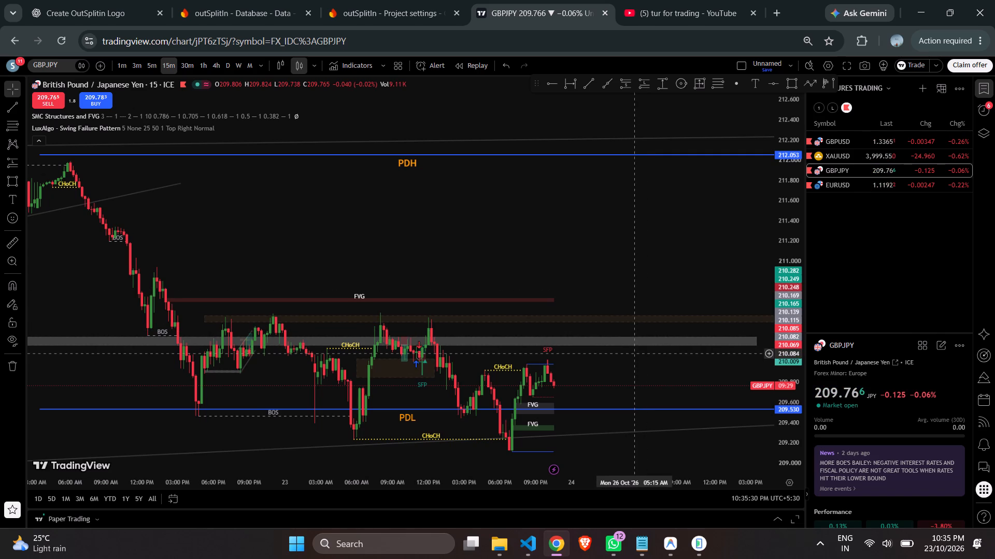
left_click_drag(634, 376, 604, 291)
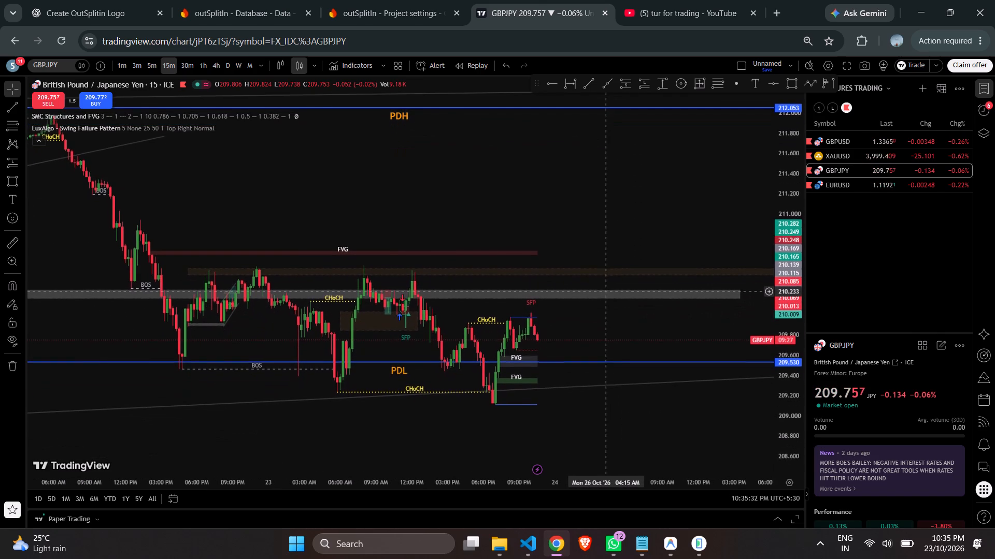
left_click_drag(604, 291, 604, 290)
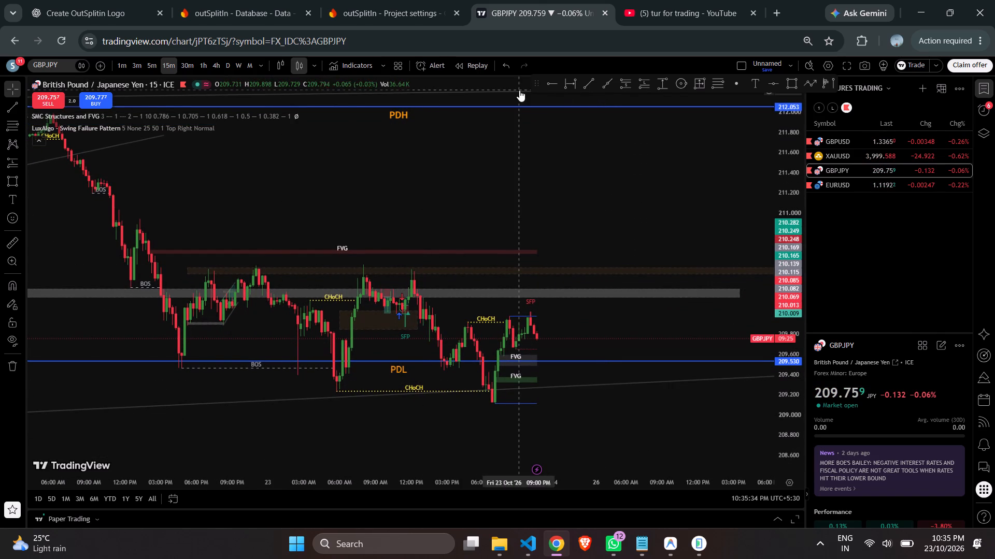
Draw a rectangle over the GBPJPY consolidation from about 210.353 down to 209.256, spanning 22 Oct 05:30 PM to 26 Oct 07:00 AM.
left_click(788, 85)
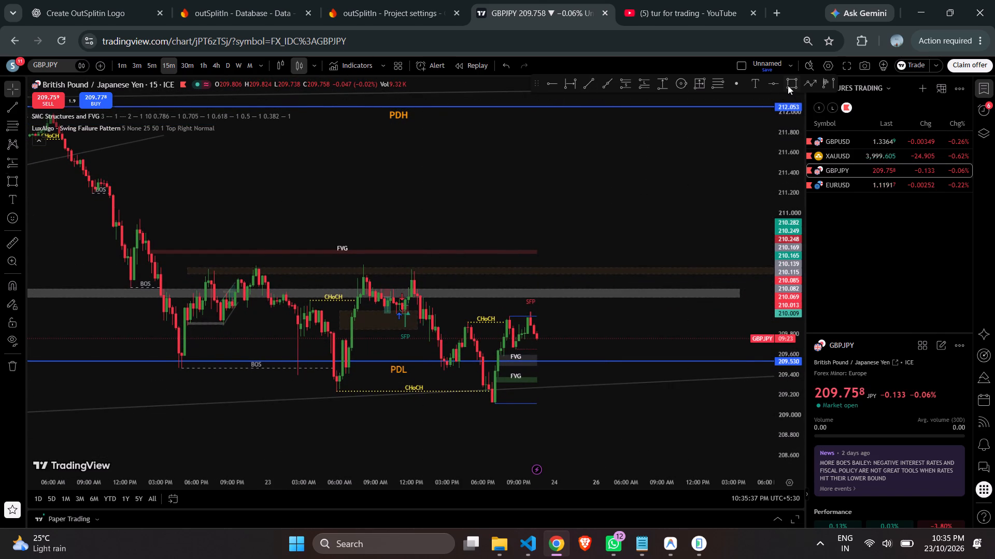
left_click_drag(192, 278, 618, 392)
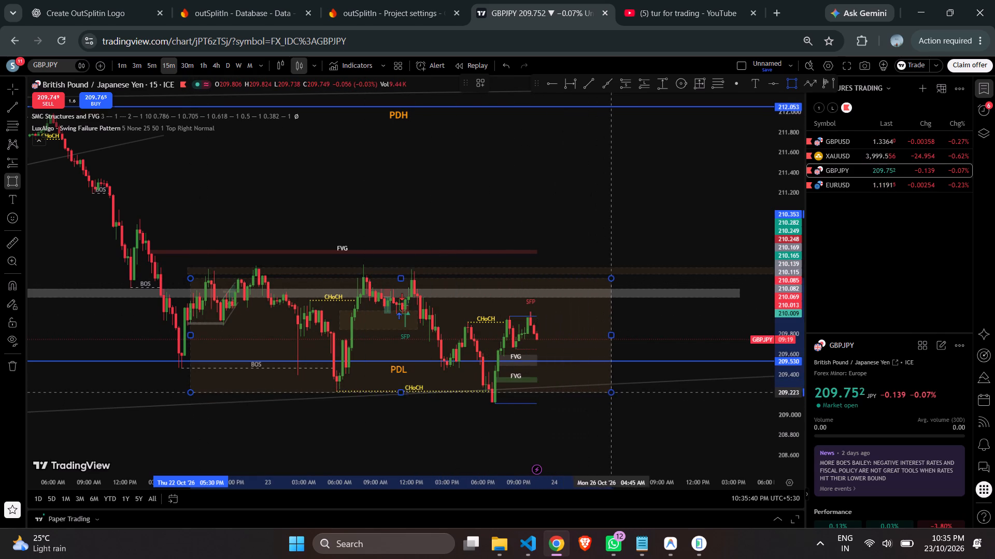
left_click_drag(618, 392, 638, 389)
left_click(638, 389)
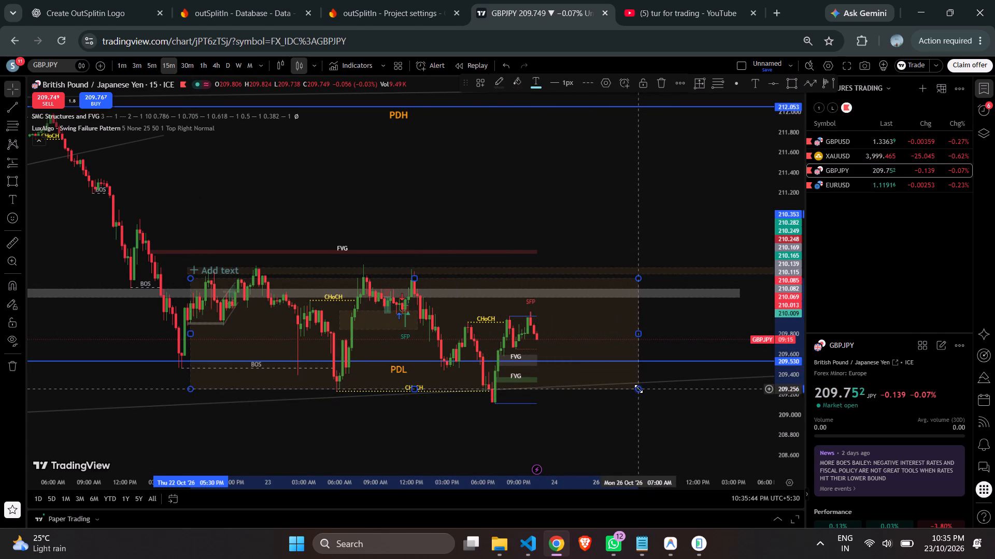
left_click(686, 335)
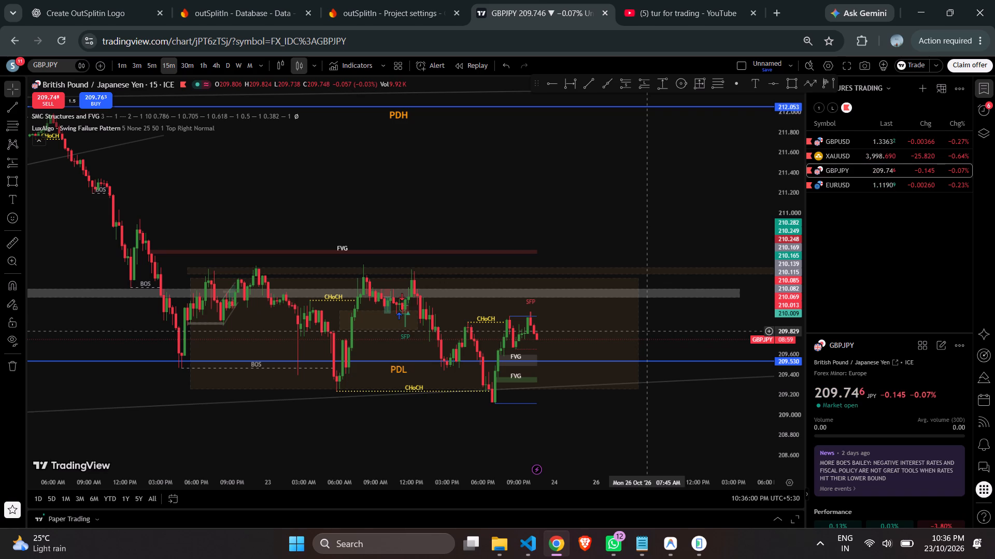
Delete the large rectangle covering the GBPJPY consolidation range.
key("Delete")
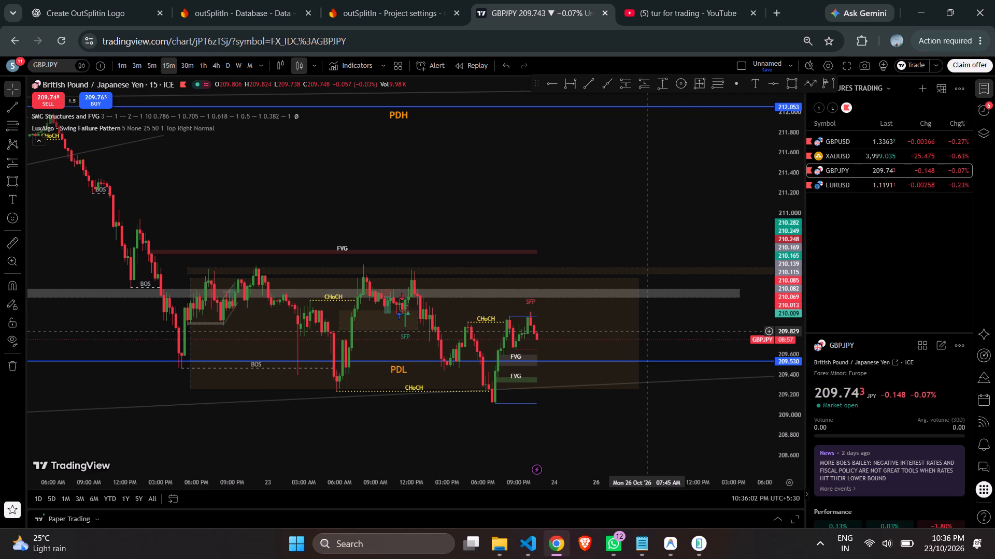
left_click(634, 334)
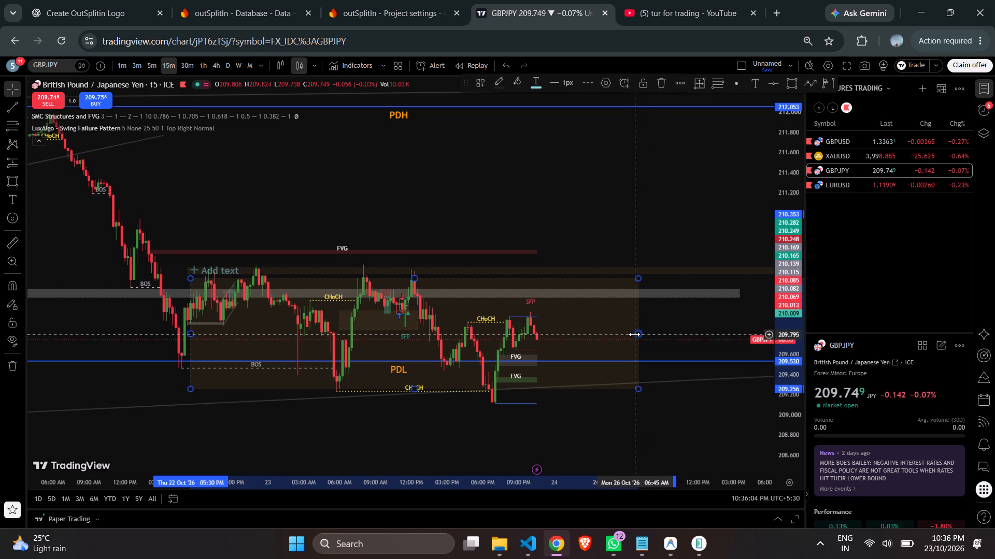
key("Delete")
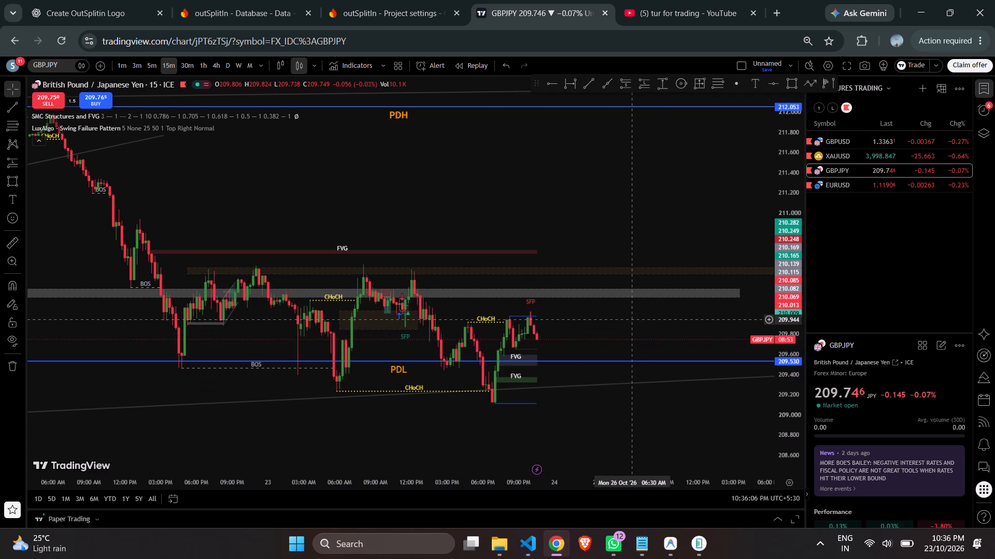
Examine the recent GBPJPY structure, fair value gaps and swing failure marks on the 5-minute and 3-minute charts.
left_click_drag(619, 315, 579, 275)
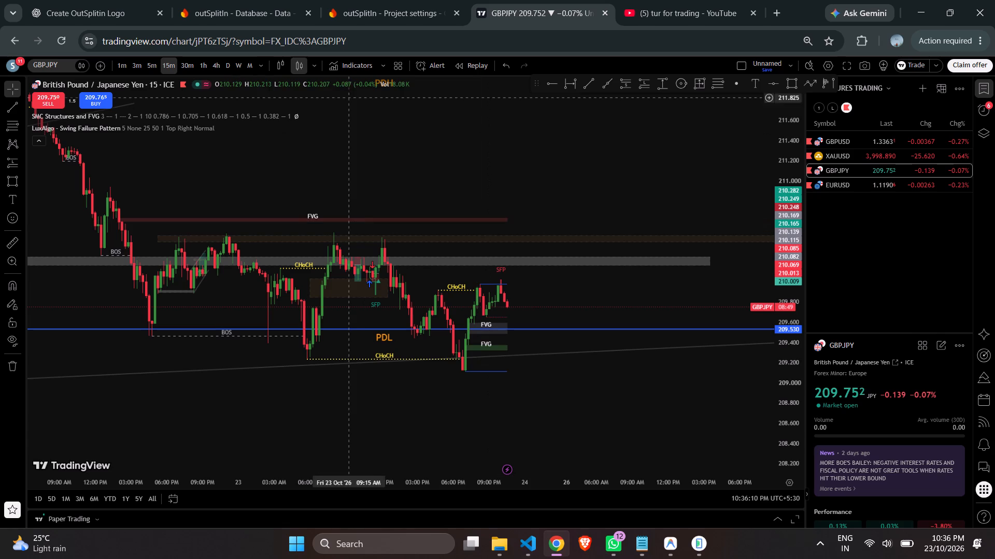
left_click(153, 67)
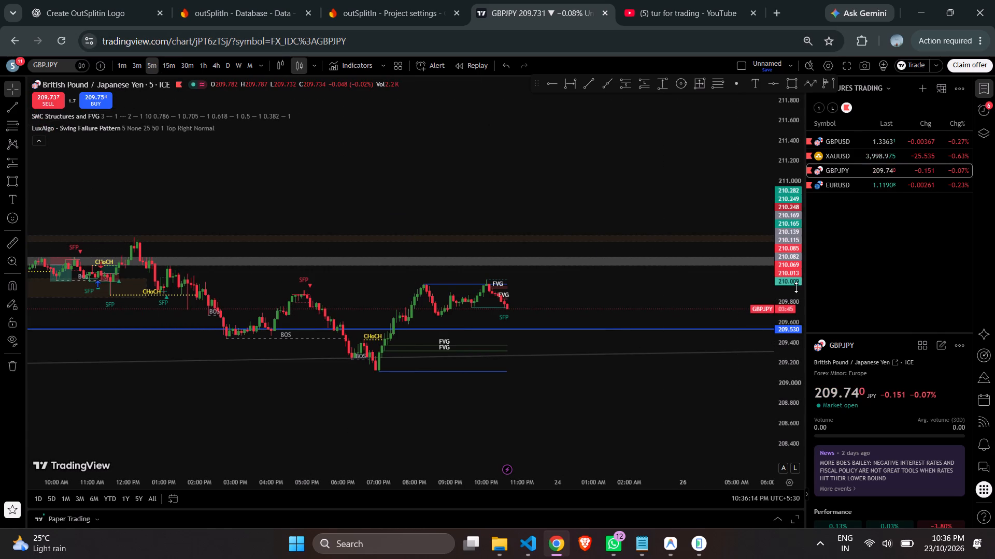
left_click_drag(789, 288, 734, 145)
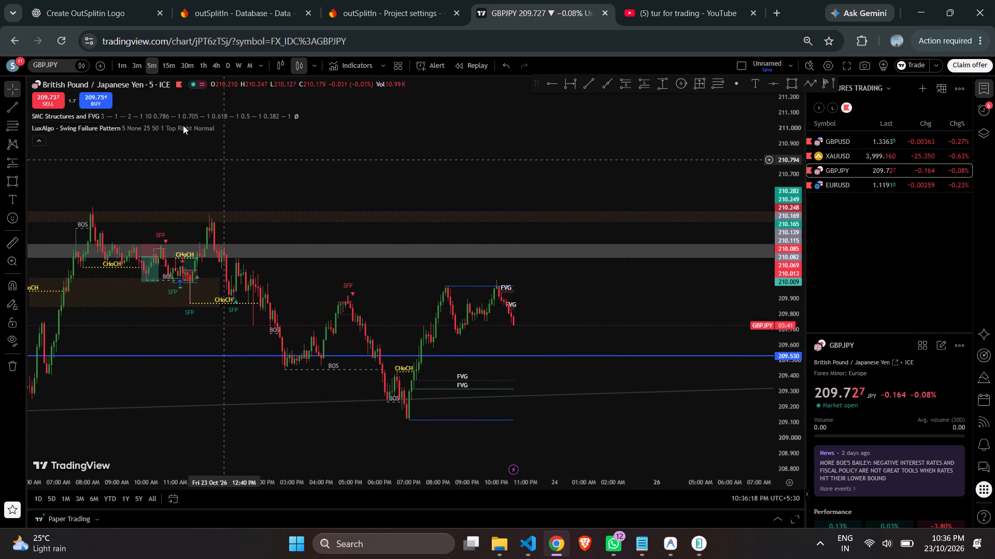
left_click(140, 68)
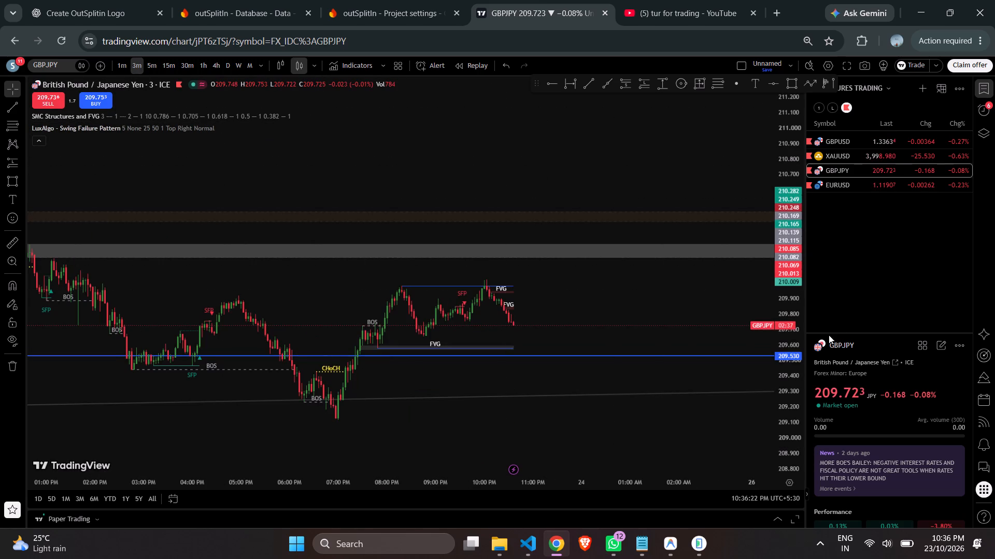
left_click_drag(777, 321, 745, 174)
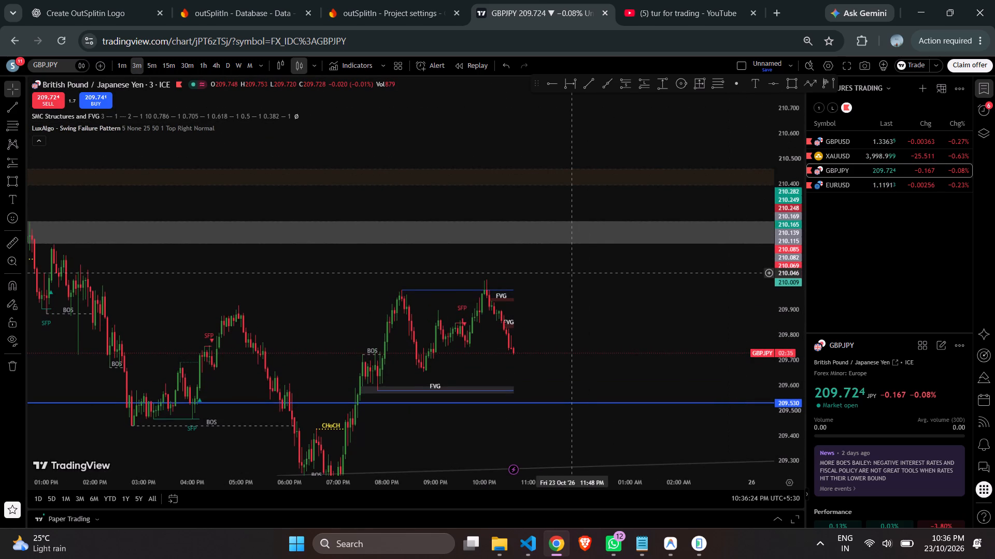
double_click(571, 273)
left_click(571, 275)
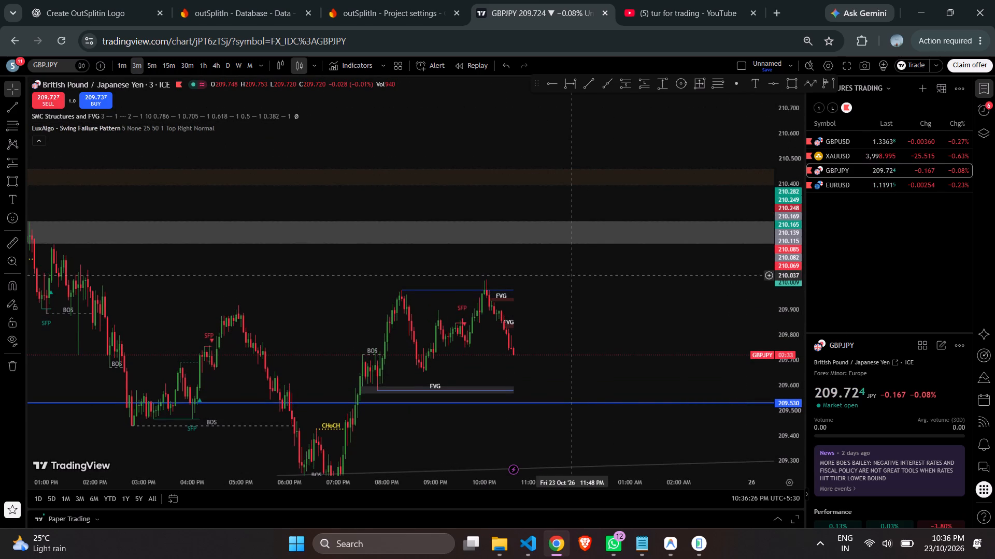
Draw a very thin rectangle on the 3-minute GBPJPY chart at about 209.700, spanning 23 Oct 07:33 PM to 11:03 PM.
right_click(570, 275)
left_click(602, 281)
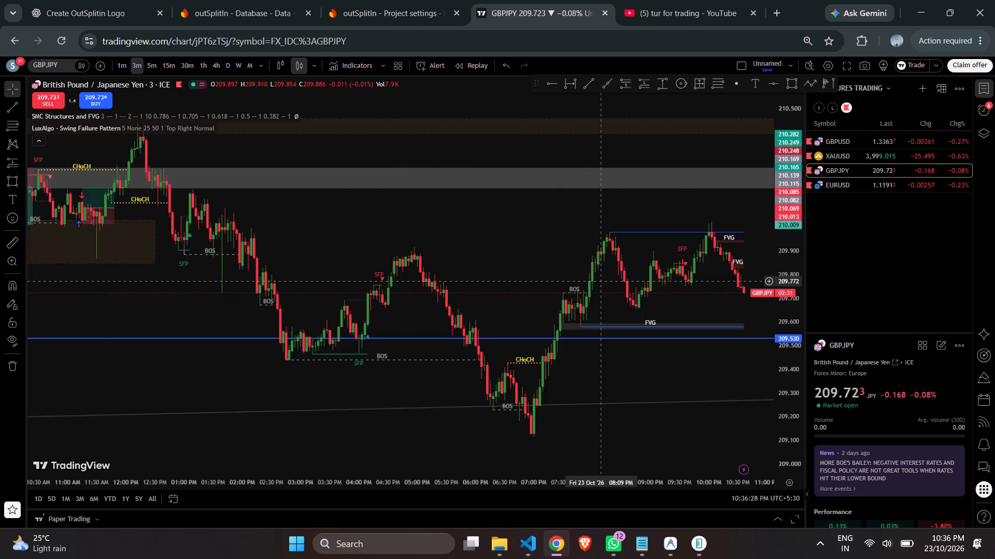
left_click_drag(529, 239, 450, 232)
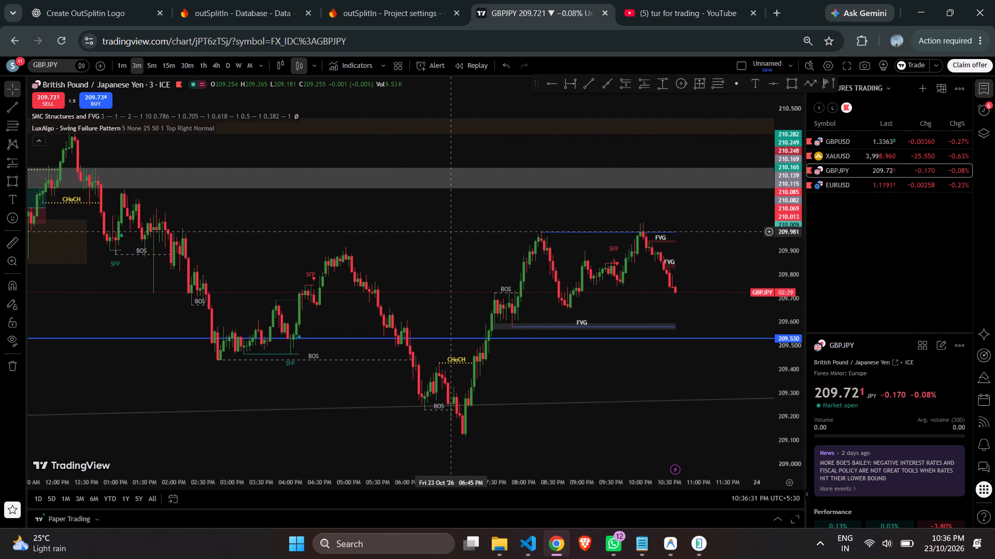
left_click_drag(696, 294, 644, 294)
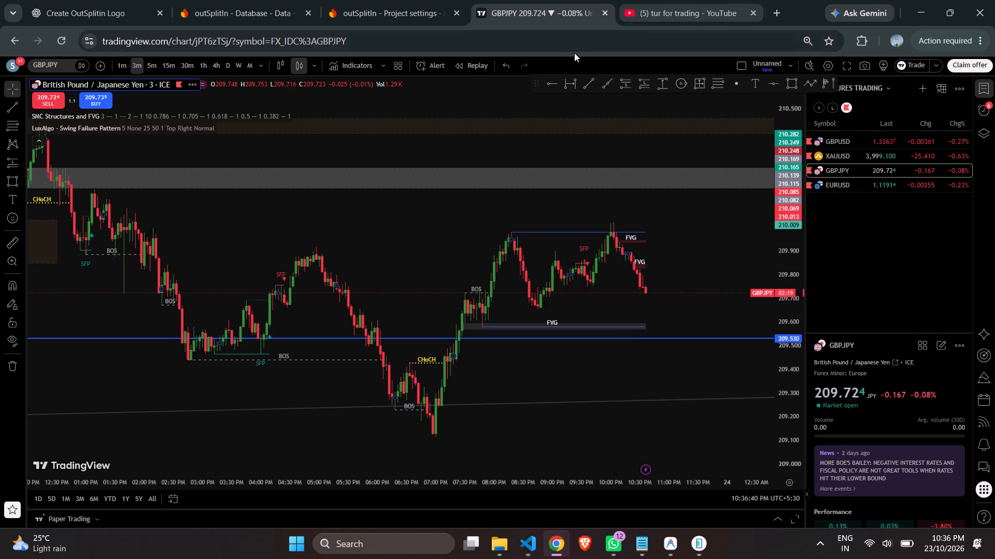
left_click(788, 81)
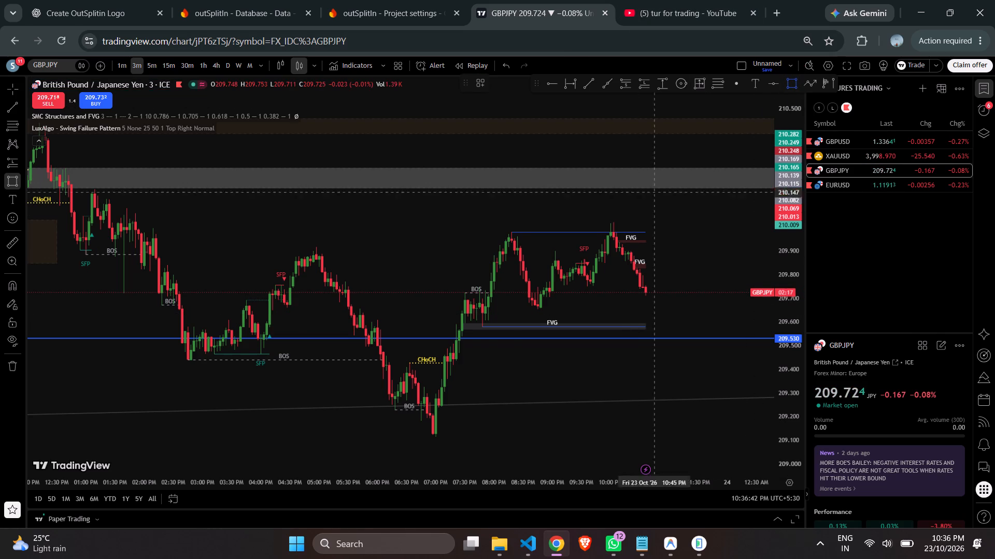
left_click_drag(467, 298, 657, 307)
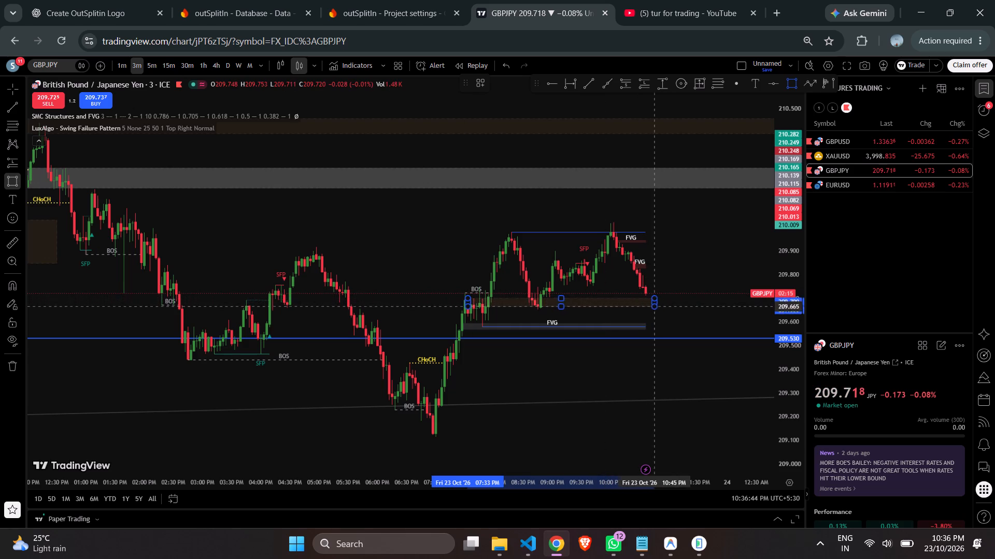
left_click_drag(657, 307, 673, 300)
left_click(673, 300)
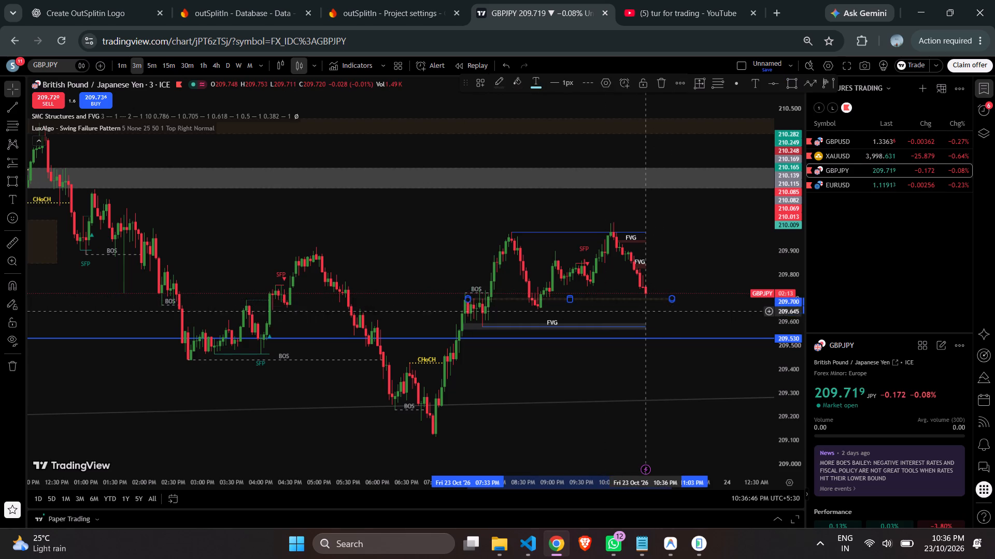
Move and resize the thin rectangle above the lower FVG to about 209.651 down to 209.624, spanning 07:30 PM to 11:12 PM.
left_click_drag(643, 298, 641, 301)
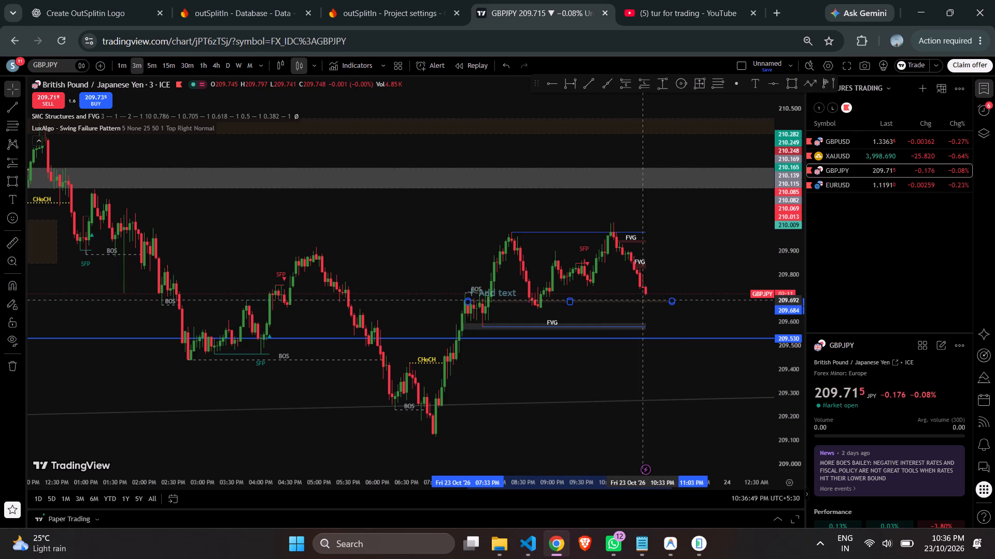
left_click_drag(641, 301, 637, 306)
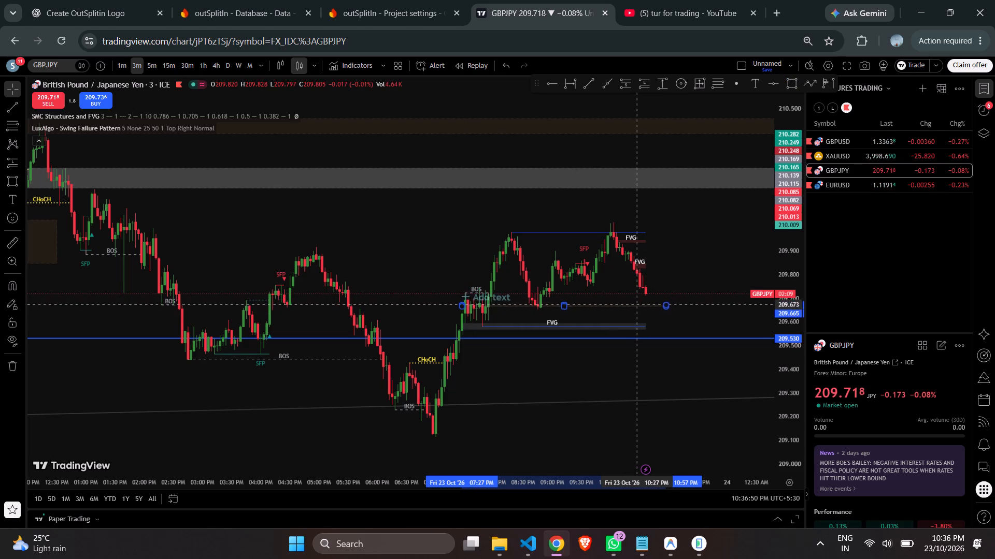
left_click_drag(637, 306, 638, 312)
left_click(638, 312)
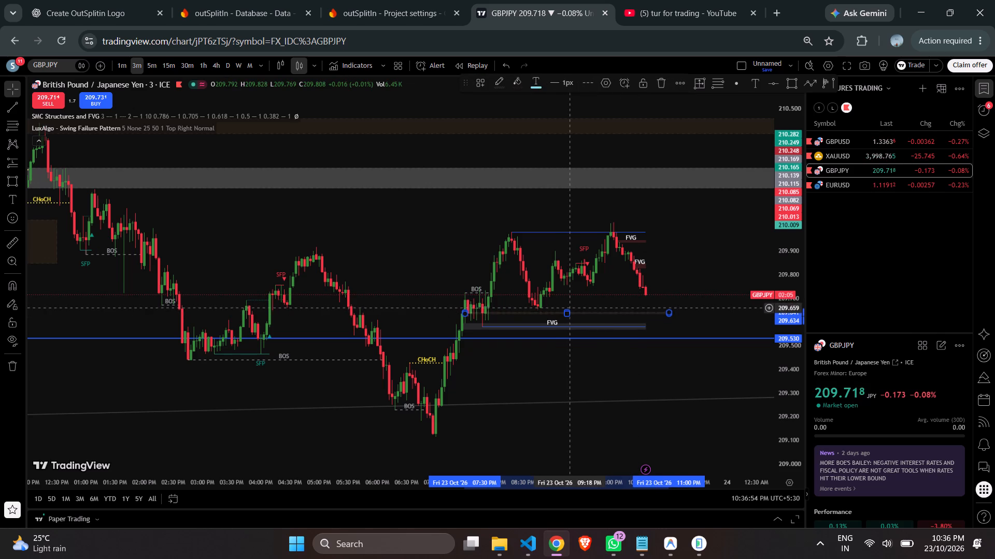
left_click(571, 311)
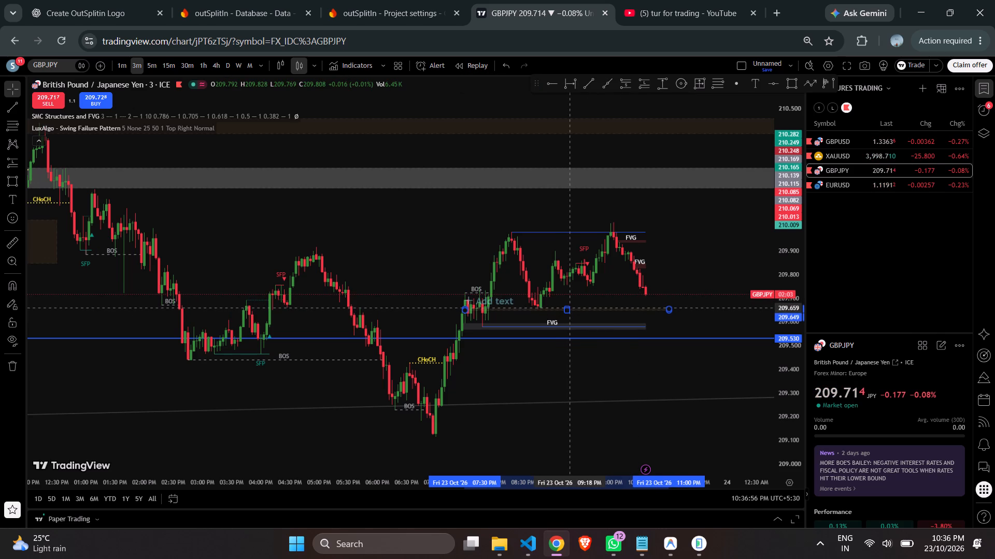
left_click_drag(671, 312, 680, 303)
left_click(680, 303)
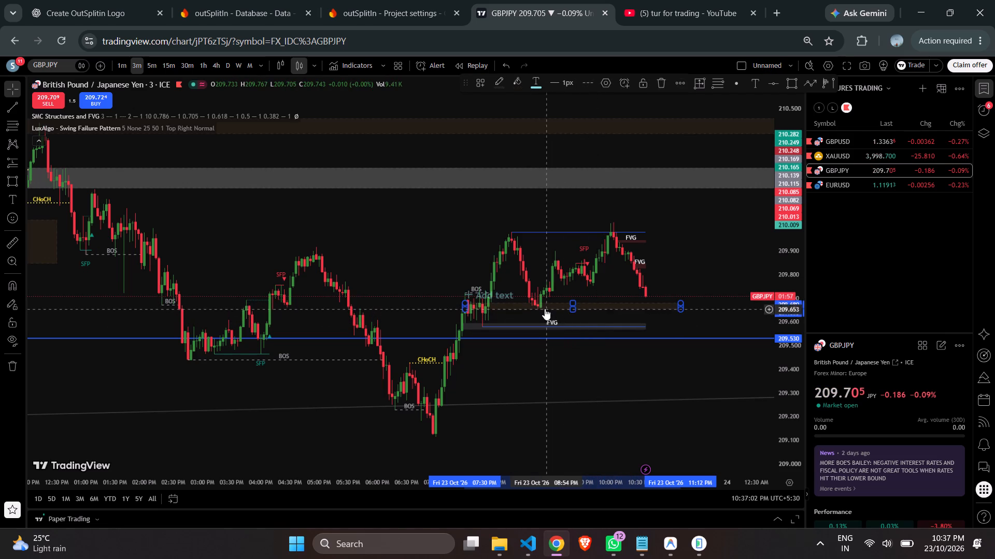
left_click_drag(544, 308, 543, 313)
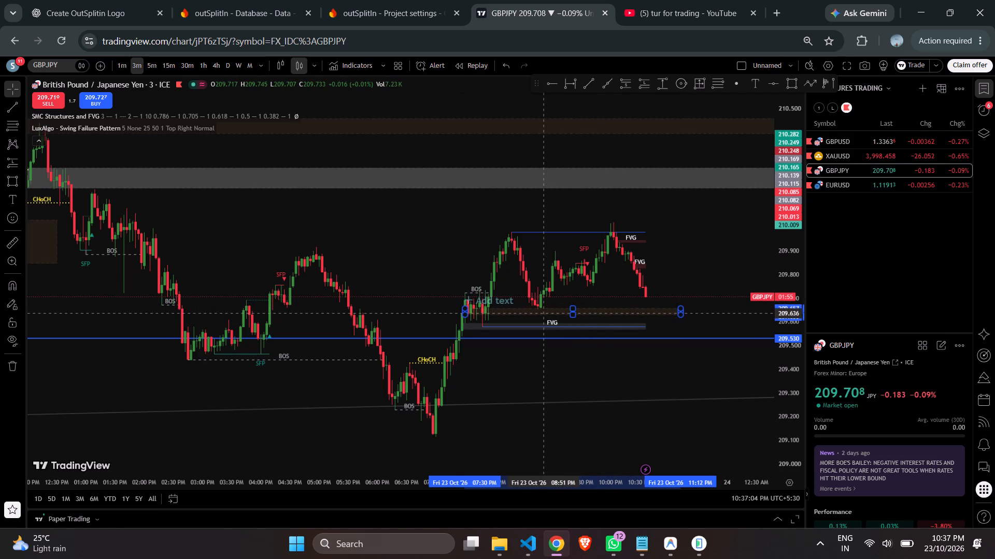
left_click_drag(543, 313, 543, 315)
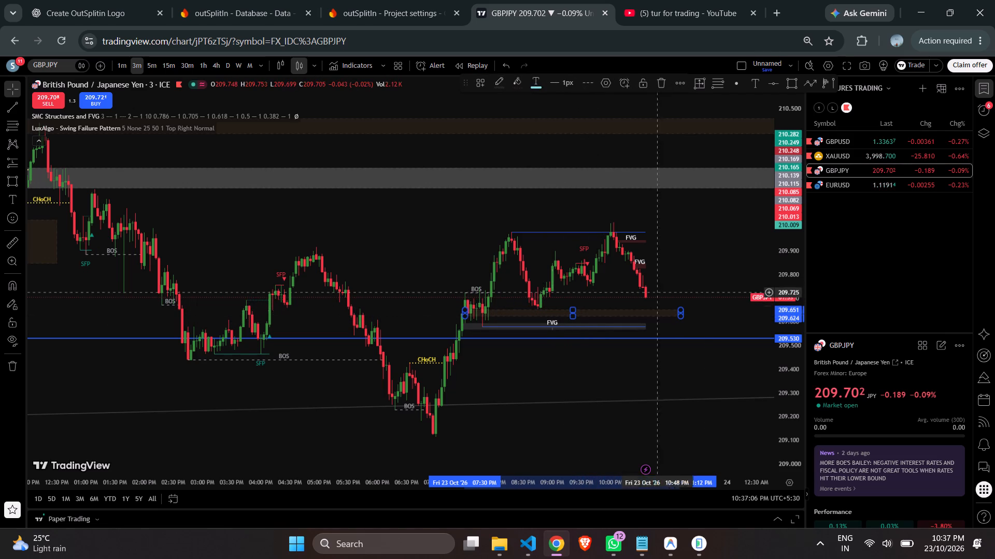
left_click(709, 285)
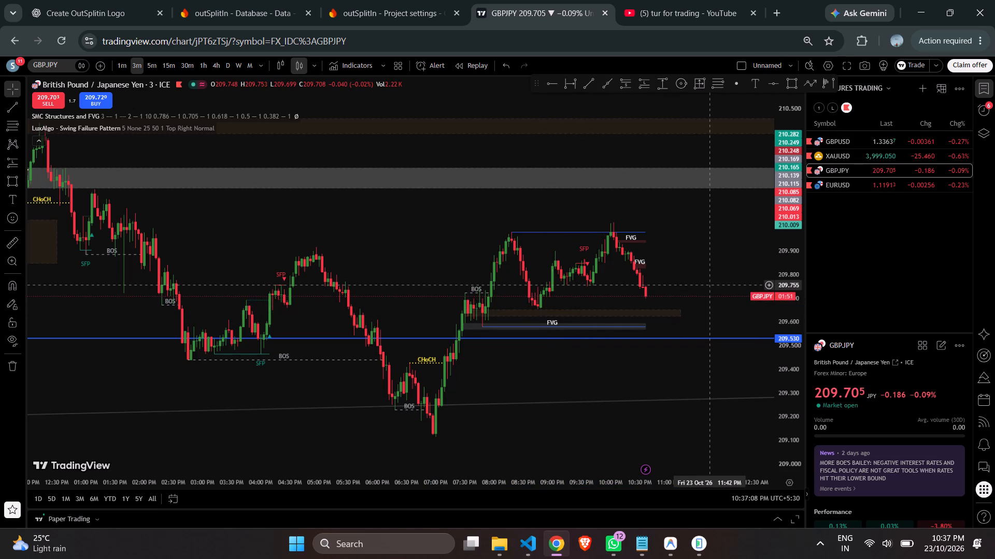
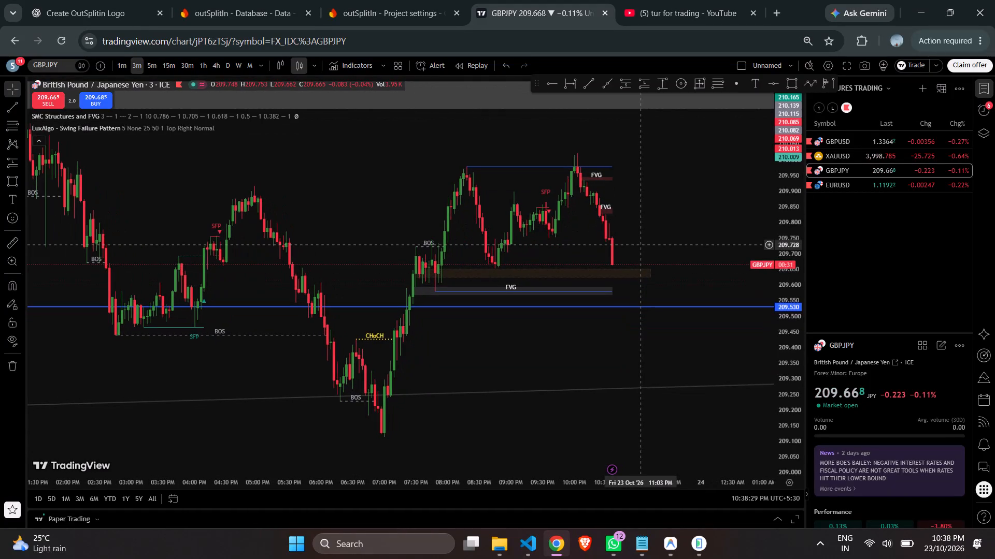
Examine the latest GBPJPY drop towards the thin zone above the 209.530 line on the 1-minute and 5-minute charts.
scroll(641, 245, "left", 1)
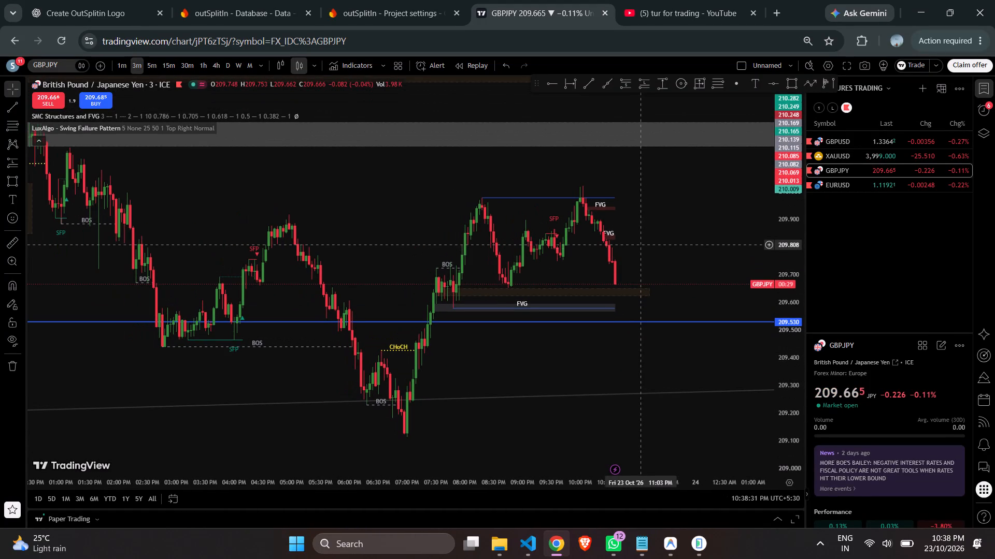
left_click(119, 69)
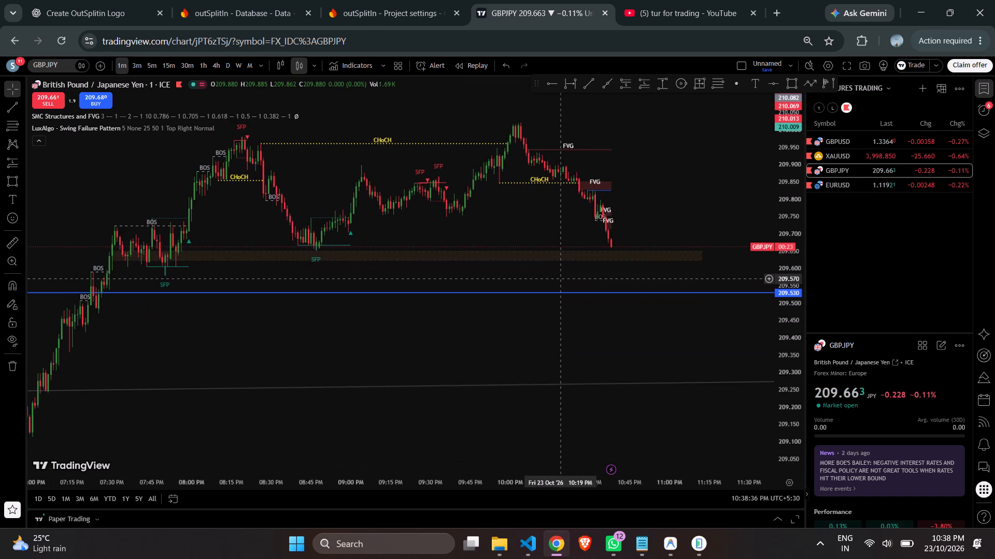
left_click_drag(789, 283, 771, 146)
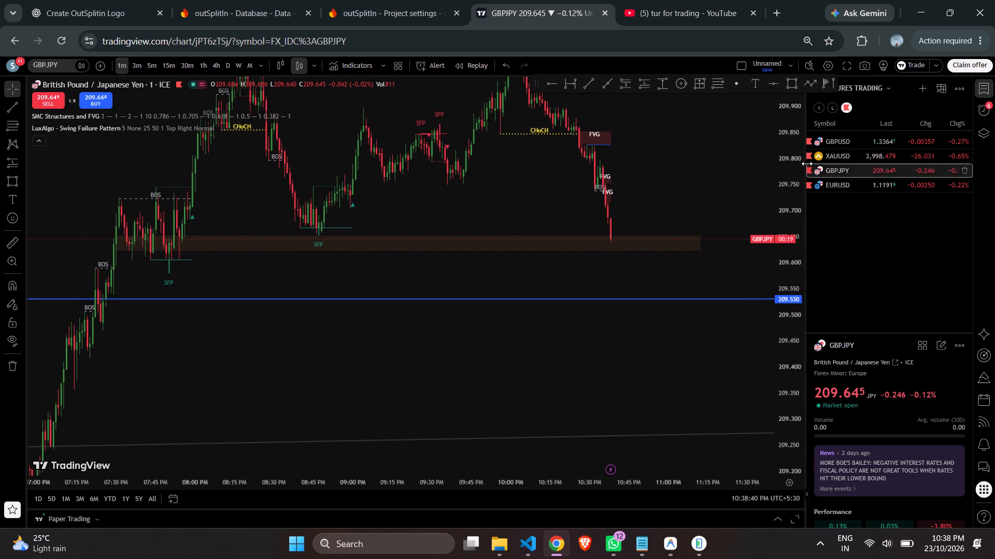
left_click_drag(788, 154, 777, 269)
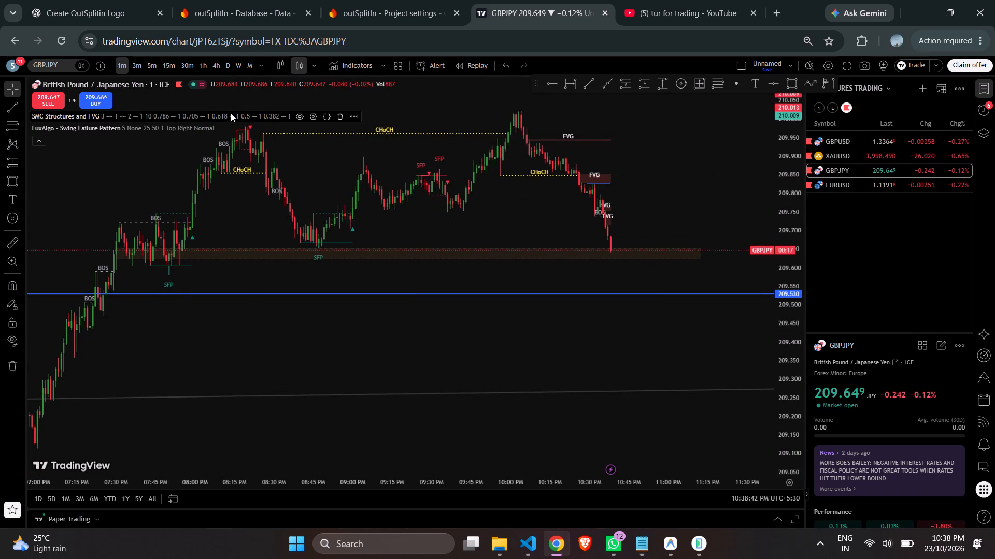
left_click(152, 65)
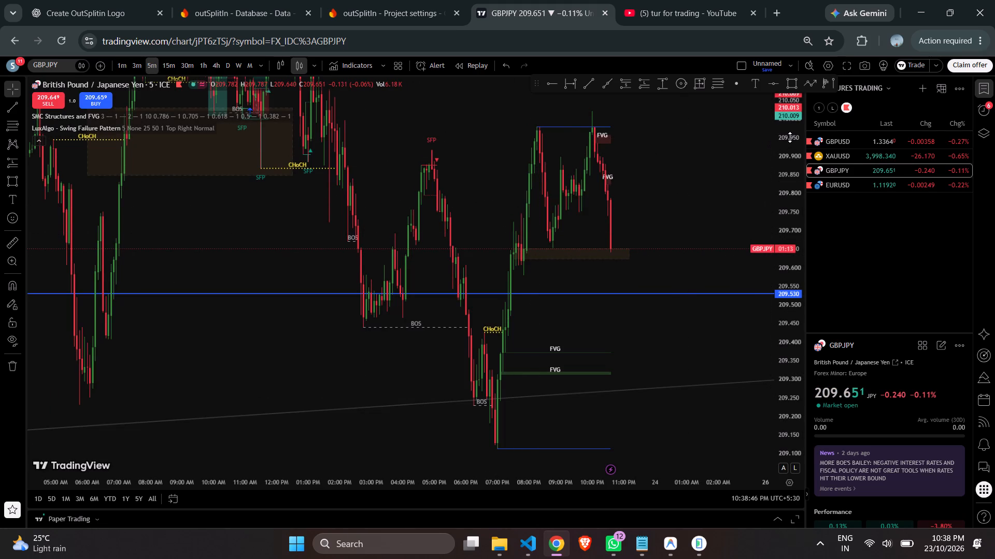
left_click_drag(790, 137, 796, 269)
left_click_drag(677, 248, 749, 261)
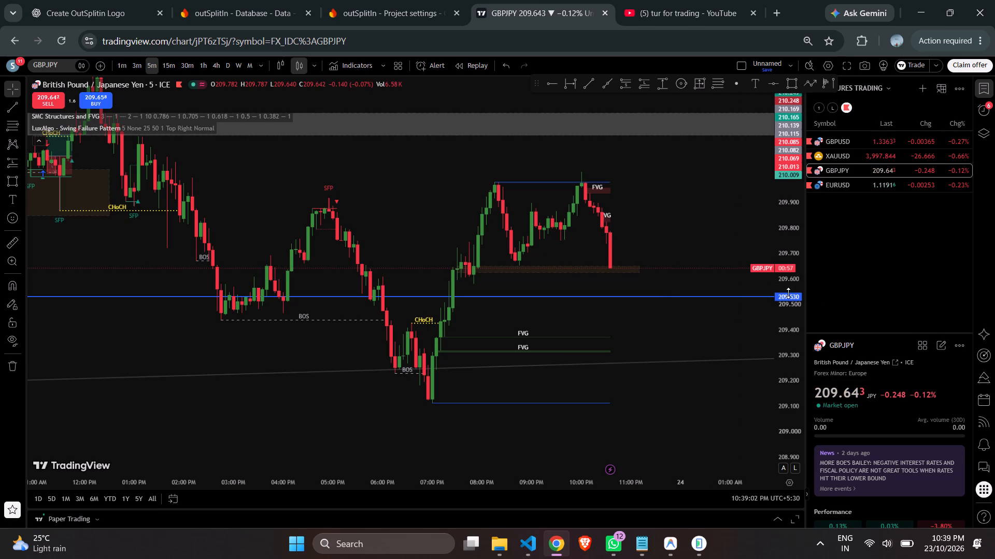
left_click_drag(788, 293, 767, 210)
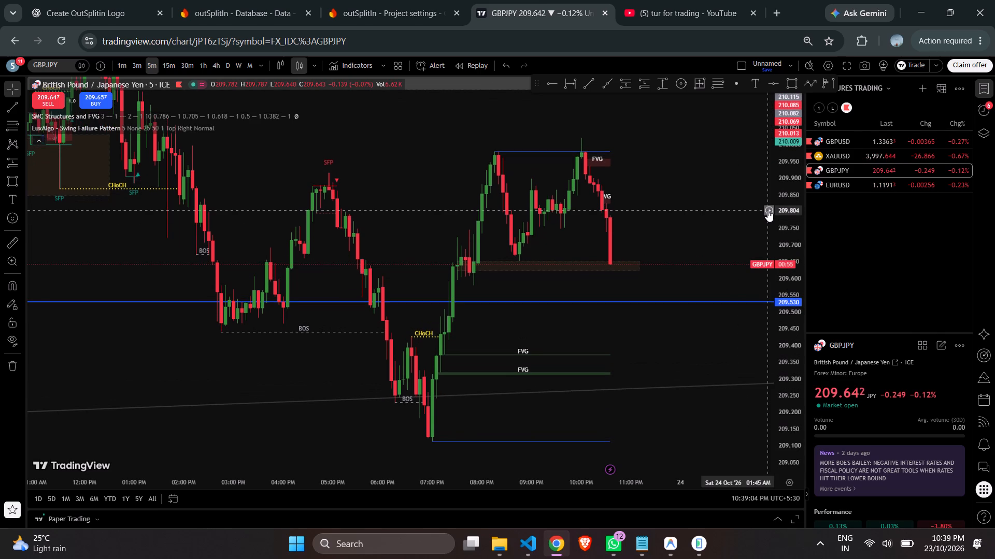
left_click_drag(783, 245, 778, 189)
left_click(660, 157)
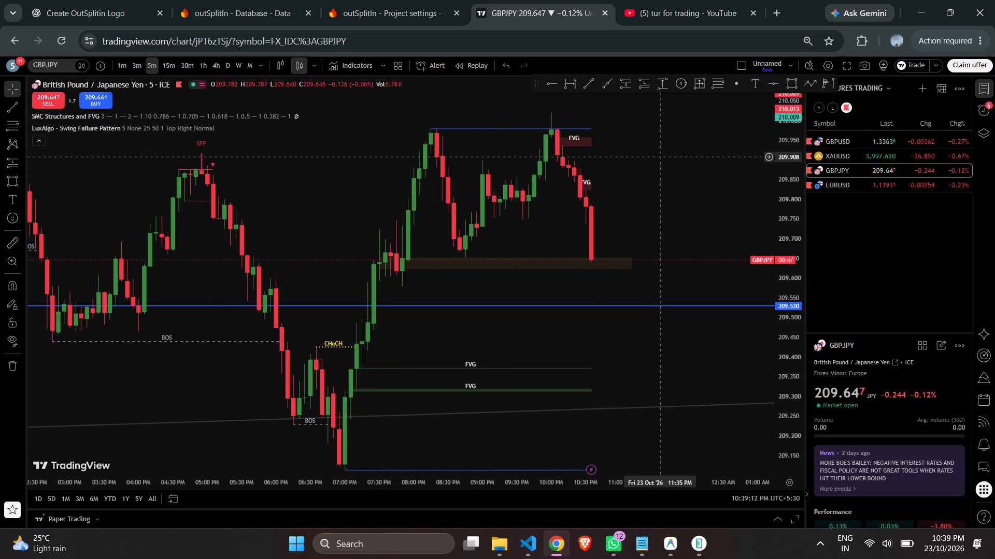
left_click(678, 192)
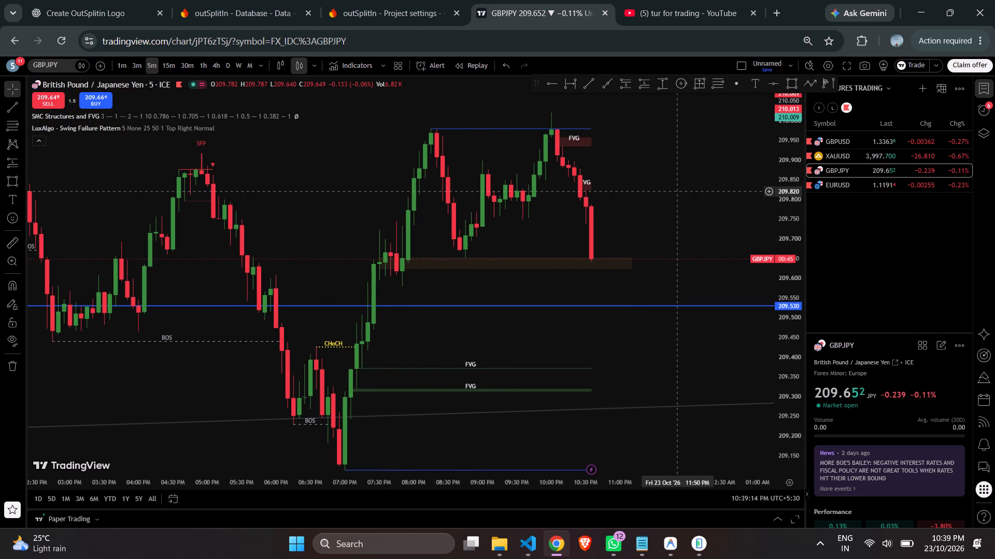
left_click(678, 192)
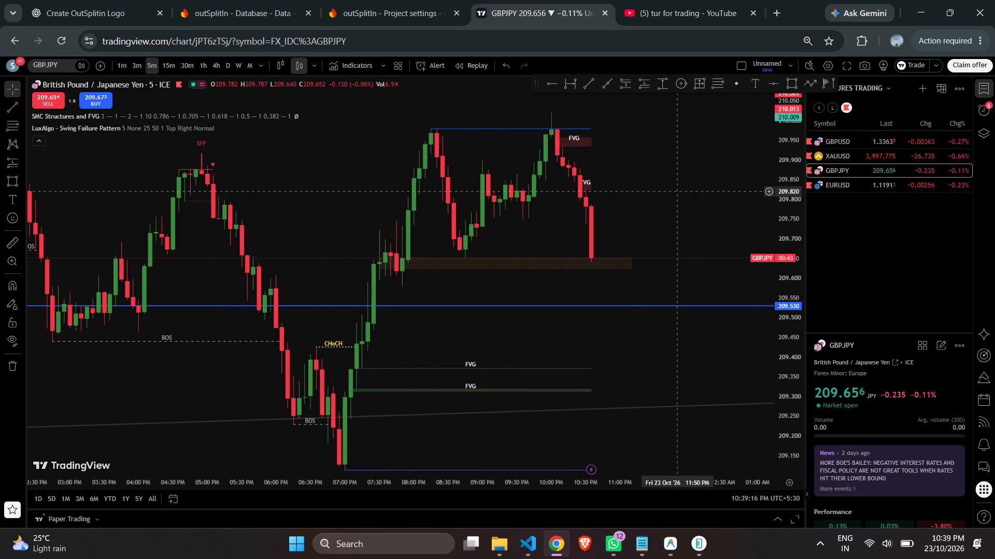
left_click_drag(630, 197, 685, 208)
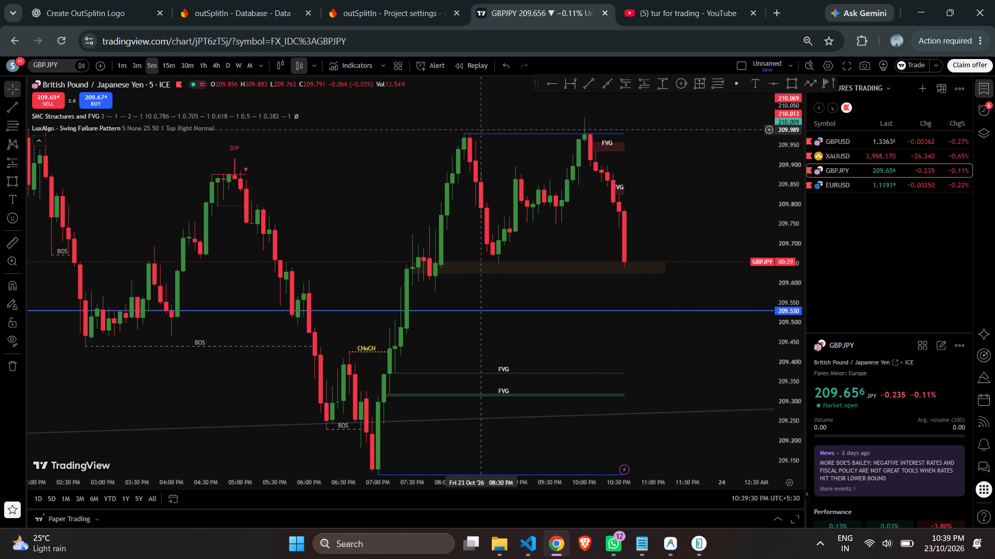
Place a long position beside the latest 5-minute GBPJPY candle with entry about 209.659, target about 209.980 and stop about 209.509.
left_click(642, 89)
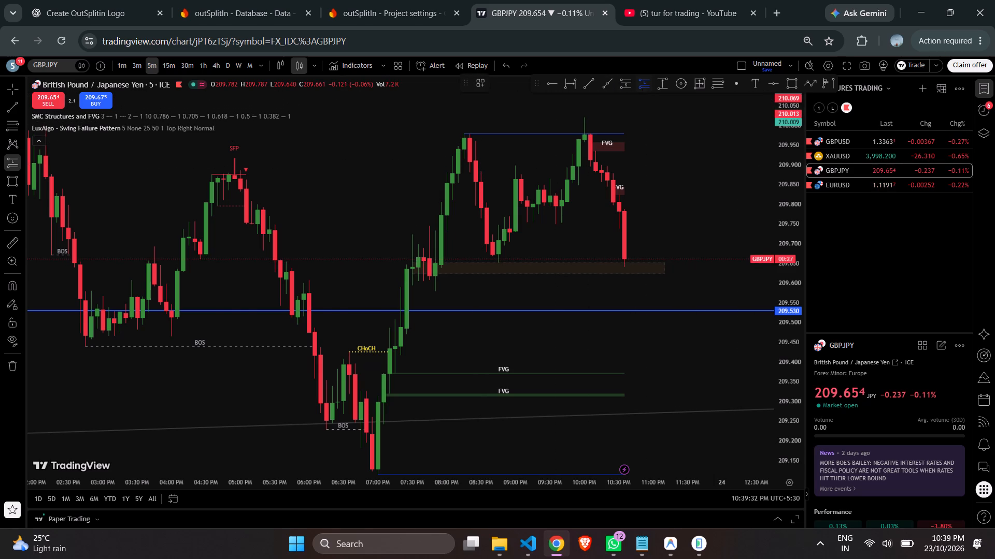
left_click(638, 260)
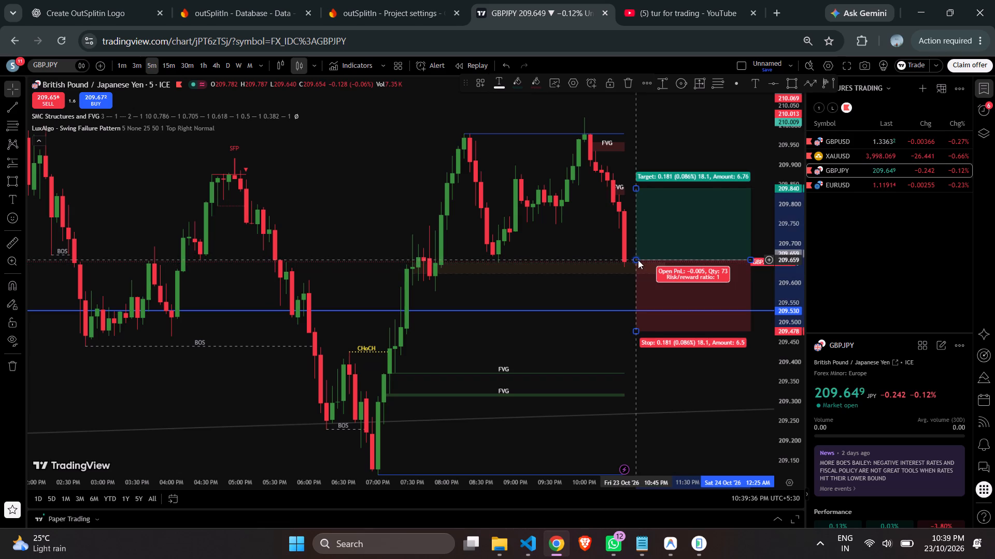
left_click_drag(638, 189, 636, 153)
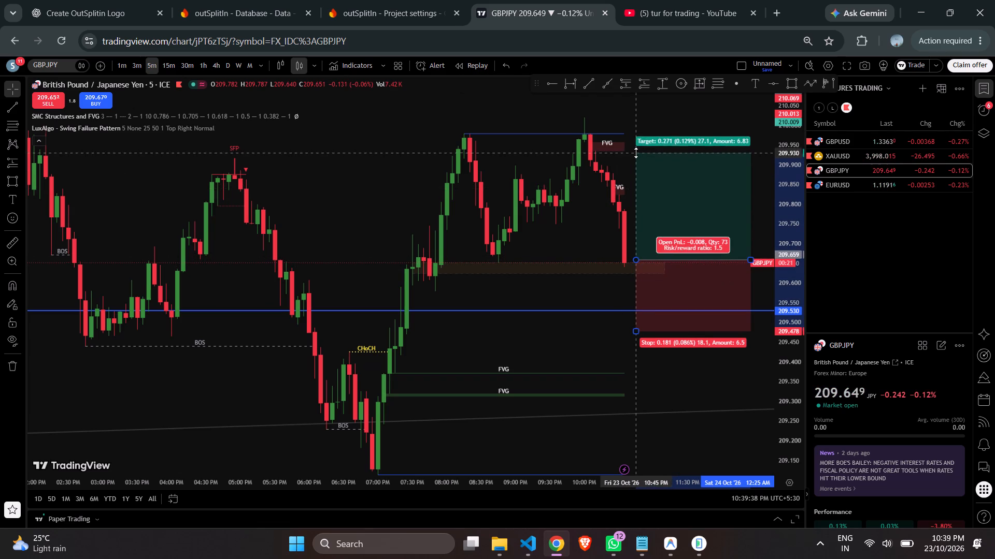
left_click_drag(636, 153, 636, 136)
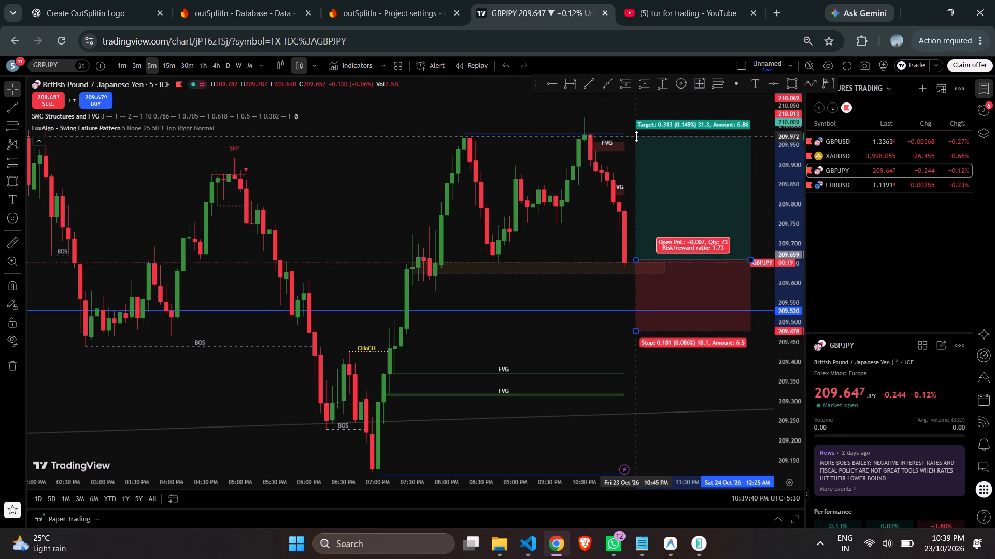
left_click_drag(636, 136, 639, 133)
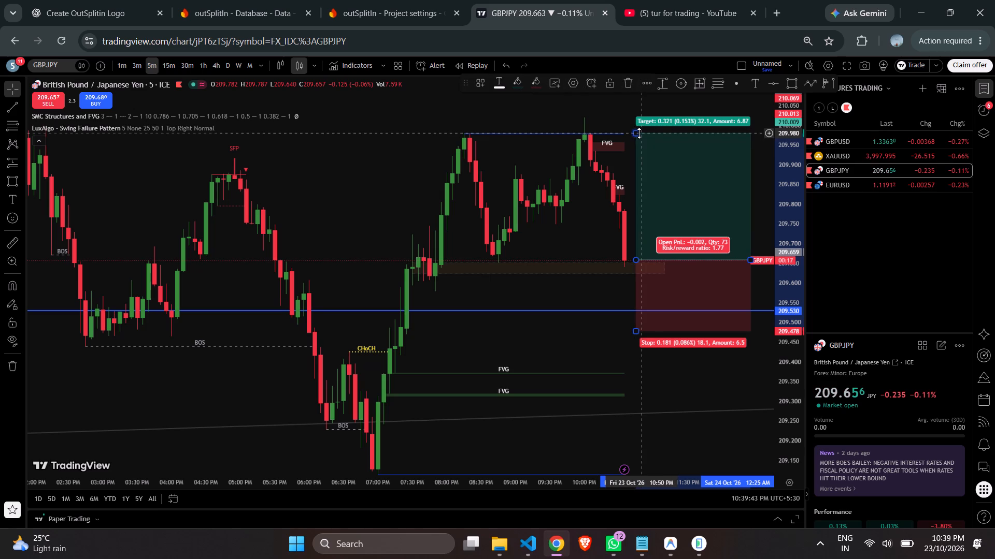
left_click(557, 224)
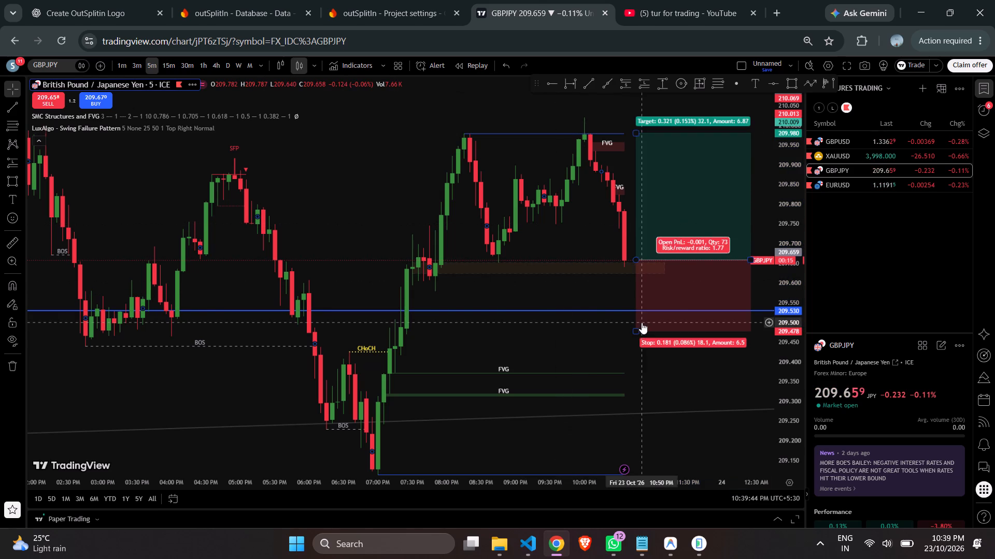
left_click_drag(639, 329, 645, 310)
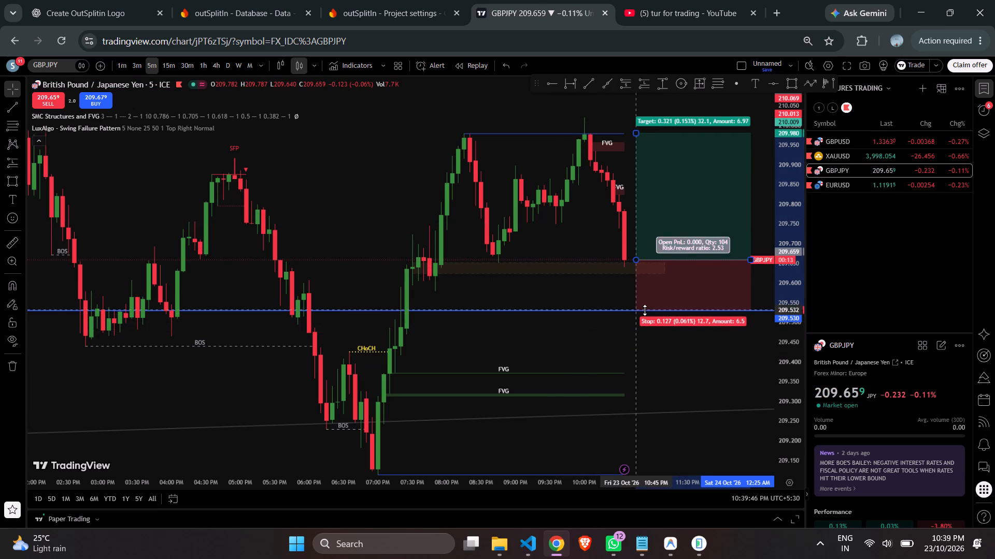
left_click_drag(645, 310, 645, 321)
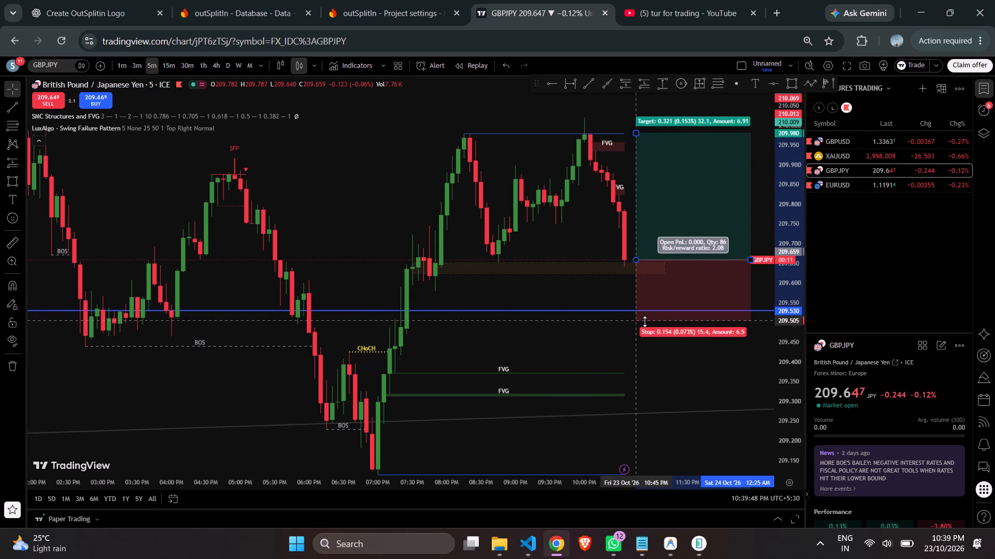
left_click_drag(645, 321, 646, 319)
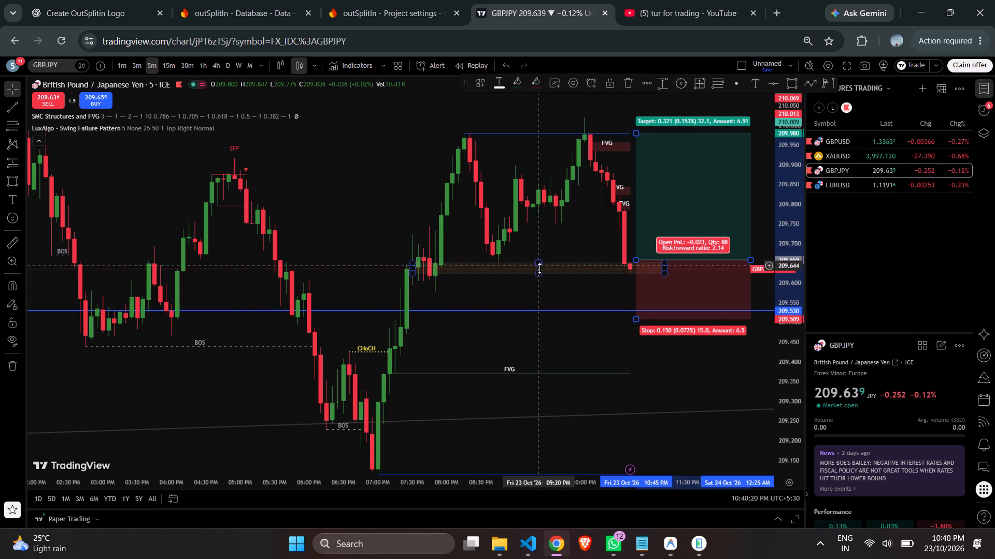
Move the thin rectangle below current price so its upper edge is about 209.610, spanning 07:30 PM to 11:10 PM.
left_click_drag(552, 274, 551, 291)
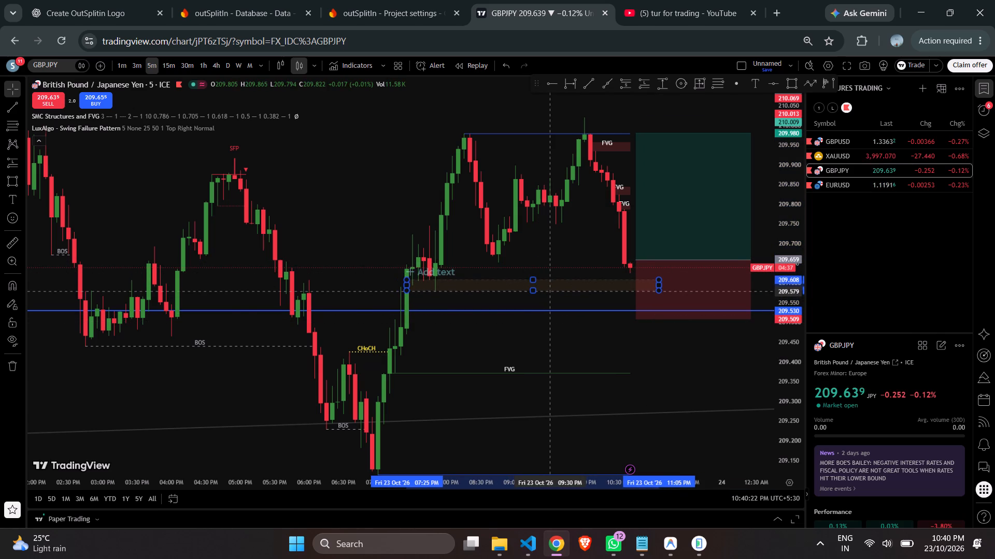
left_click_drag(551, 291, 555, 290)
left_click(555, 290)
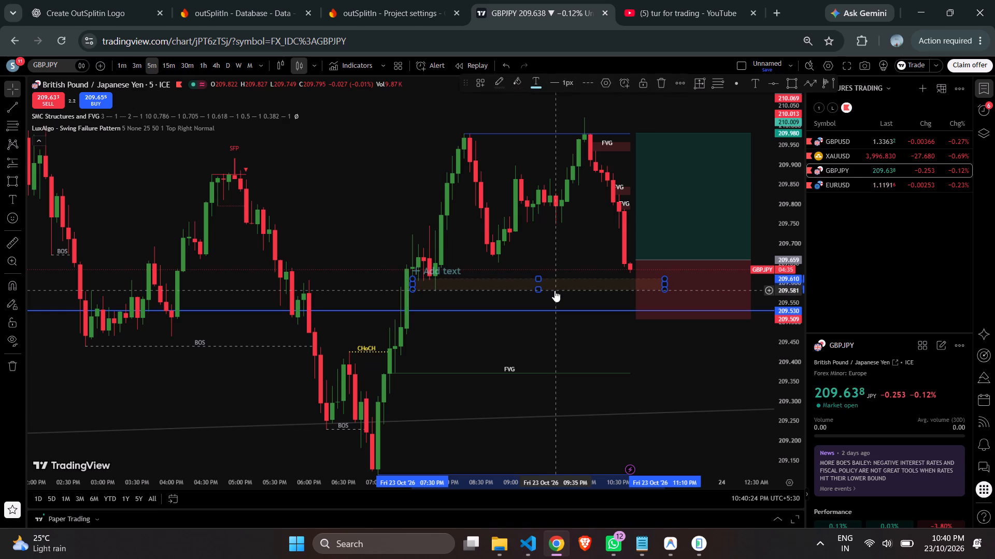
left_click(578, 245)
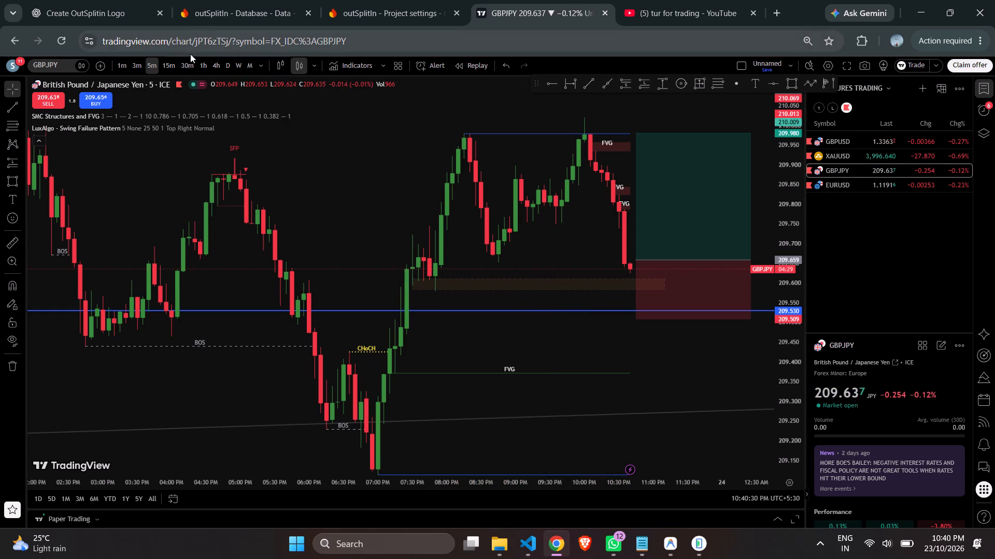
Draw a descending trend line on the 1-hour chart from about 210.534 at 22 Oct 07:30 PM to 209.850 at 26 Oct 07:30 AM.
left_click(204, 59)
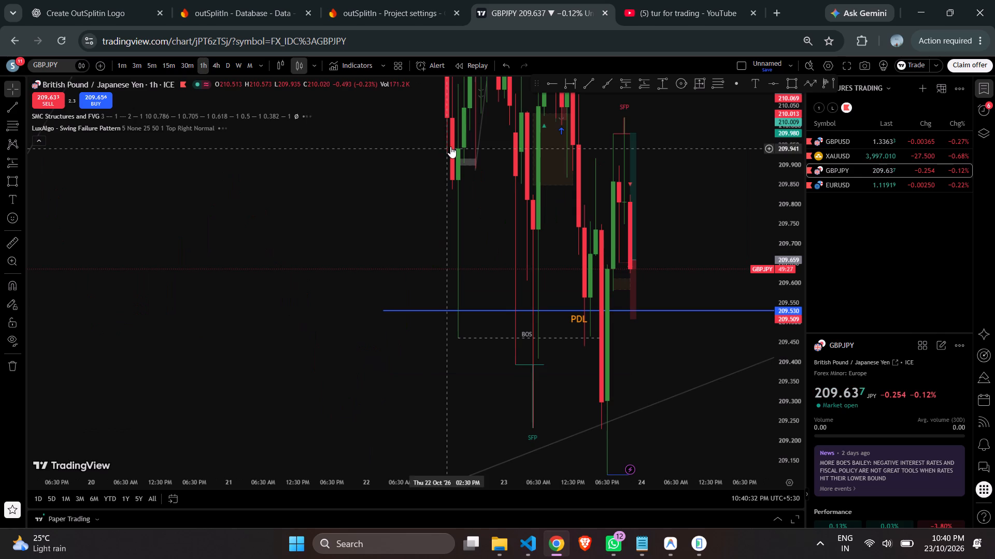
left_click_drag(791, 148, 818, 401)
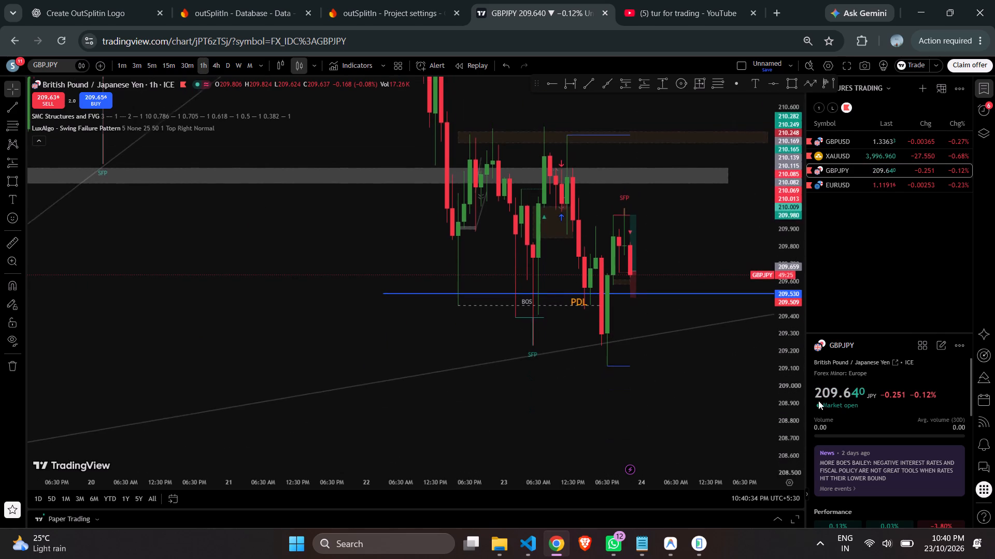
left_click_drag(818, 401, 820, 411)
left_click_drag(795, 269, 808, 372)
left_click_drag(740, 273, 670, 304)
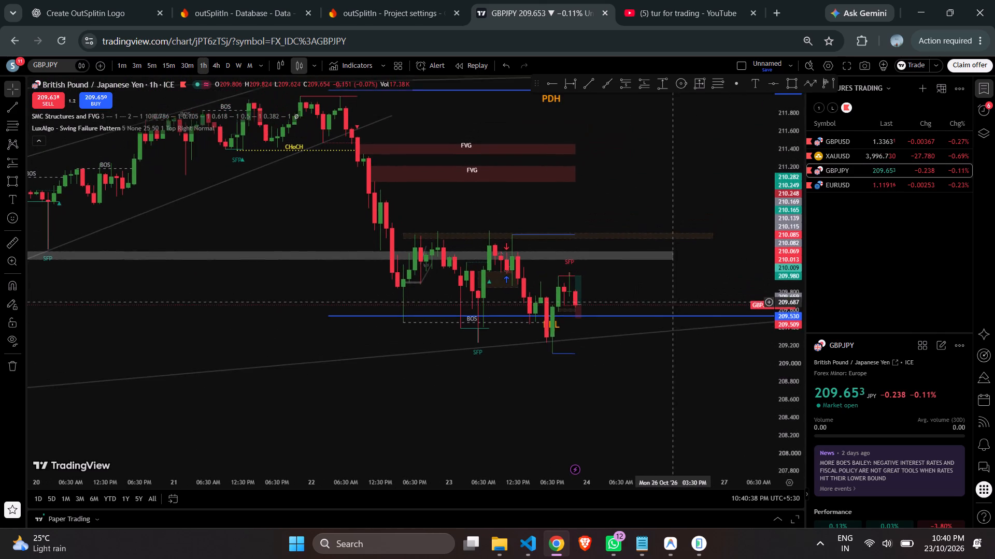
left_click_drag(670, 304, 669, 306)
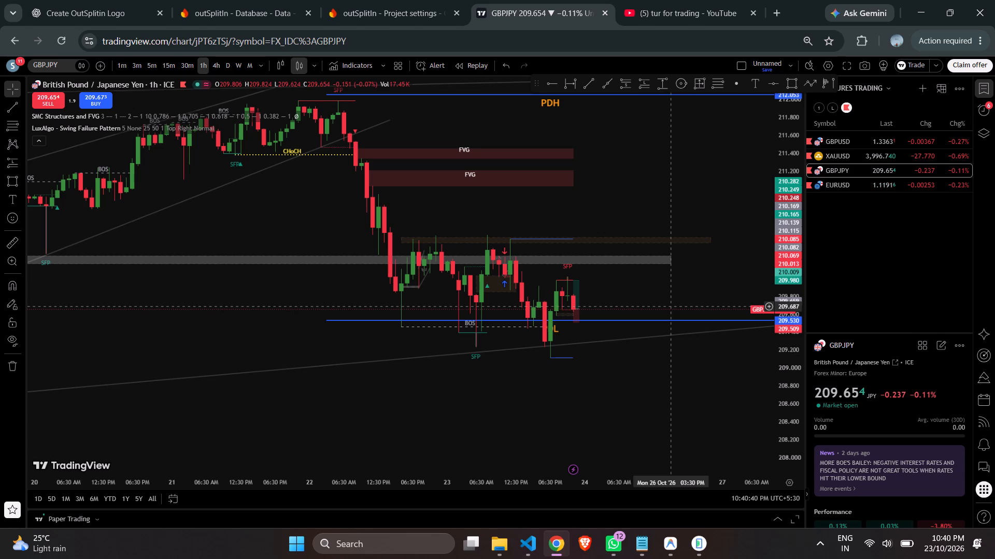
left_click(587, 91)
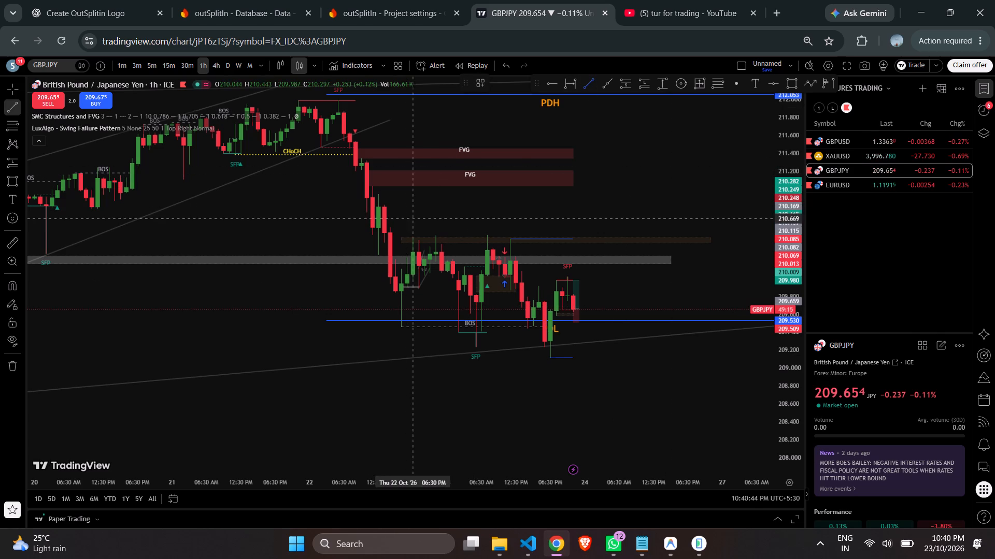
left_click_drag(418, 225, 628, 289)
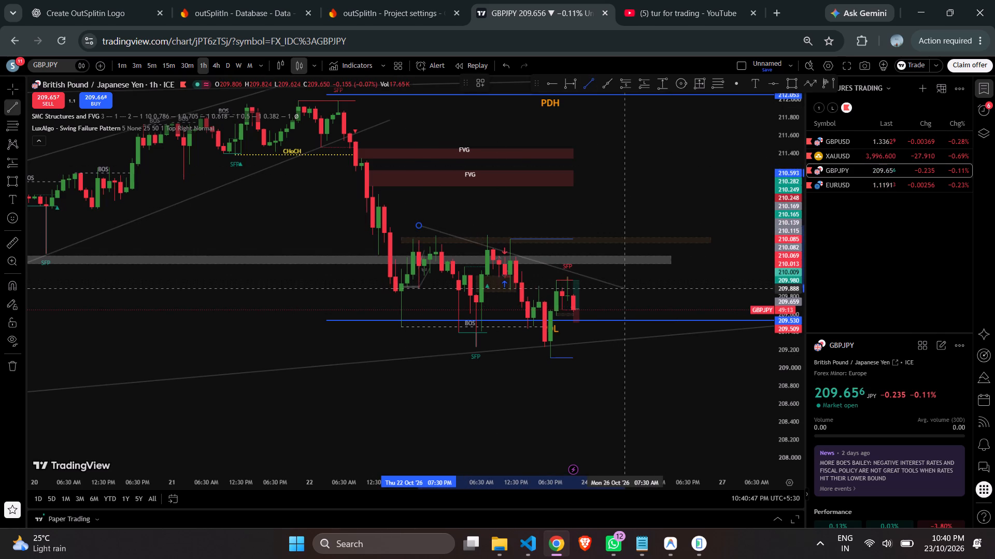
left_click_drag(628, 289, 624, 292)
left_click(624, 292)
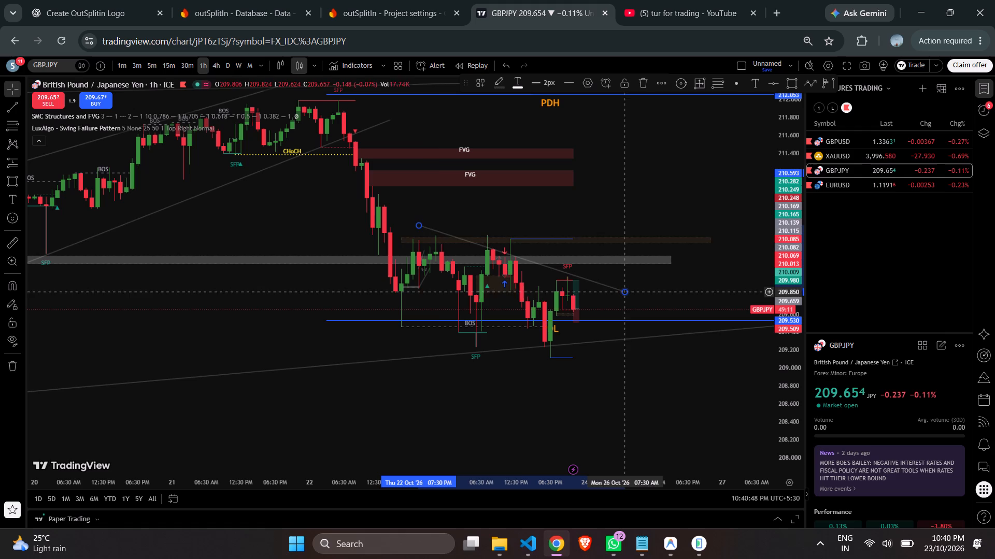
left_click_drag(419, 226, 417, 230)
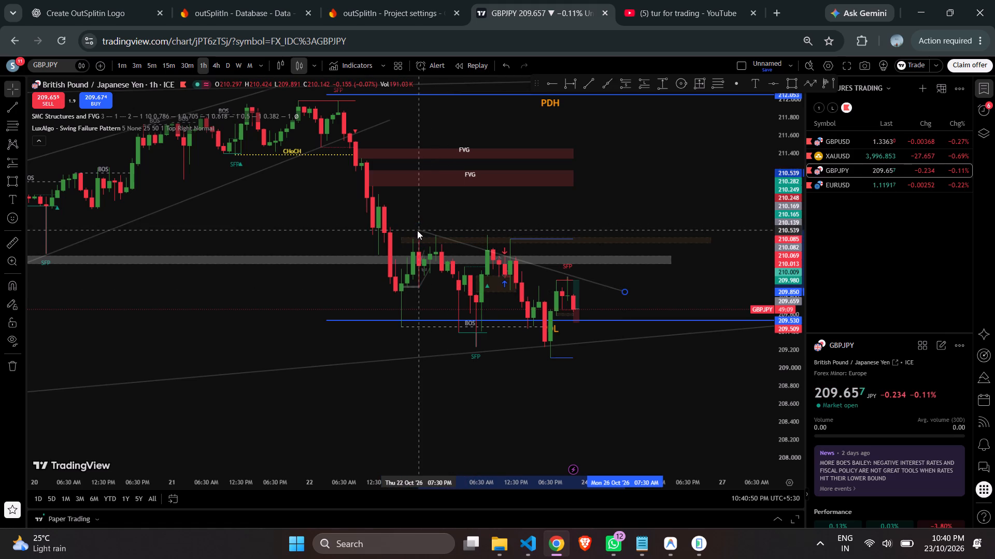
left_click_drag(417, 230, 417, 231)
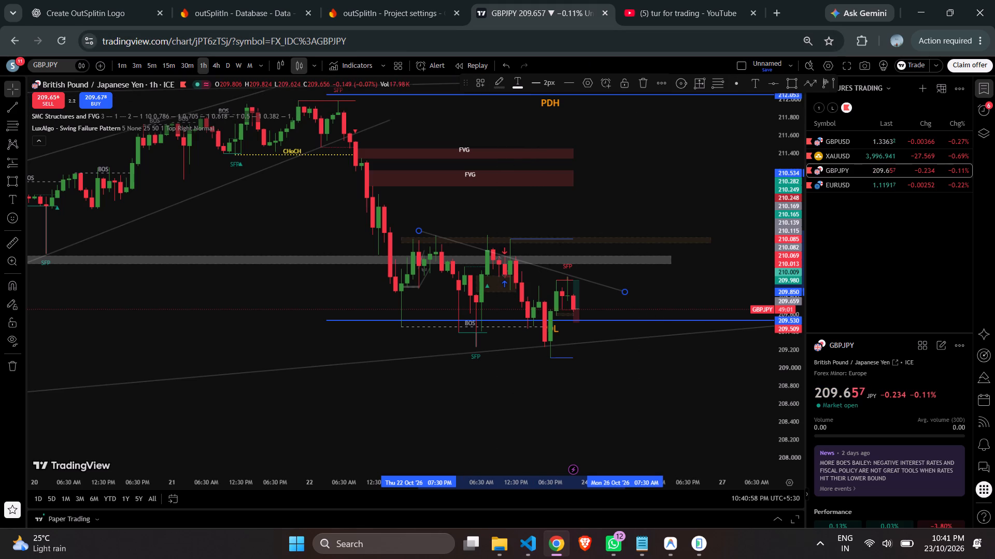
Draw a descending trend line under the 1-hour lows from about 209.622 at 22 Oct 04:30 AM to 208.933 at 26 Oct 05:30 AM.
left_click_drag(468, 82, 408, 65)
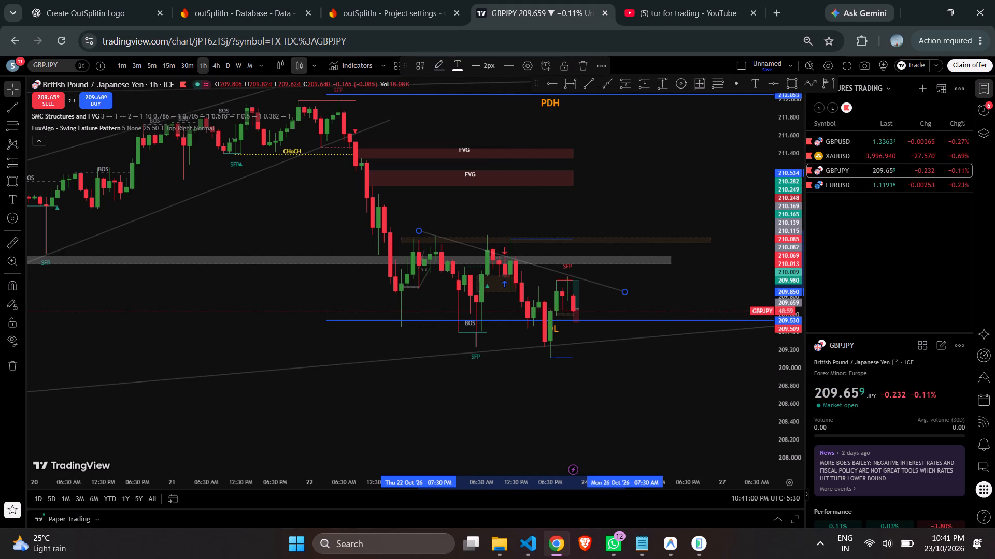
left_click(588, 85)
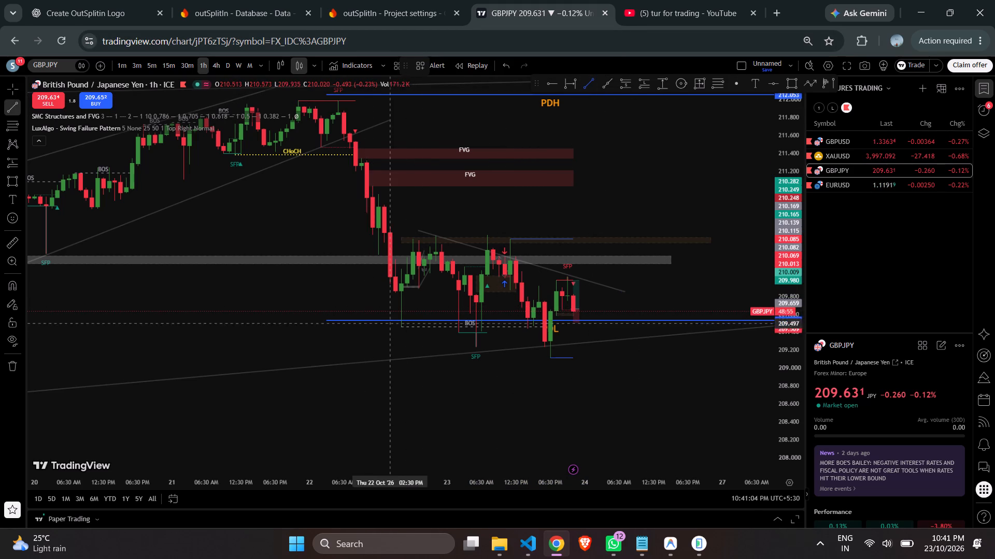
left_click_drag(333, 304, 604, 378)
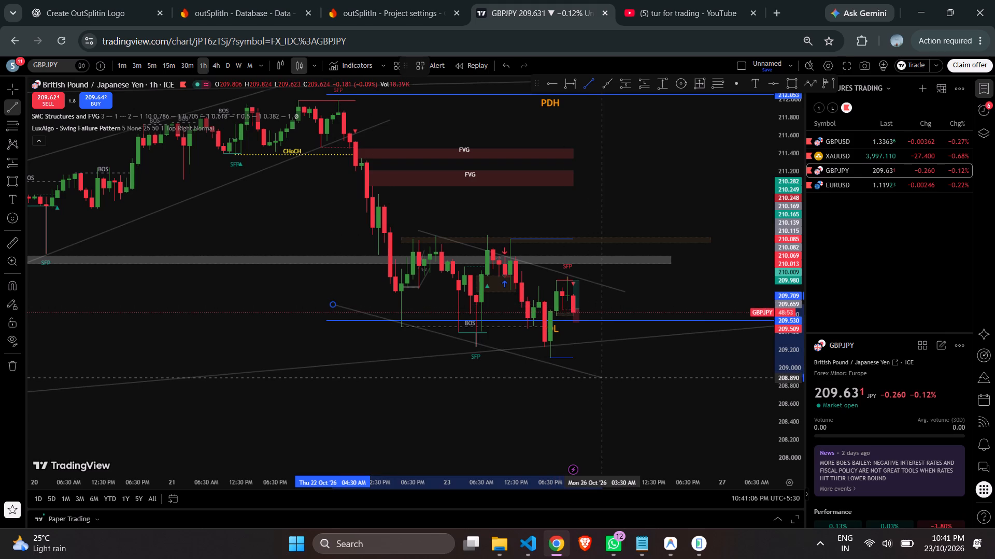
left_click_drag(604, 378, 611, 371)
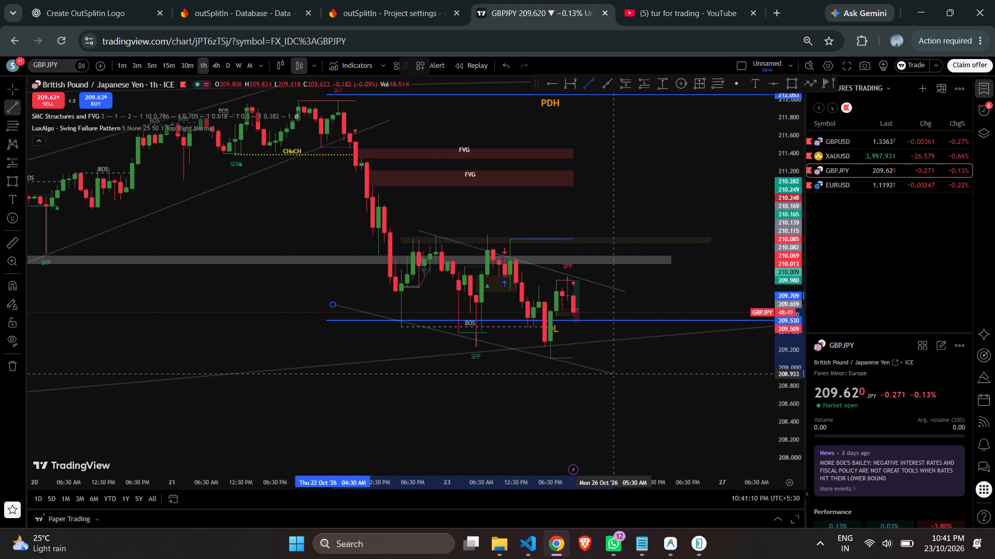
left_click(610, 374)
left_click_drag(332, 305, 332, 310)
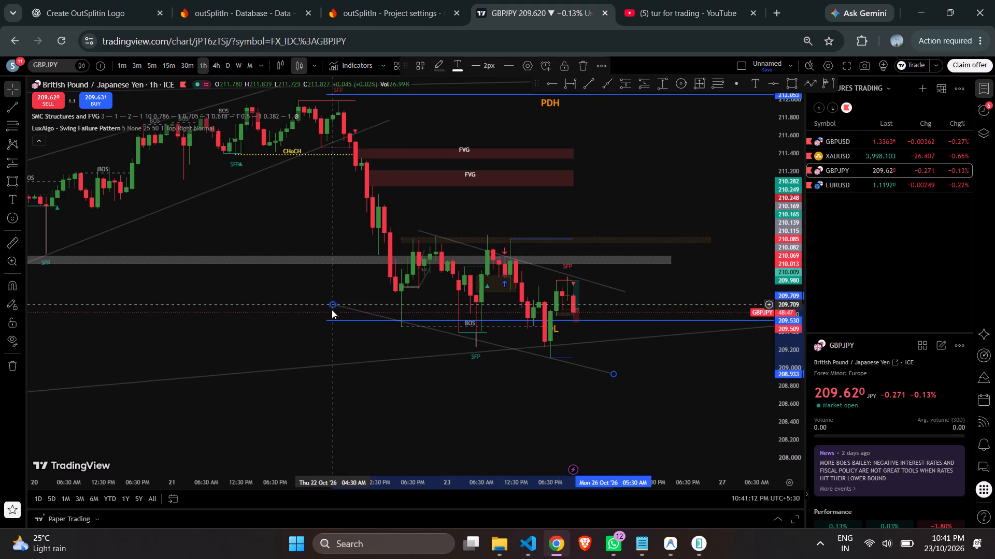
left_click_drag(332, 310, 332, 312)
left_click(332, 312)
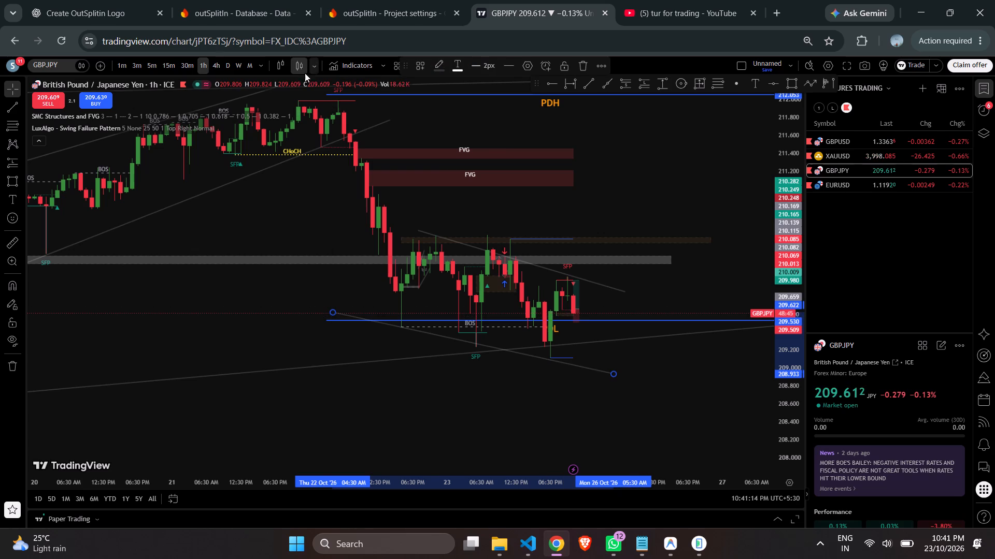
Delete the long position beside the latest GBPJPY candle on the 30-minute chart.
left_click(189, 68)
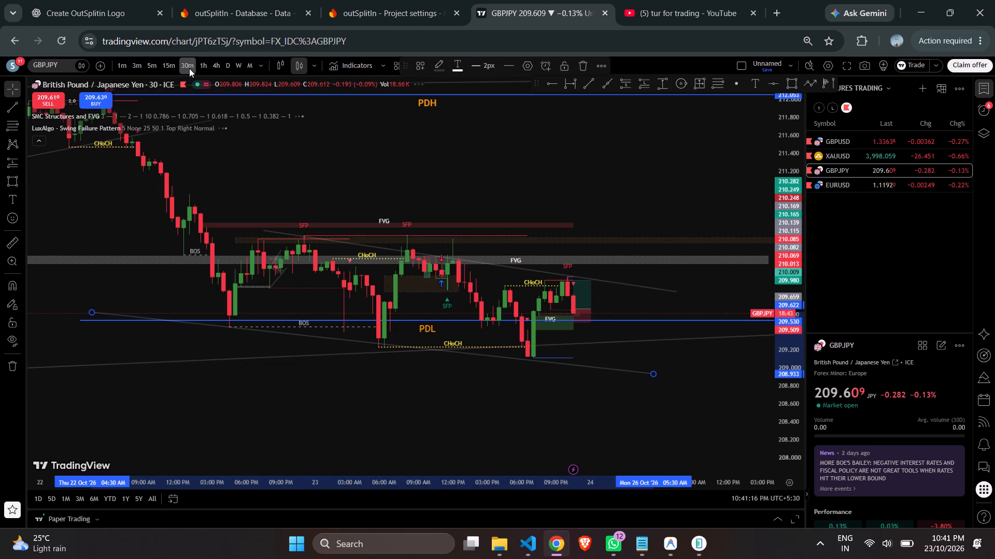
left_click_drag(792, 358, 735, 260)
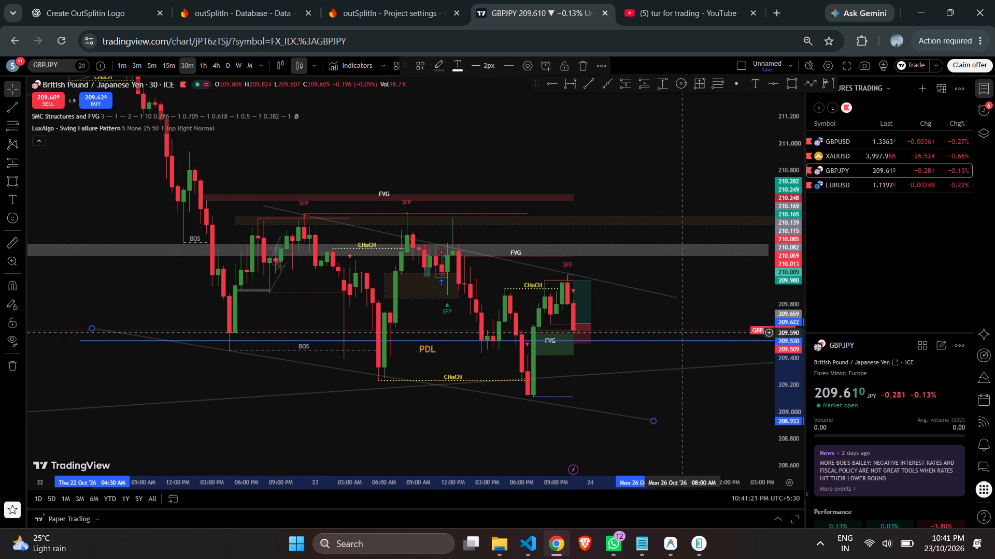
left_click(651, 318)
left_click_drag(651, 318, 614, 237)
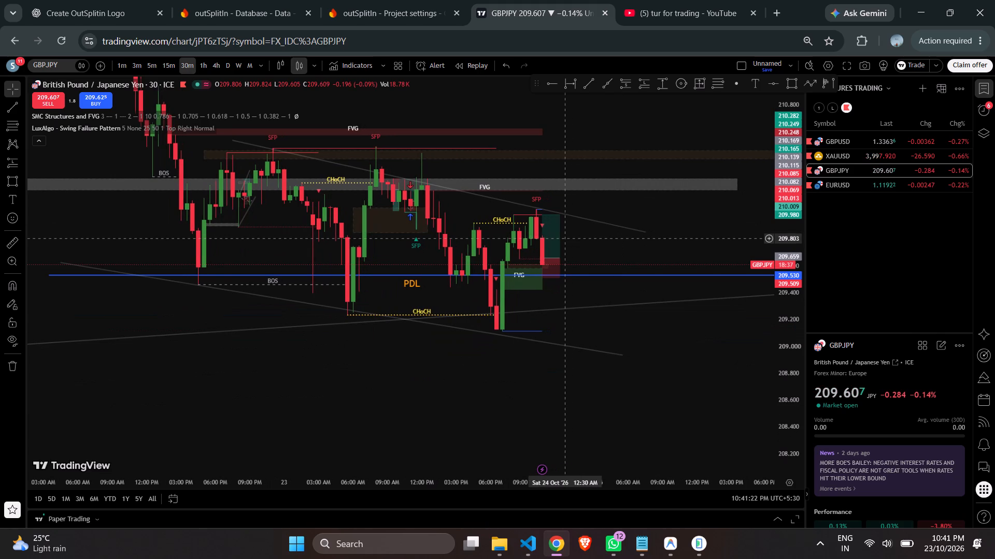
left_click(563, 239)
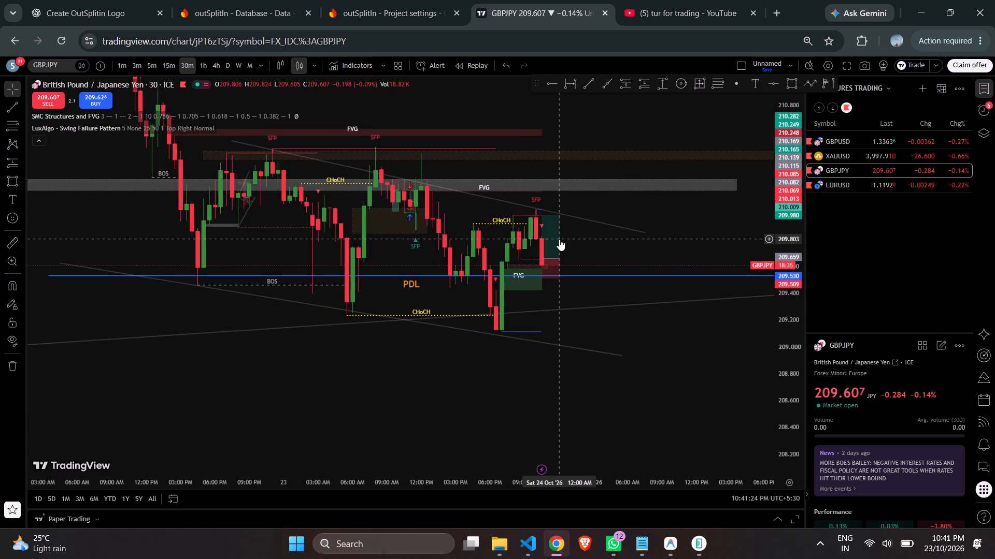
left_click(559, 239)
key("Delete")
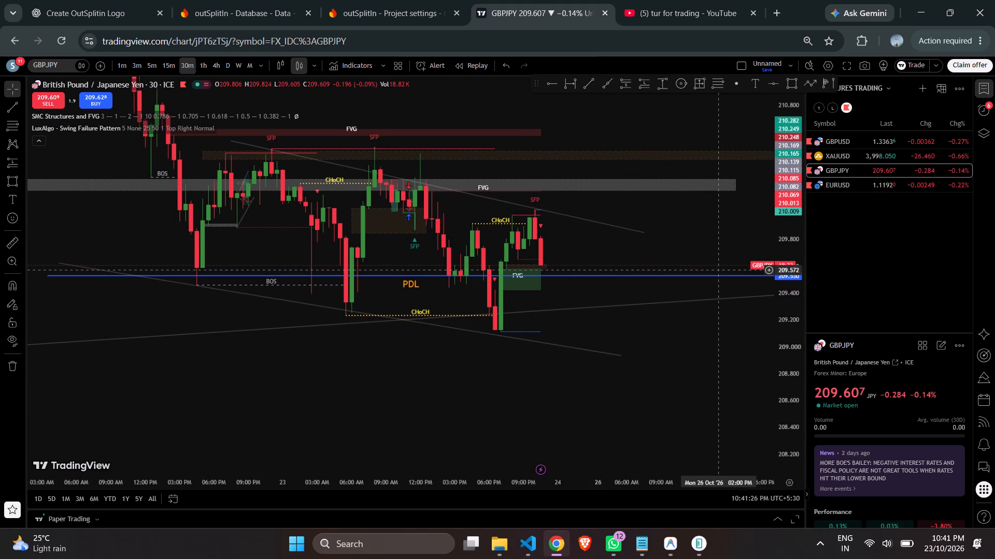
Examine GBPJPY price between the two descending trend lines on the 30-minute, 5-minute, 4-hour, 1-hour and 15-minute charts.
left_click_drag(785, 283, 722, 209)
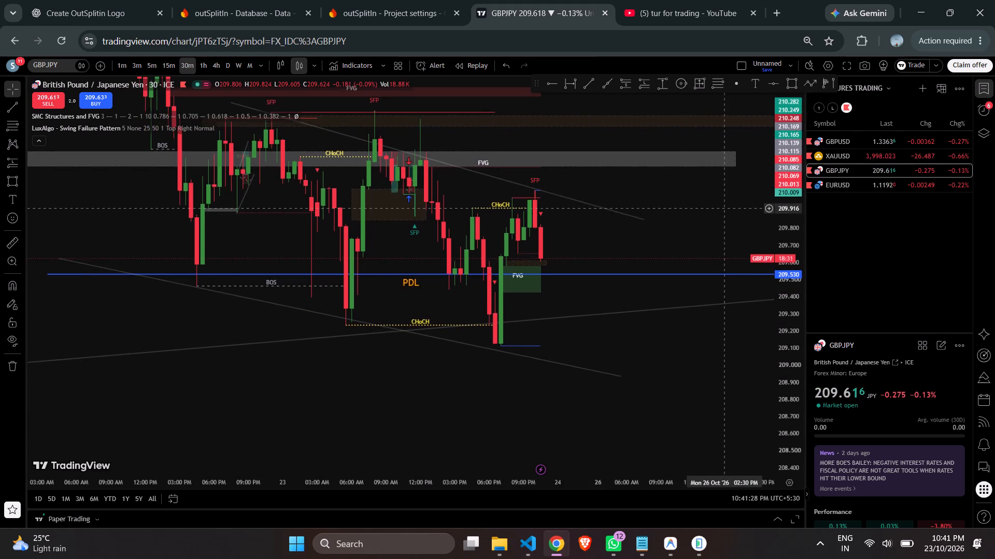
left_click_drag(722, 209, 720, 138)
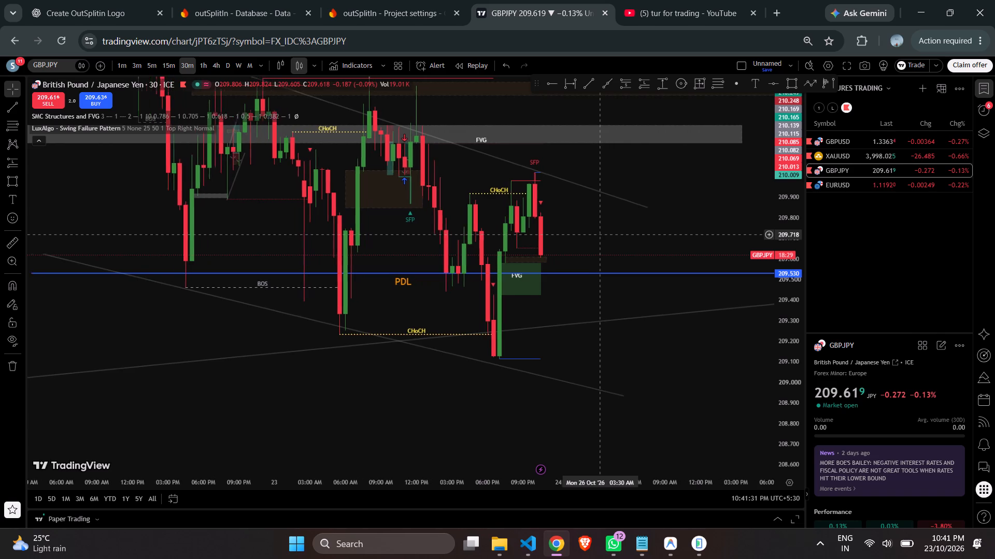
scroll(600, 234, "up", 1)
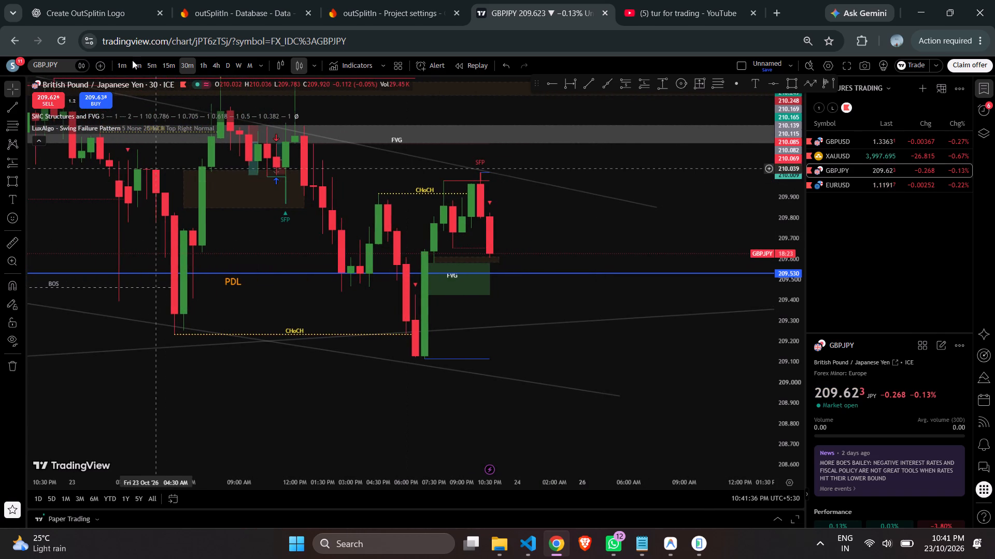
left_click(151, 61)
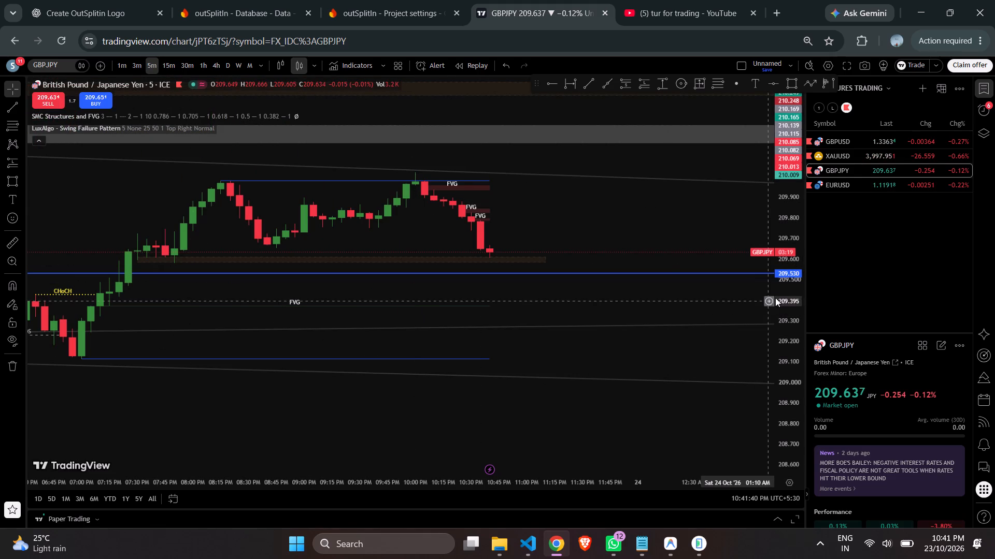
left_click_drag(785, 292, 746, 109)
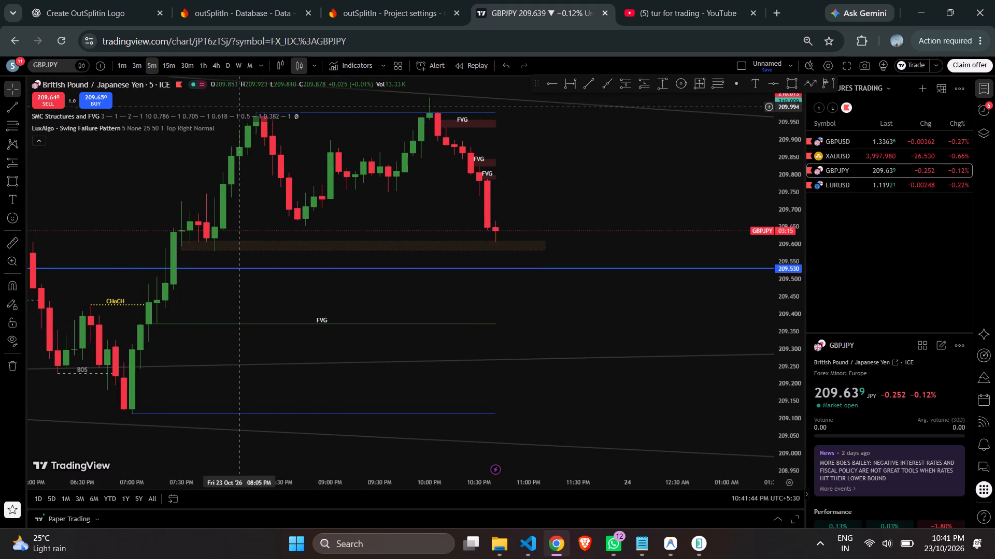
left_click(218, 63)
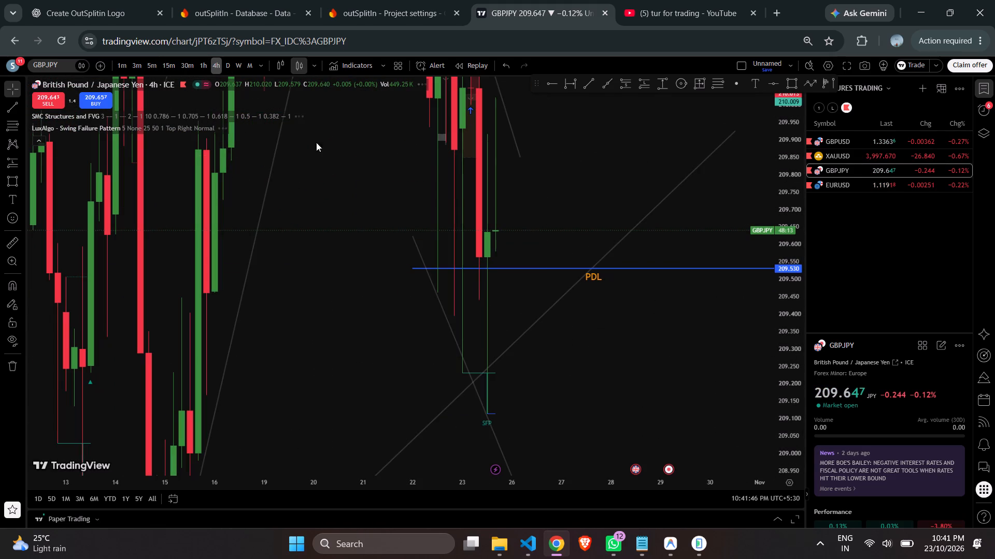
left_click(200, 62)
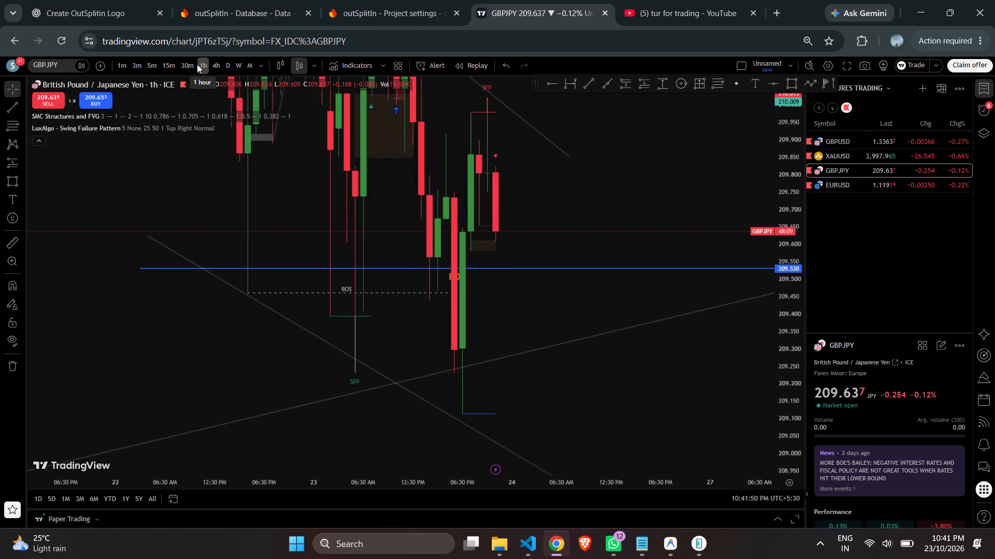
double_click(197, 64)
left_click(191, 65)
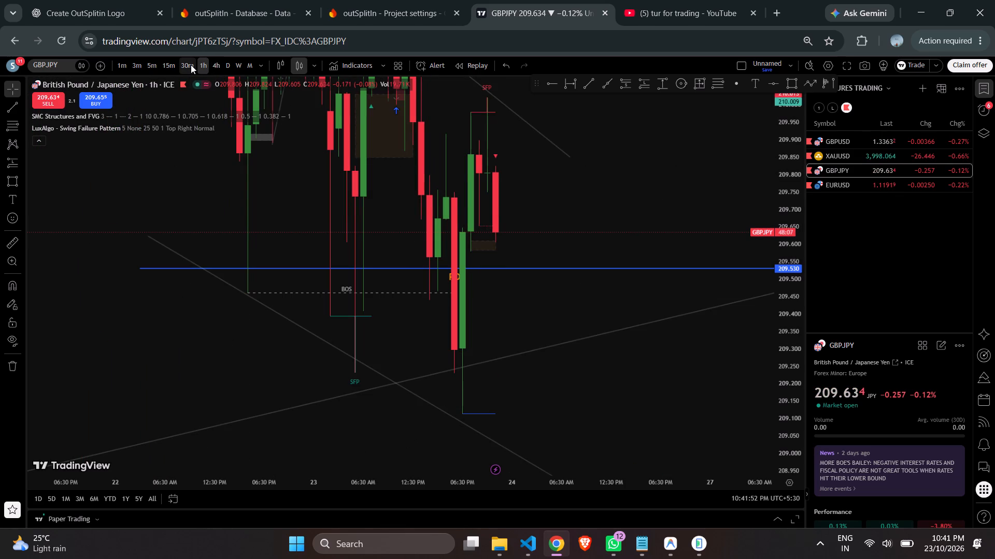
left_click_drag(786, 177, 798, 392)
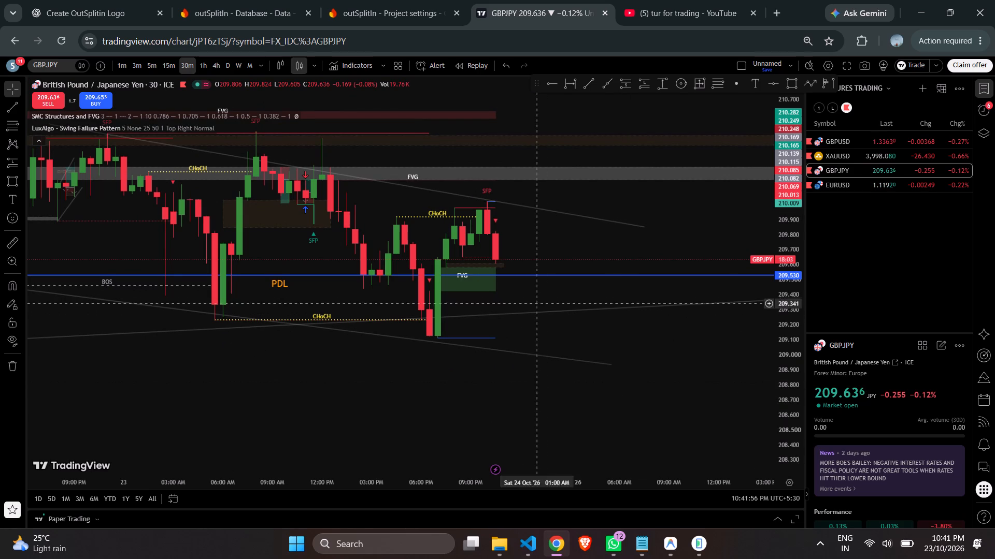
left_click(168, 69)
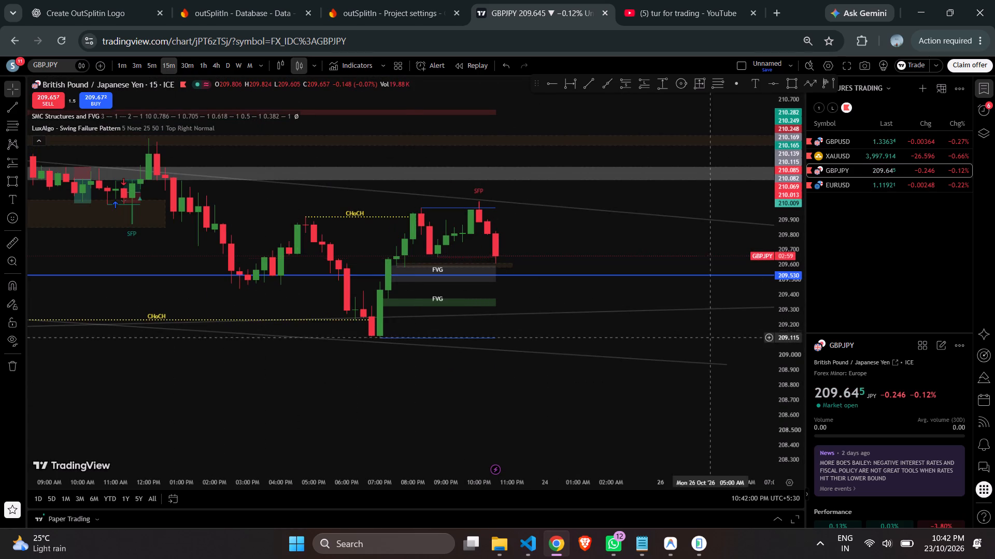
left_click_drag(783, 348, 777, 308)
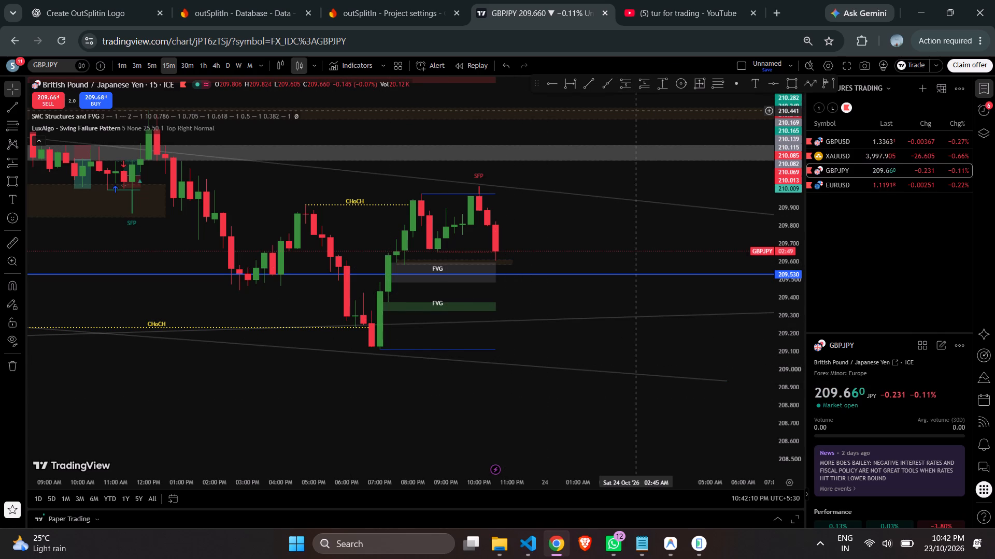
Place a short position beside the latest 15-minute GBPJPY candle with entry about 209.653, stop about 210.024 and target about 209.028.
left_click(623, 92)
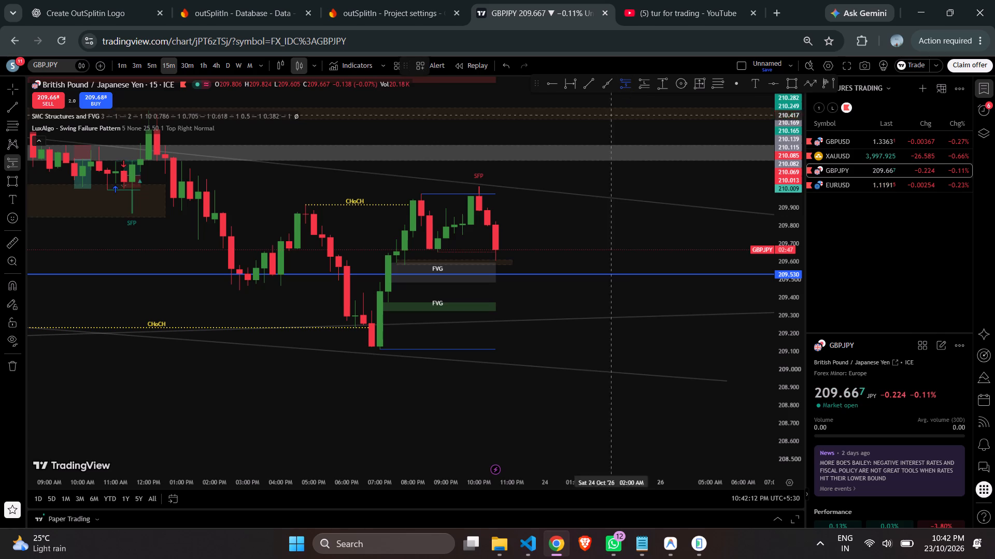
left_click(504, 252)
left_click_drag(503, 203, 504, 186)
left_click(504, 186)
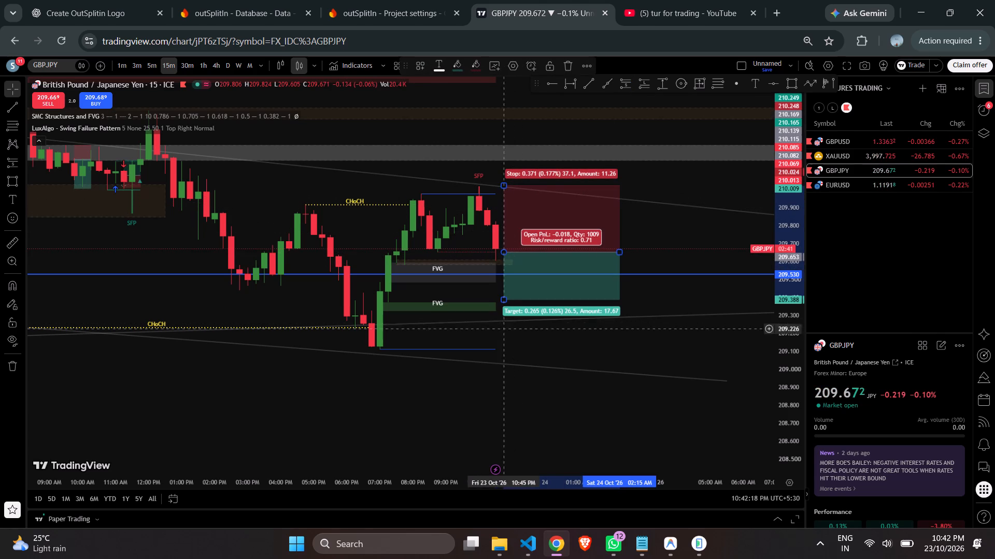
left_click_drag(502, 302, 518, 364)
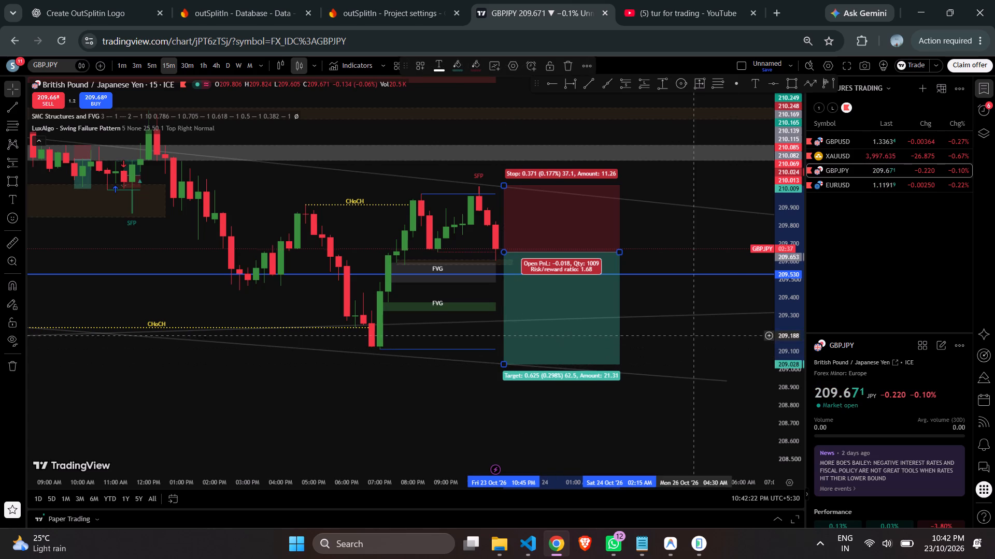
Narrow the short position on the 5-minute chart so it ends at 23 Oct 11:45 PM.
left_click_drag(788, 334, 783, 291)
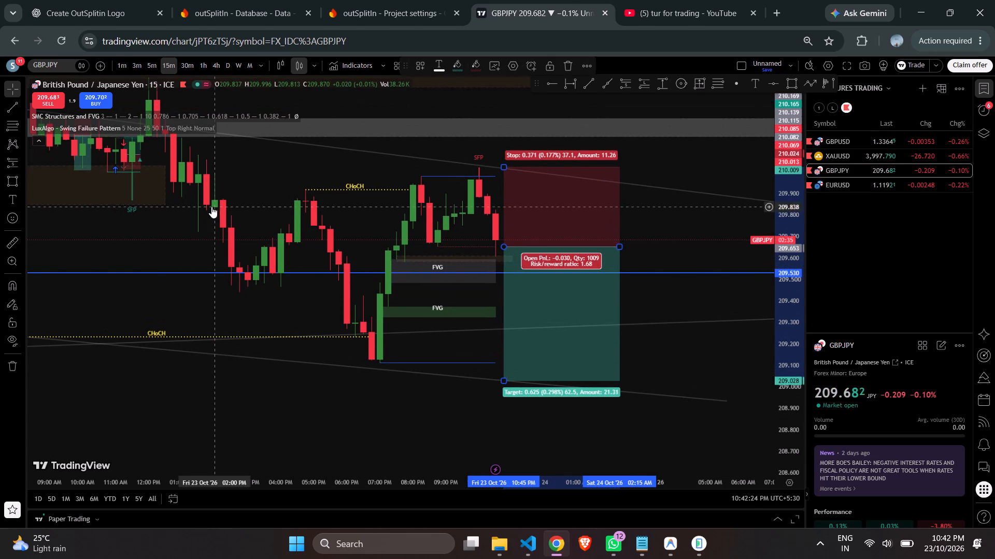
left_click(144, 64)
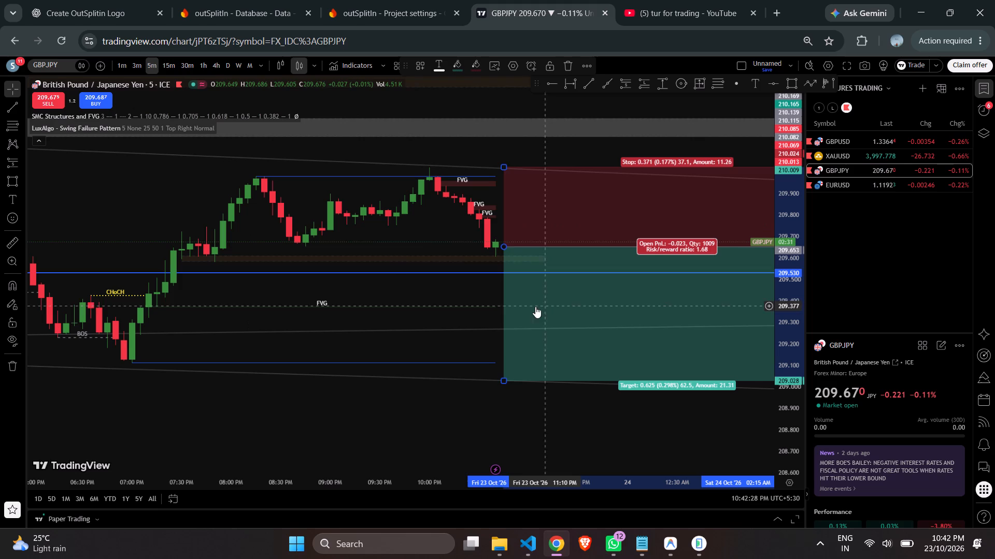
left_click_drag(466, 307, 399, 297)
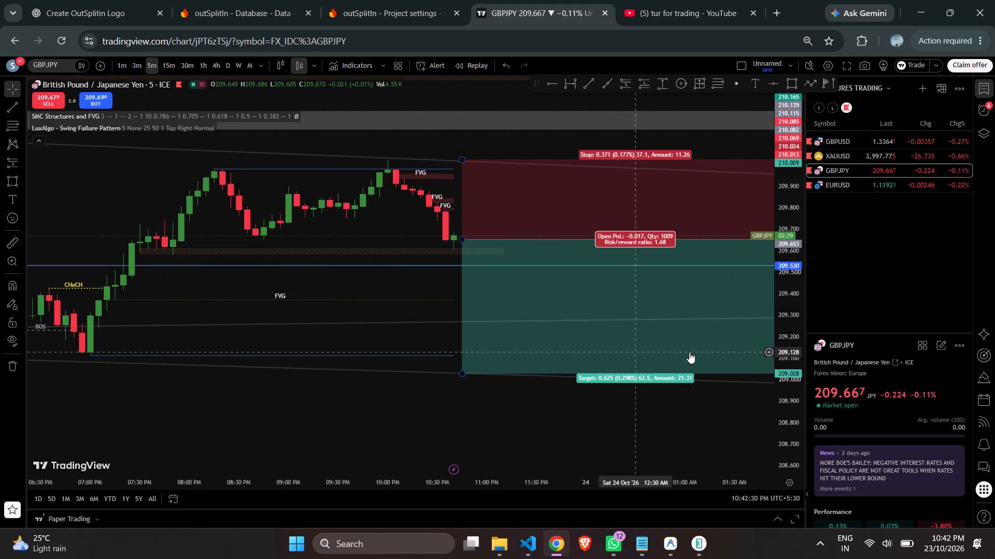
left_click_drag(708, 442, 500, 409)
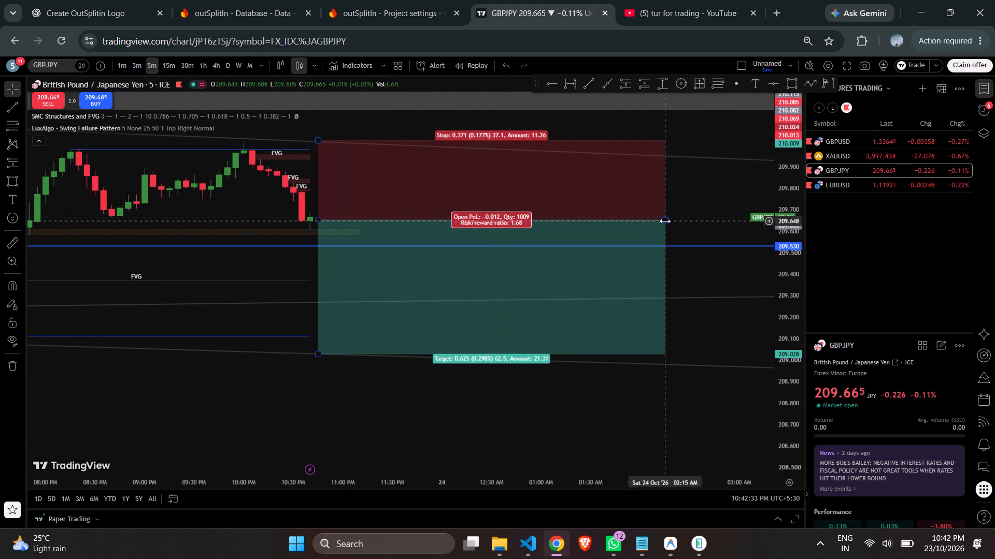
left_click_drag(663, 223, 415, 216)
scroll(551, 212, "left", 1)
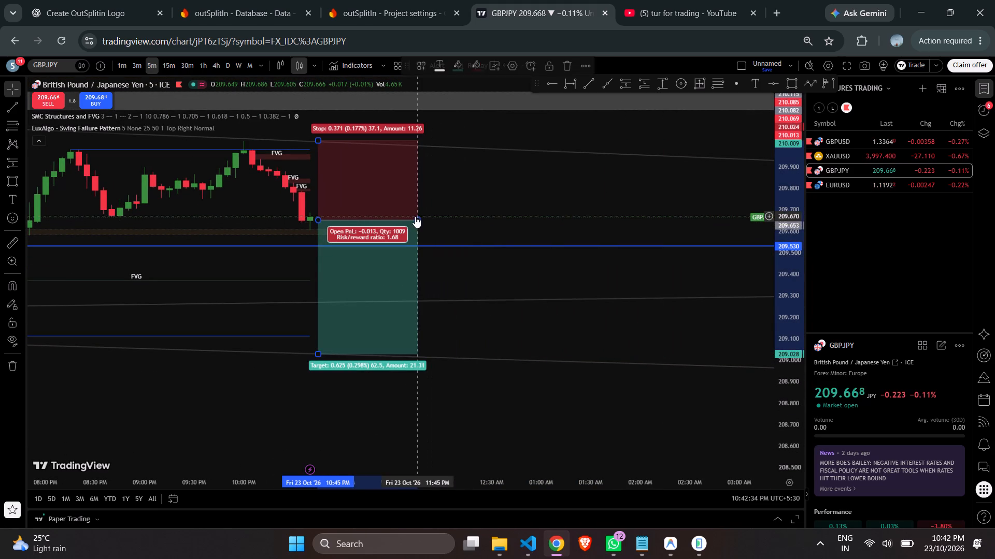
left_click_drag(196, 220, 327, 243)
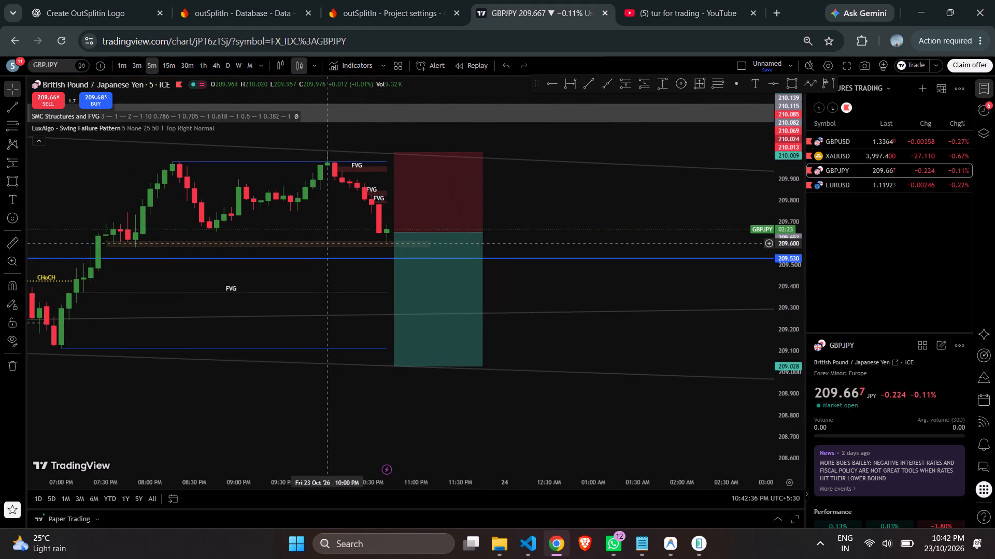
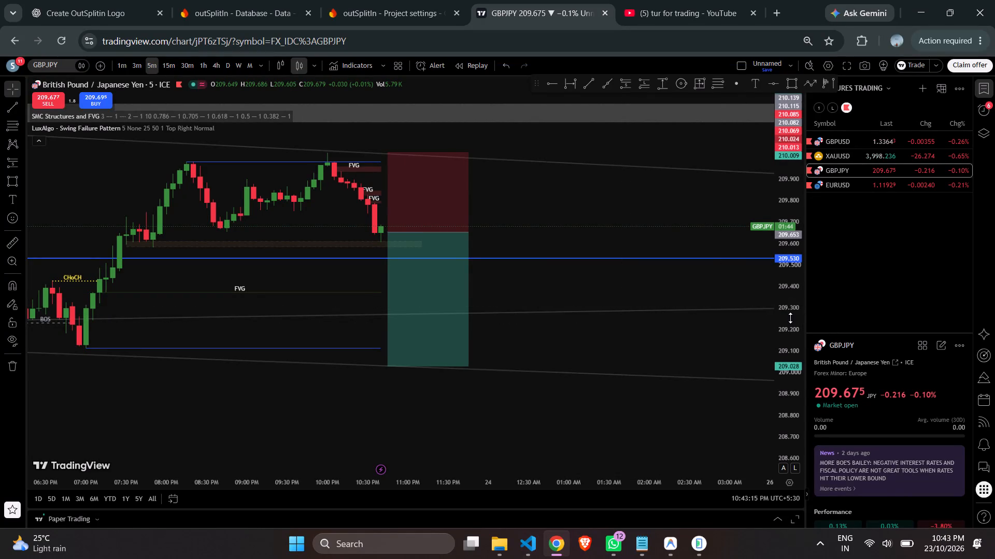
Raise the GBPJPY short position's target to about 209.103, level with the recent swing low on the 5-minute chart.
left_click_drag(790, 318, 793, 251)
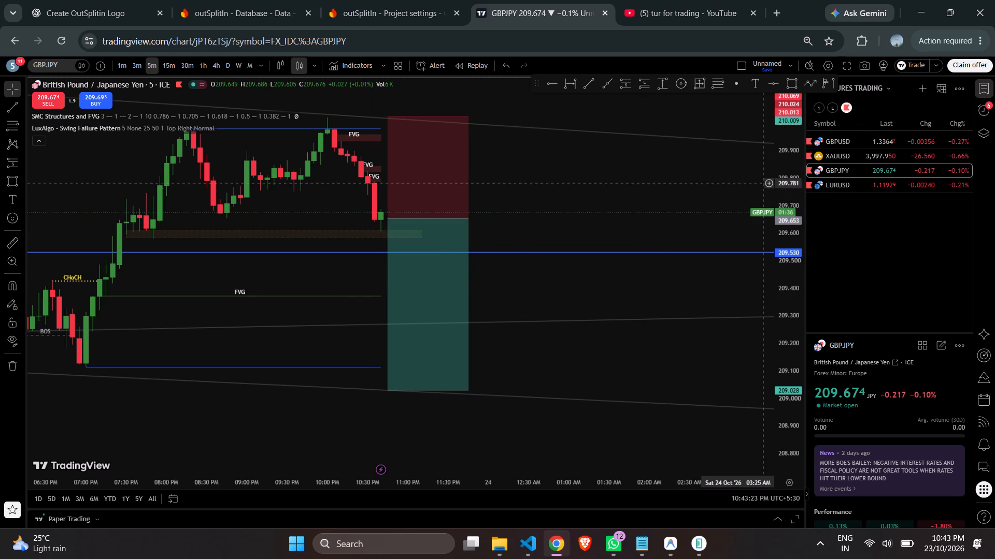
left_click_drag(788, 146, 762, 288)
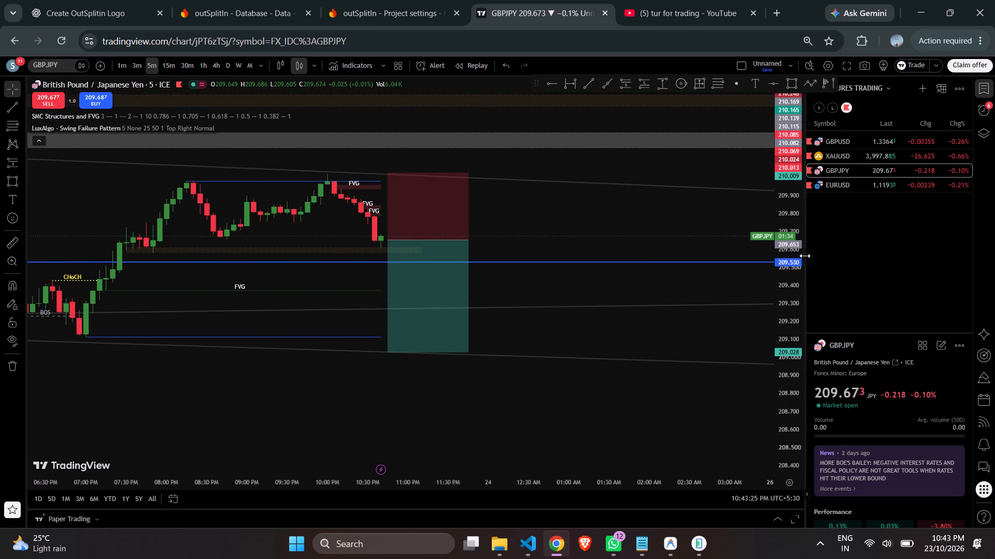
left_click_drag(791, 275, 781, 231)
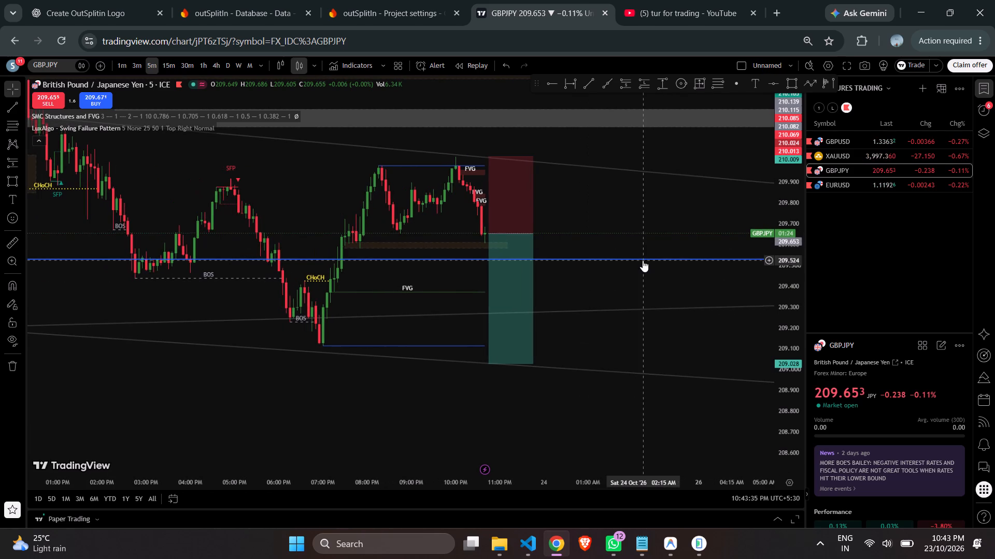
left_click_drag(626, 192, 651, 215)
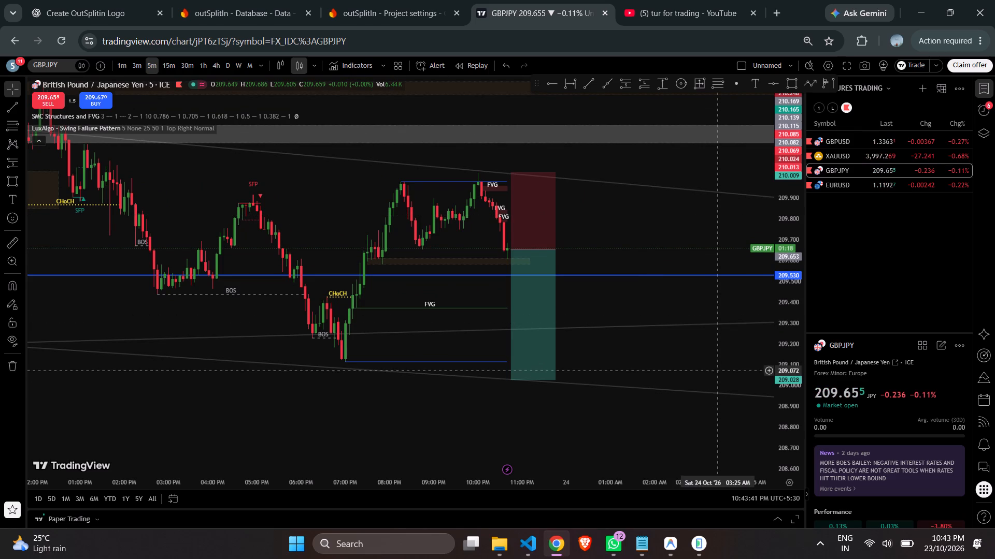
left_click_drag(781, 385, 775, 337)
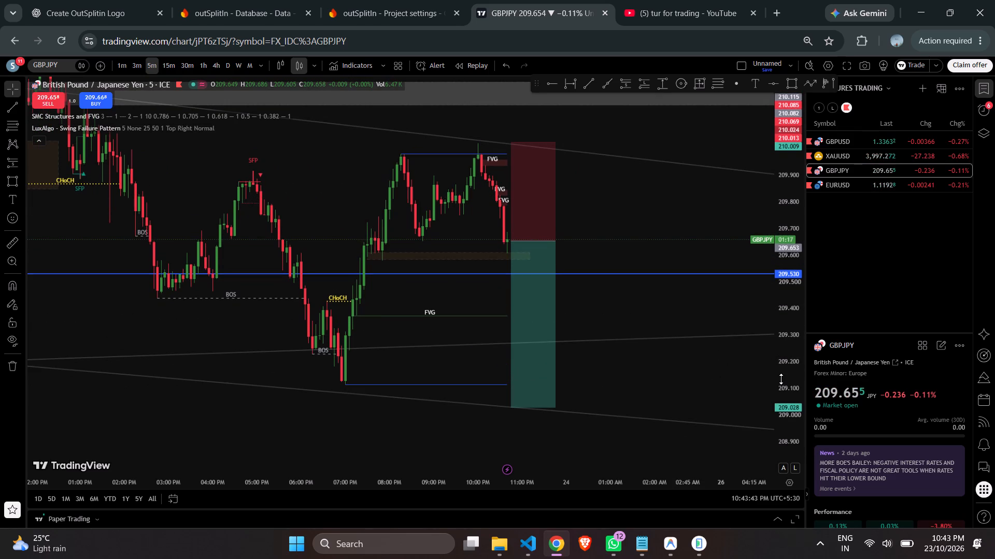
left_click_drag(791, 305, 797, 380)
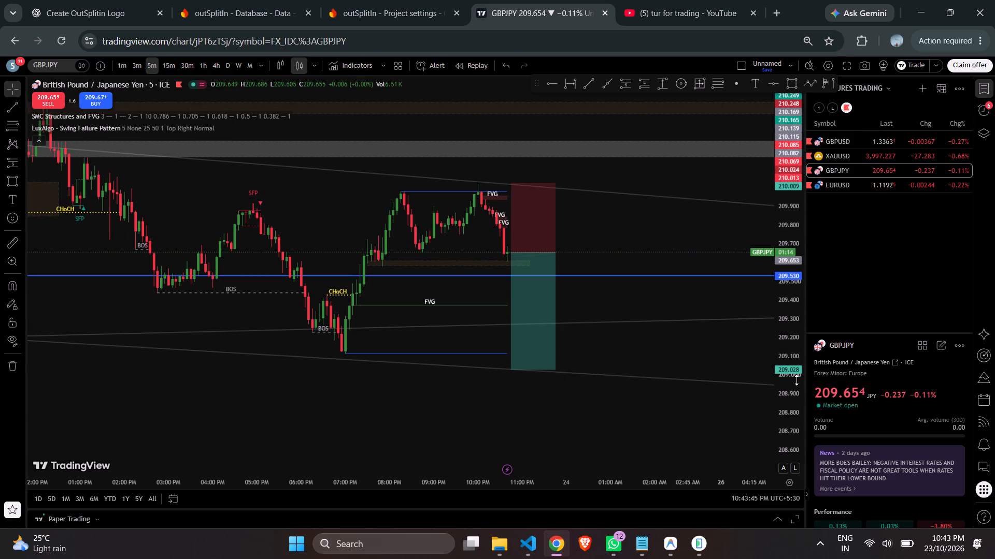
left_click(613, 347)
left_click_drag(613, 347, 569, 349)
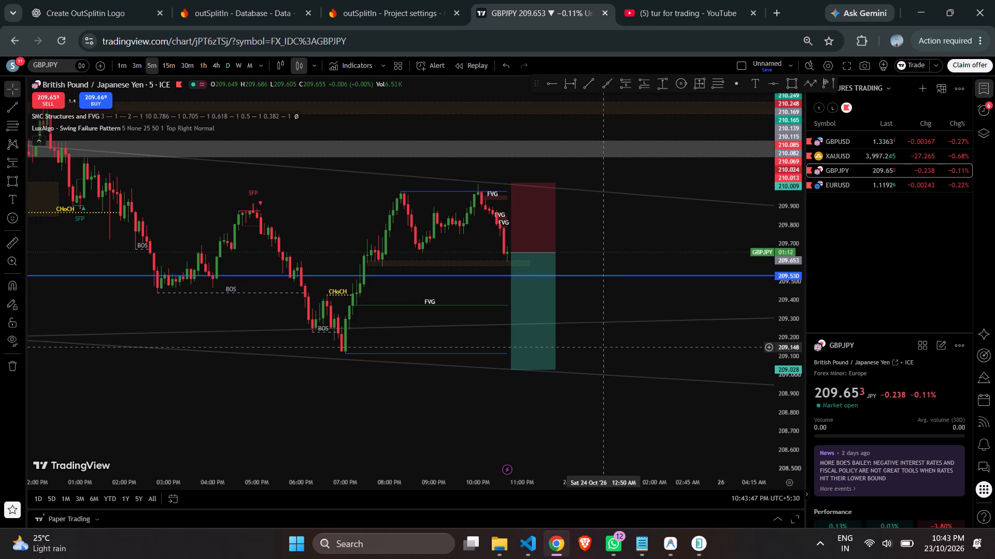
left_click_drag(569, 349, 524, 354)
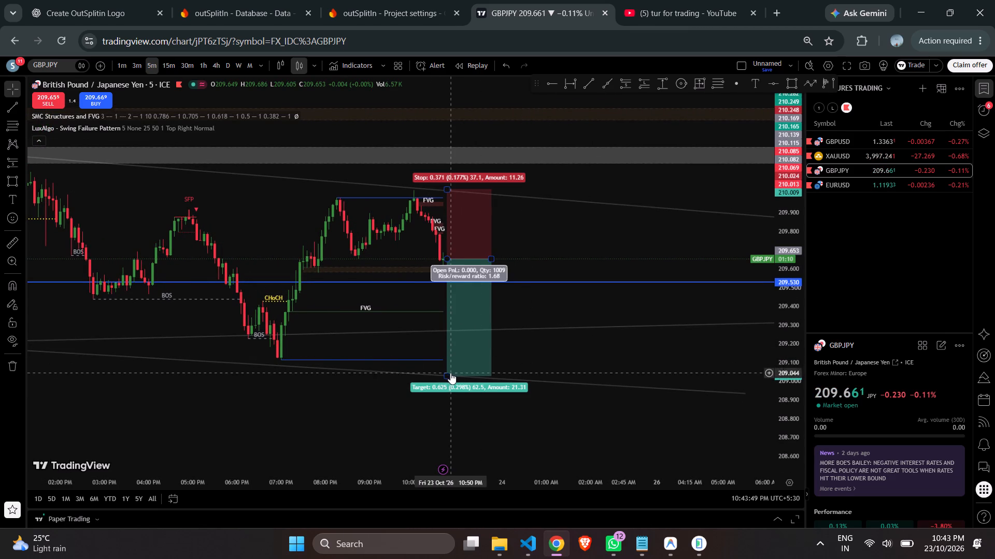
left_click_drag(447, 375, 450, 368)
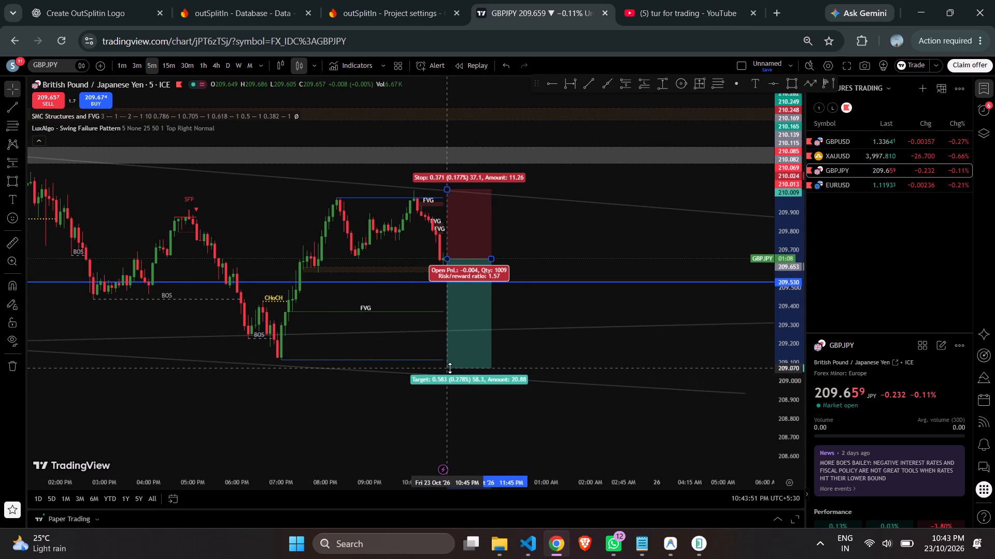
left_click_drag(450, 368, 451, 362)
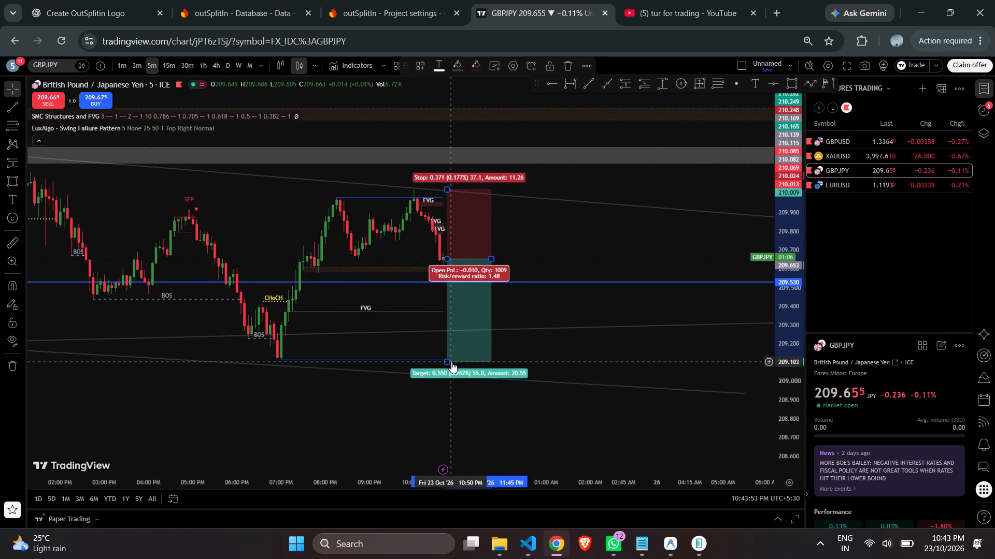
left_click_drag(791, 312, 771, 202)
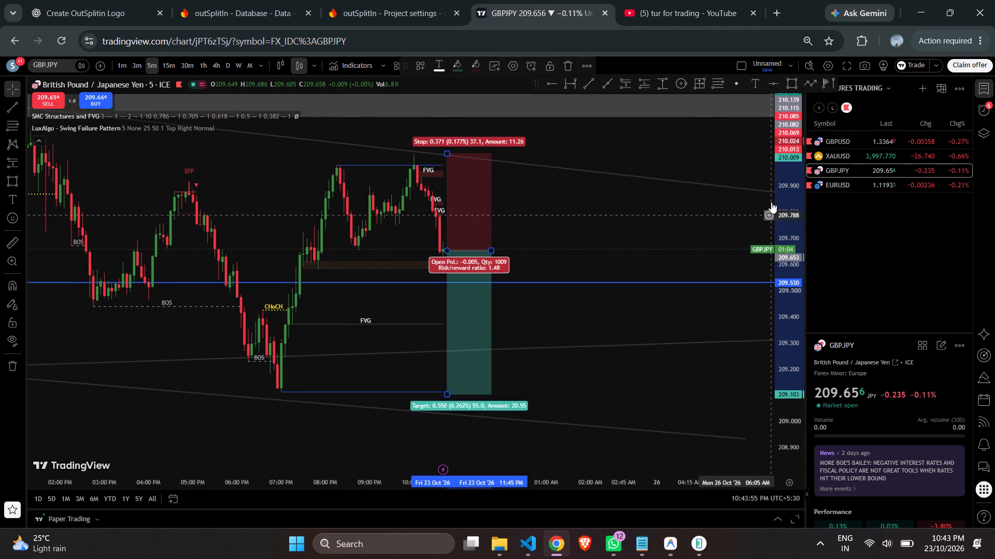
left_click_drag(771, 202, 771, 192)
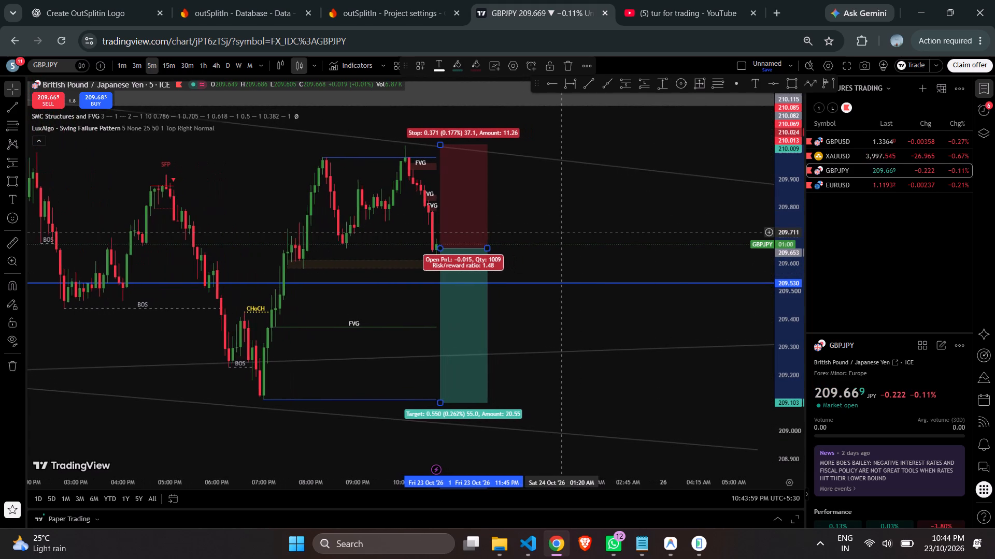
left_click(579, 235)
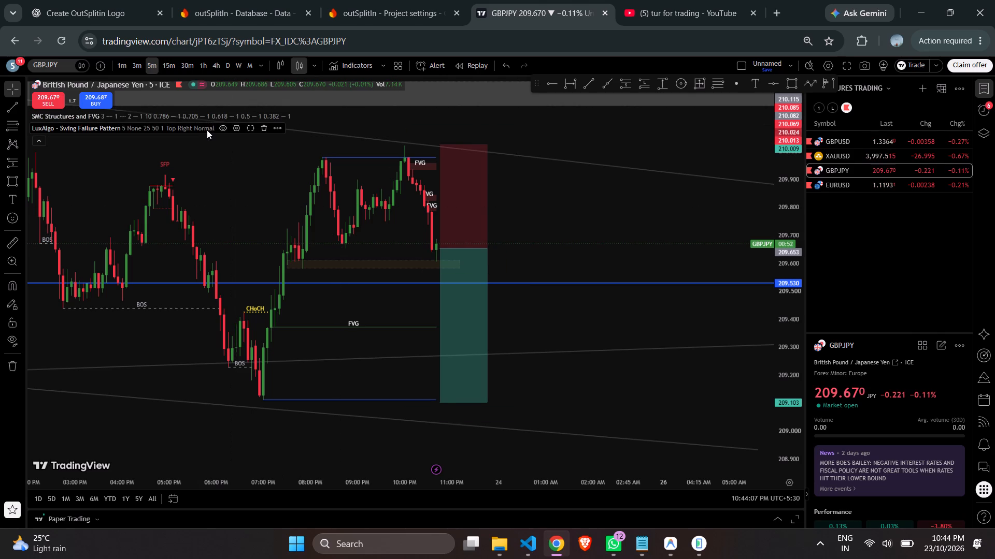
Remove the LuxAlgo Swing Failure Pattern indicator from the GBPJPY chart.
left_click(262, 127)
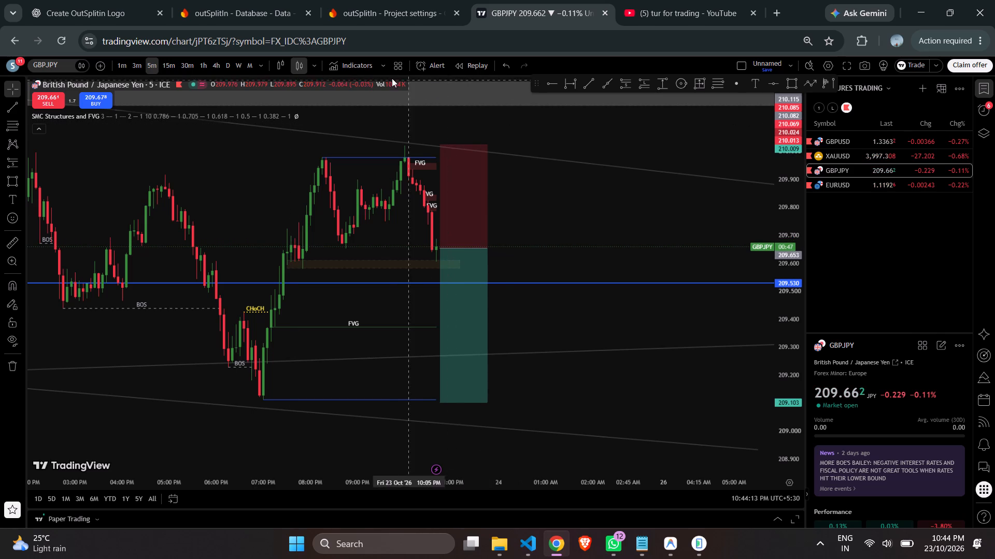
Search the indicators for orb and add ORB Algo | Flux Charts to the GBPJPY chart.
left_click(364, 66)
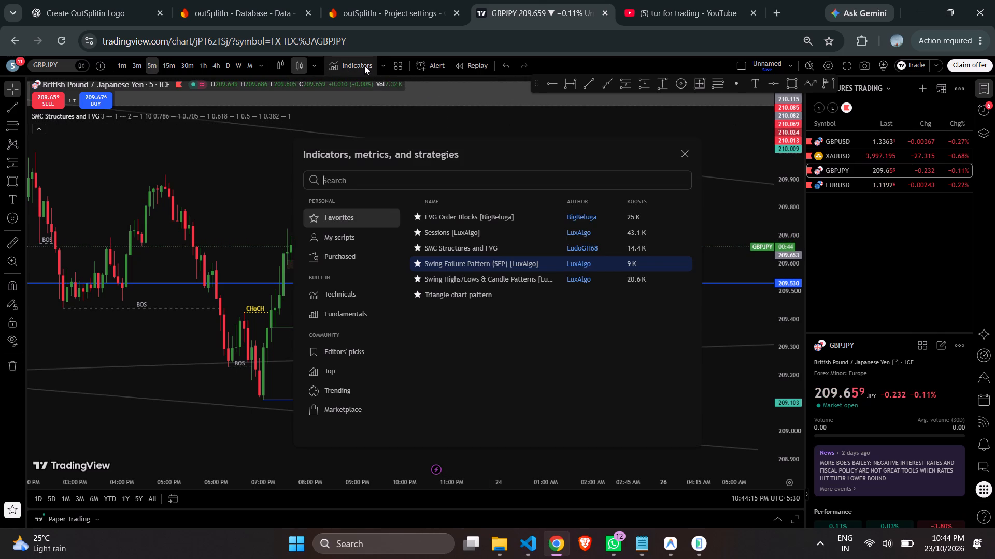
Search the indicator library for orb.
left_click(393, 179)
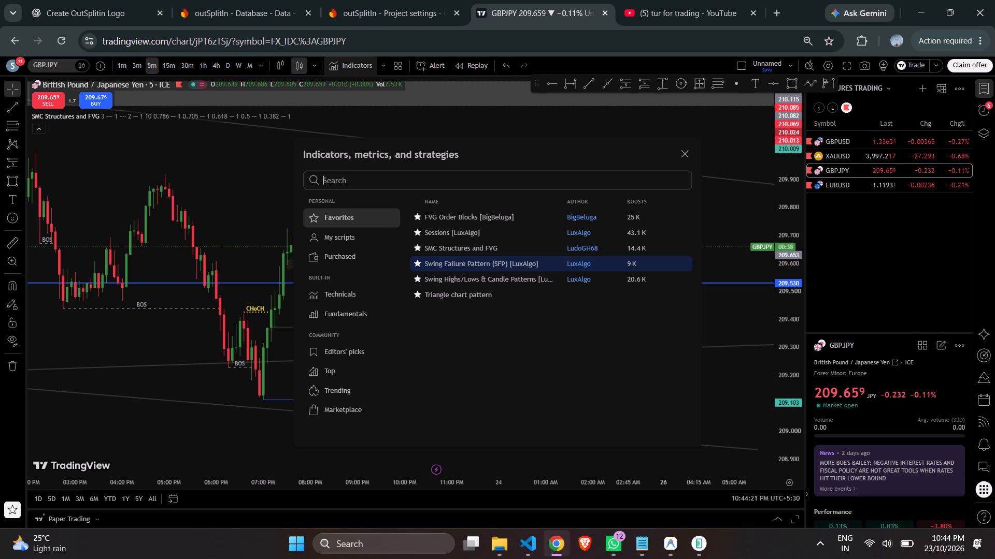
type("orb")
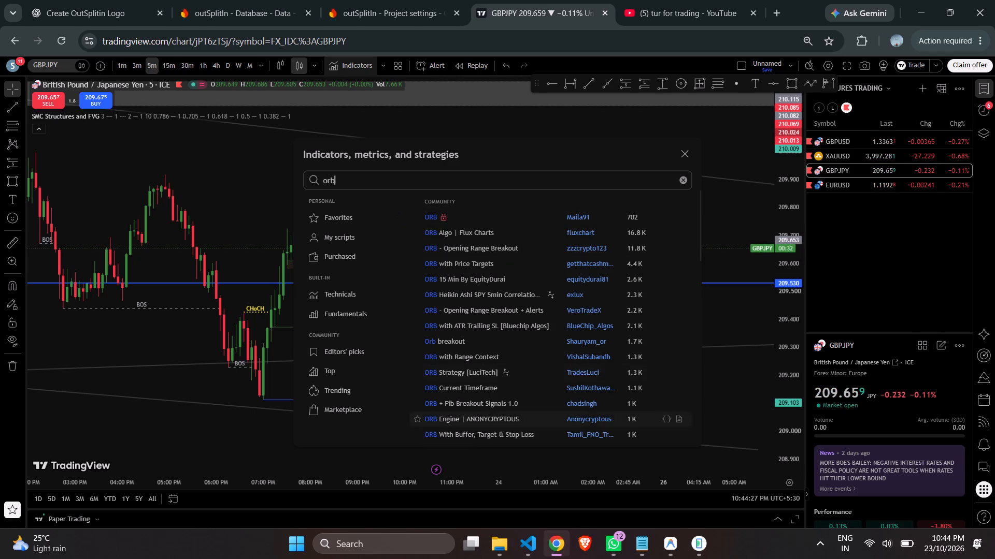
Set the display brightness to 2 in the system quick settings.
left_click(876, 535)
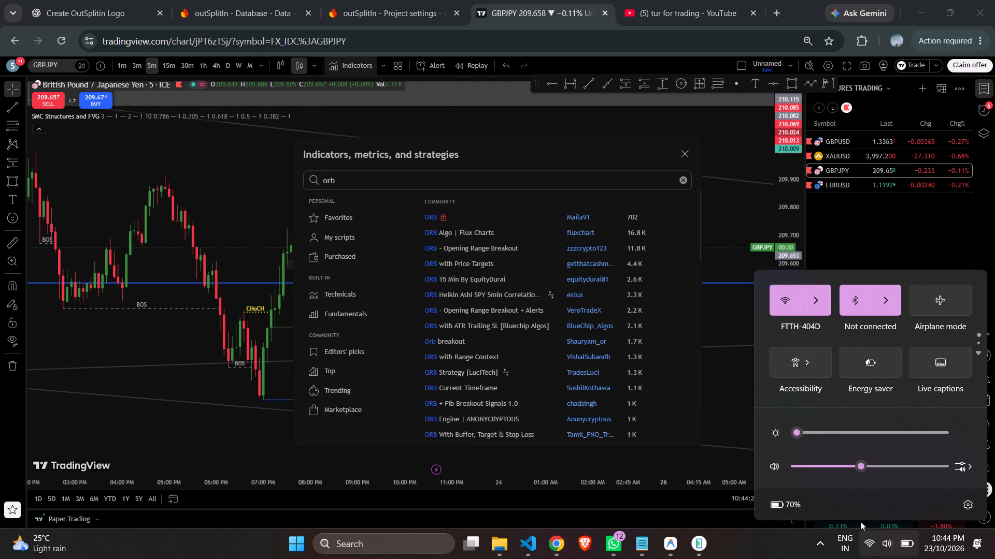
left_click(807, 435)
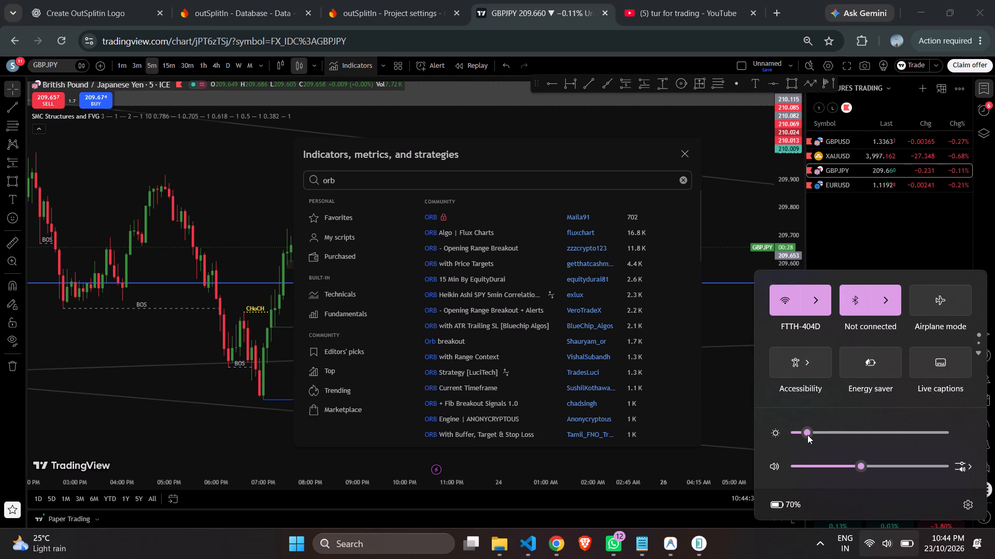
left_click_drag(807, 435, 801, 435)
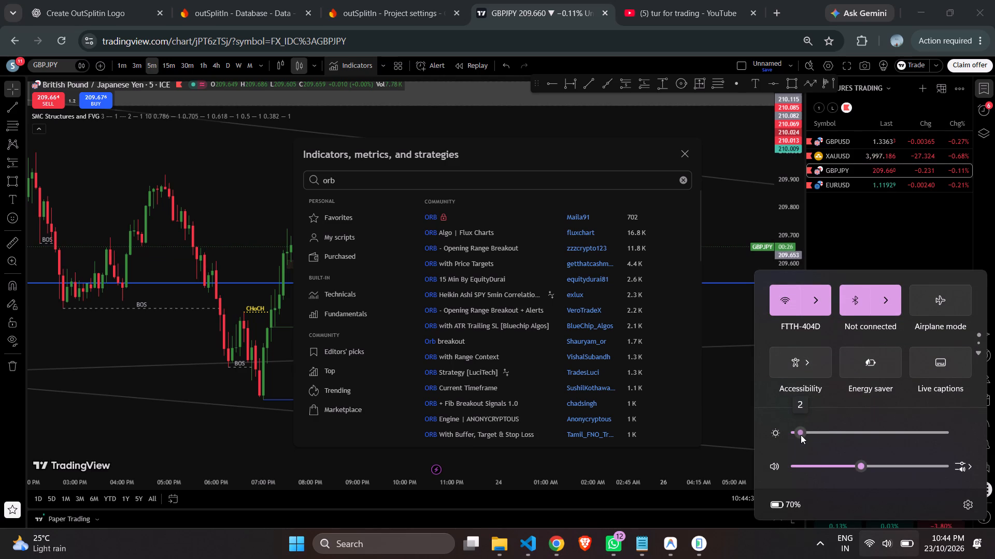
left_click_drag(801, 435, 801, 434)
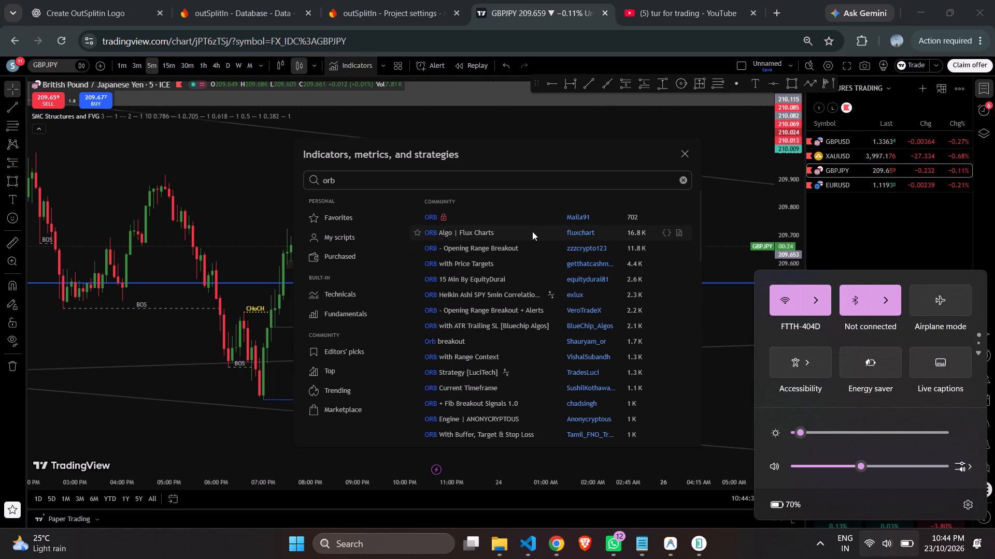
Add the ORB Algo | Flux Charts indicator to the GBPJPY chart and close the indicator library.
left_click(532, 231)
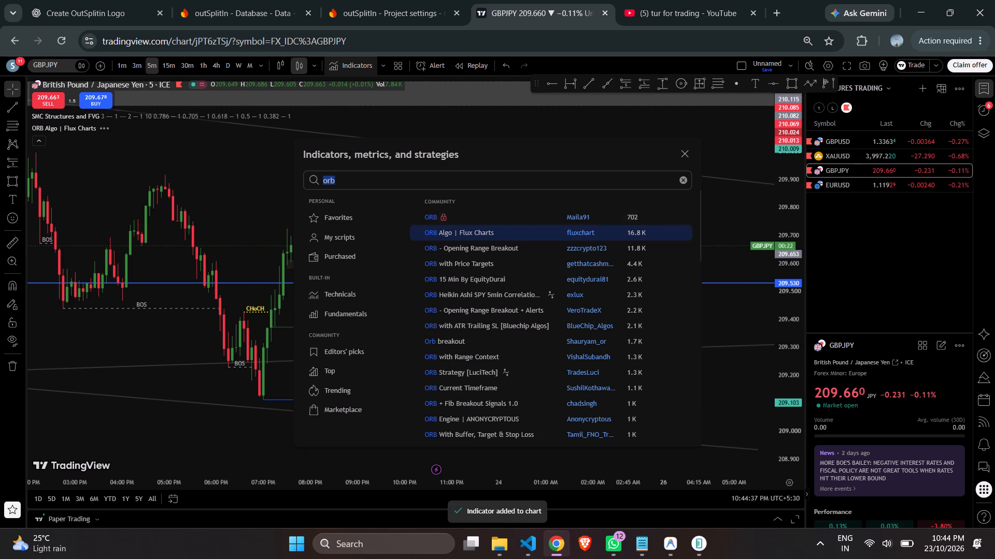
left_click(687, 153)
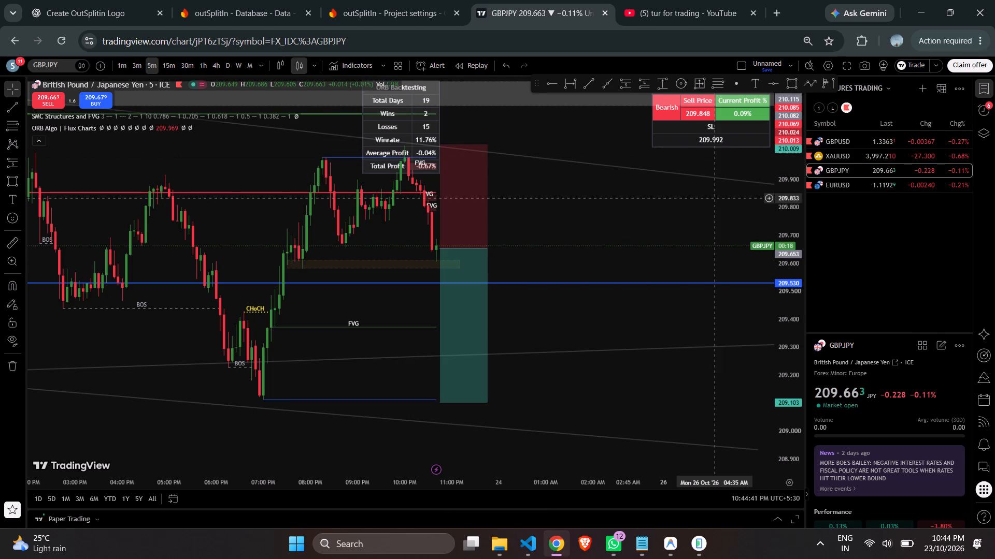
Select the ORB Algo | Flux Charts indicator on the GBPJPY 5-minute chart.
left_click_drag(791, 207, 797, 228)
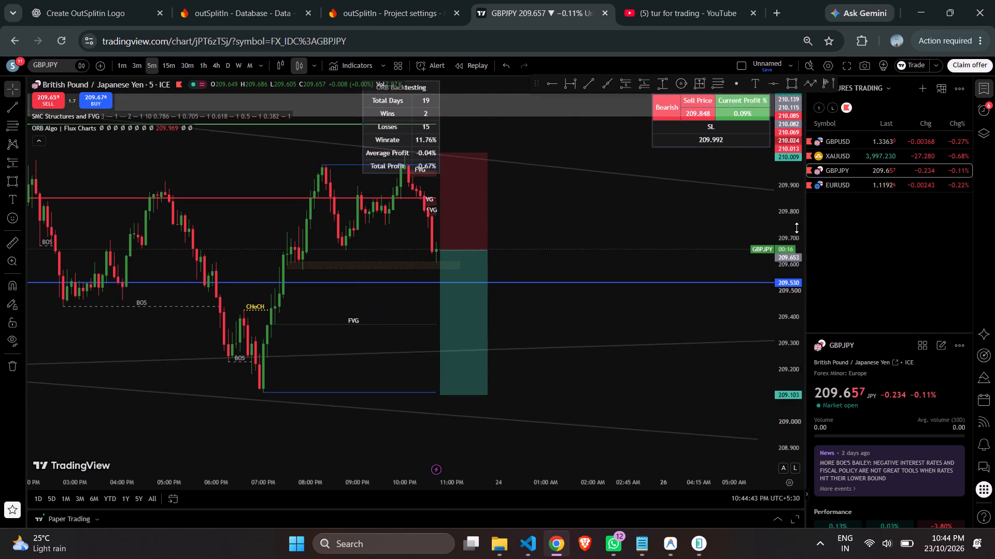
left_click_drag(797, 228, 794, 247)
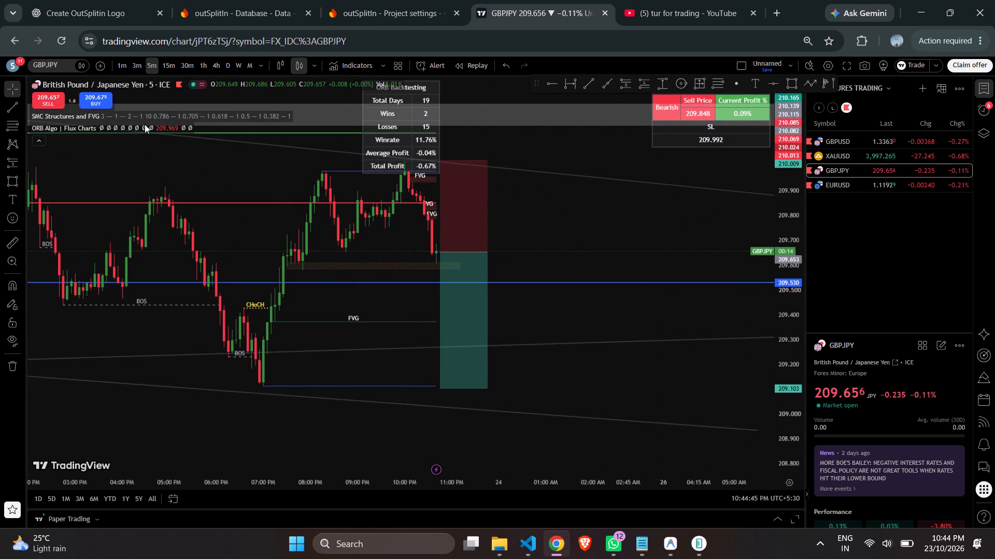
left_click(139, 123)
left_click(135, 129)
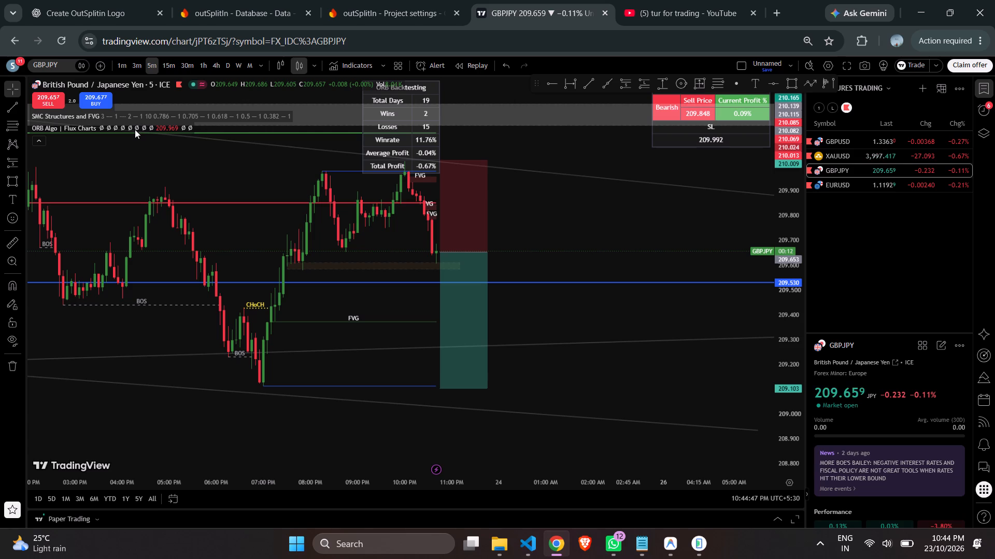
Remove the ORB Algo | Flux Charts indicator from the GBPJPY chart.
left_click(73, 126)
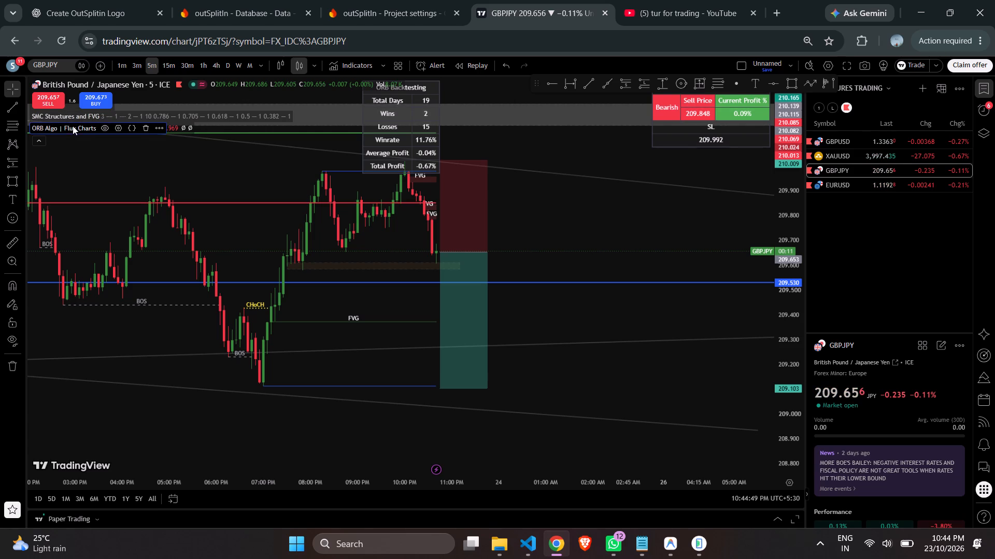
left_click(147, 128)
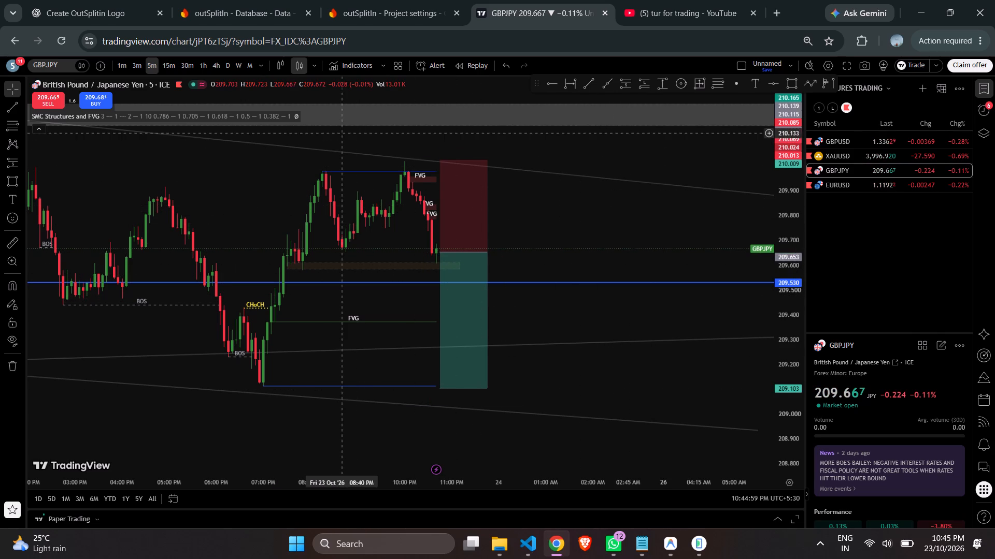
Add the ORB with Price Targets community indicator to the 5-minute GBPJPY chart.
left_click(355, 67)
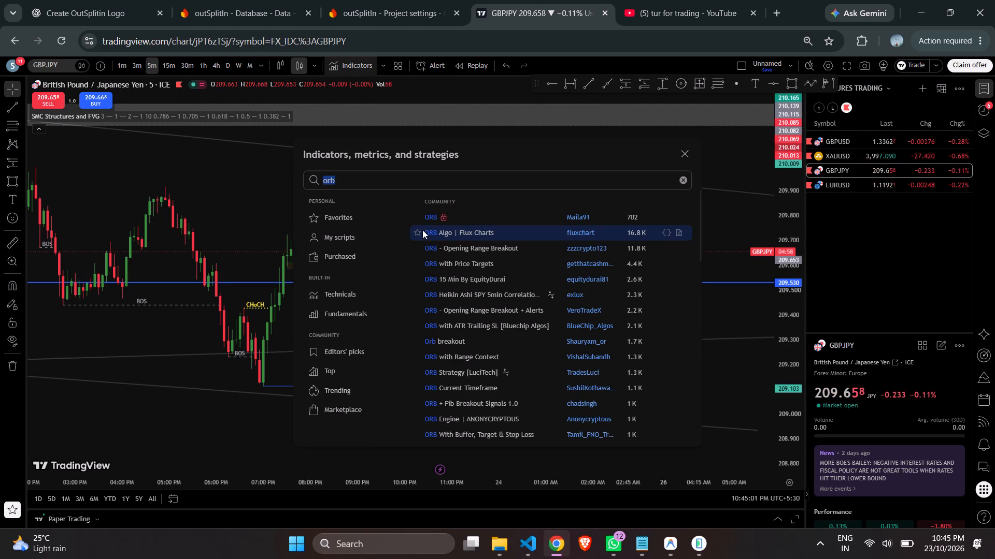
left_click(459, 270)
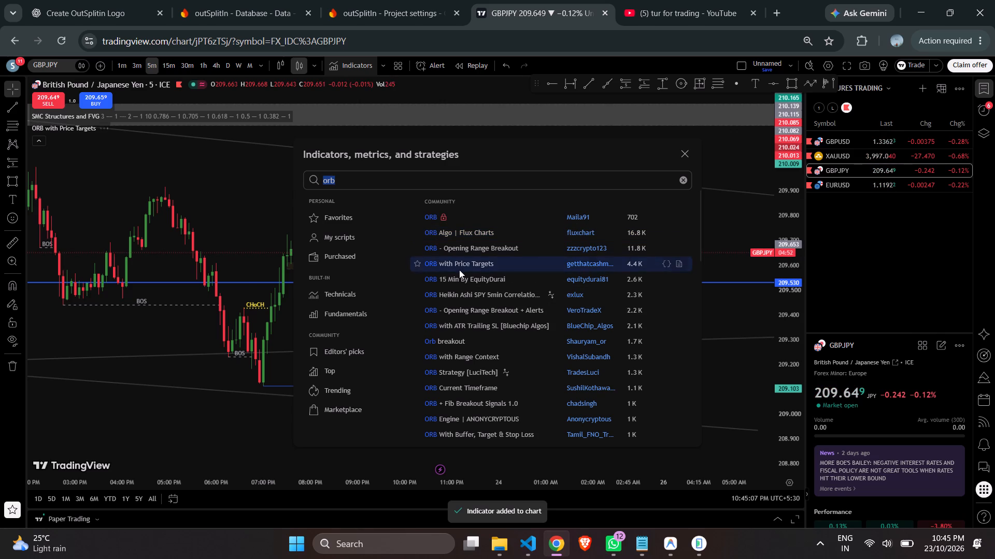
left_click(257, 210)
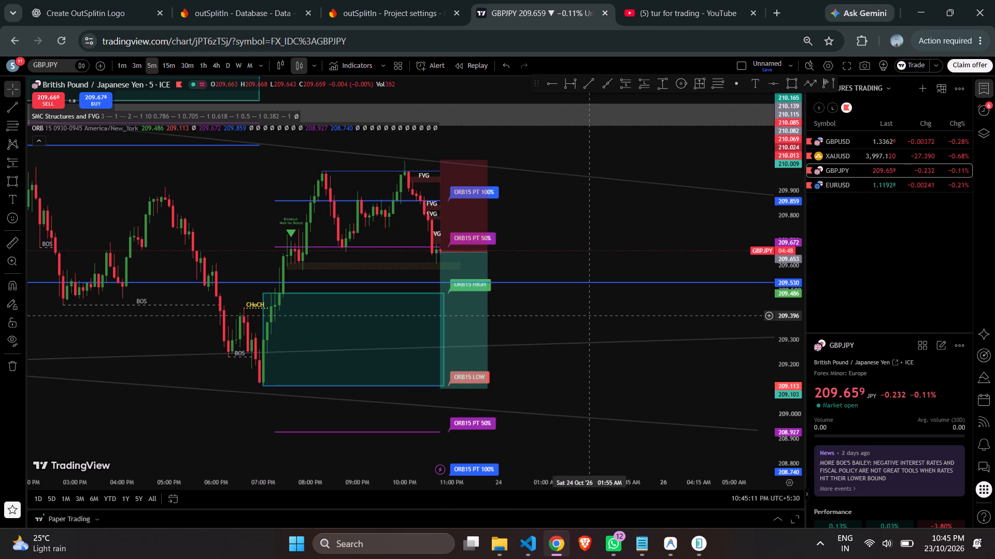
Examine the ORB ranges and price targets on the 1-hour, 30-minute and 15-minute GBPJPY charts.
left_click(201, 66)
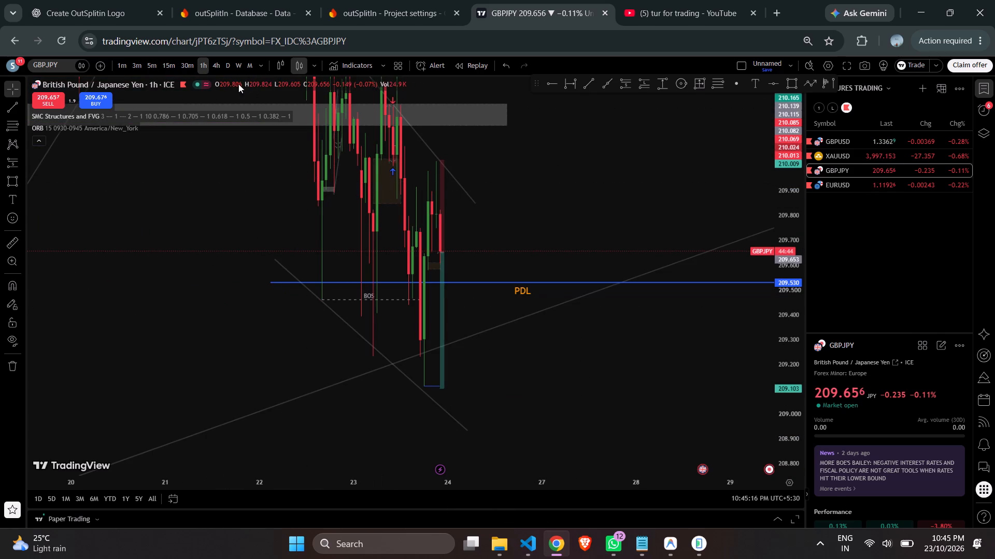
left_click(182, 66)
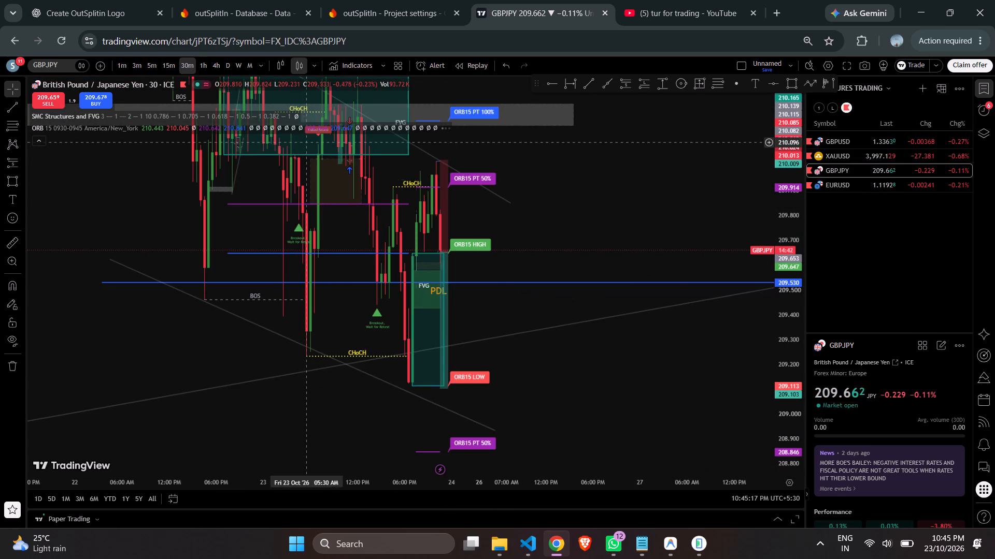
left_click_drag(787, 187, 812, 345)
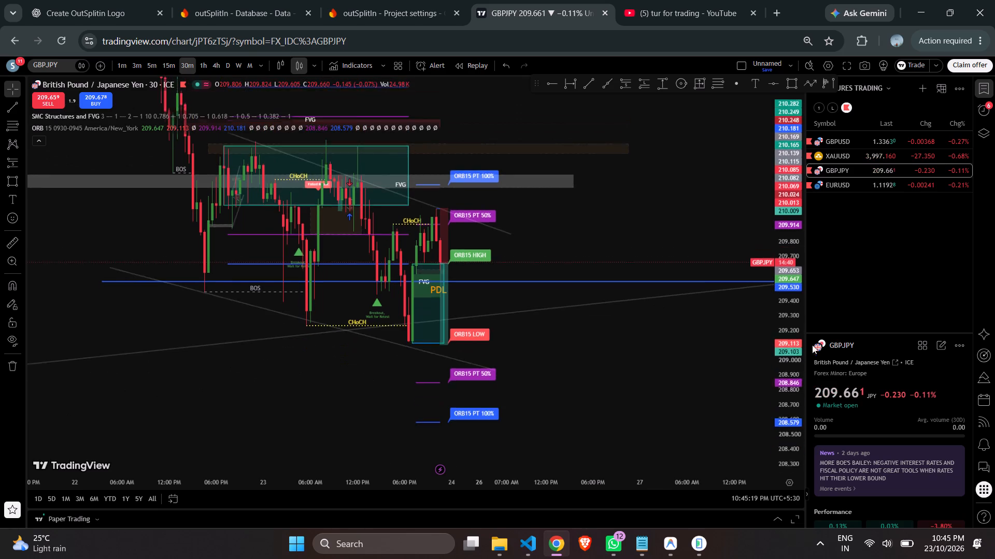
left_click_drag(812, 345, 810, 356)
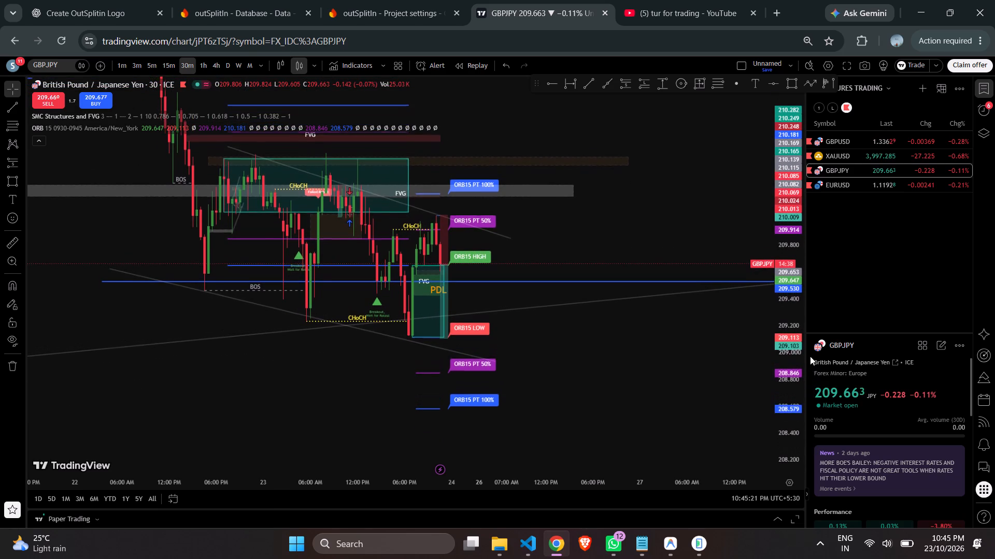
left_click_drag(810, 356, 810, 356)
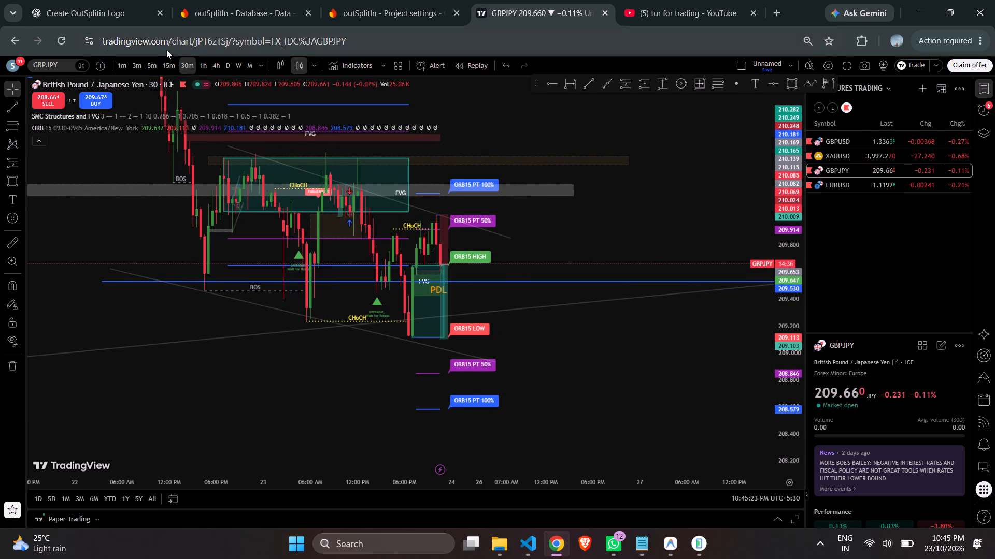
left_click(169, 61)
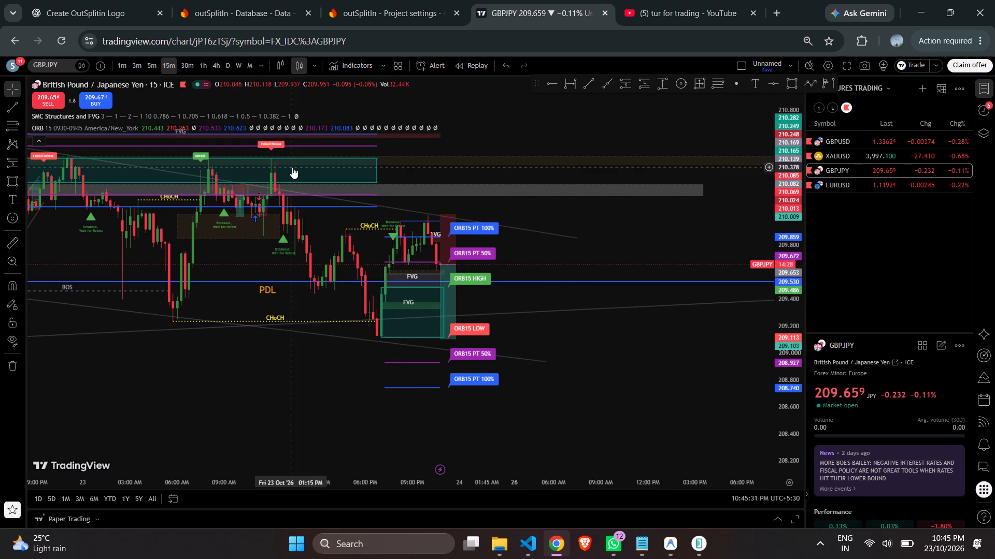
Make the Shaded ORB Range Color fully transparent in the ORB indicator's input settings.
left_click(125, 124)
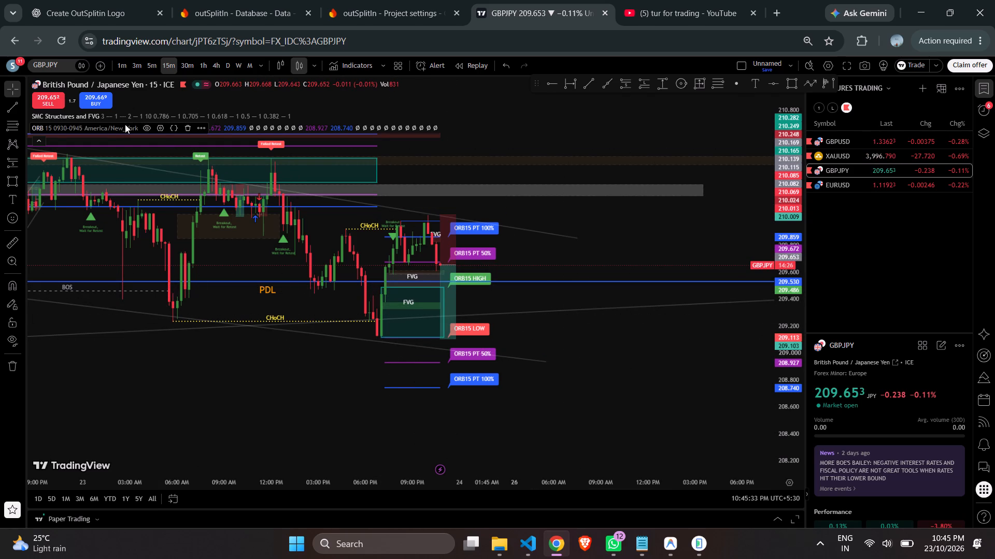
left_click(159, 124)
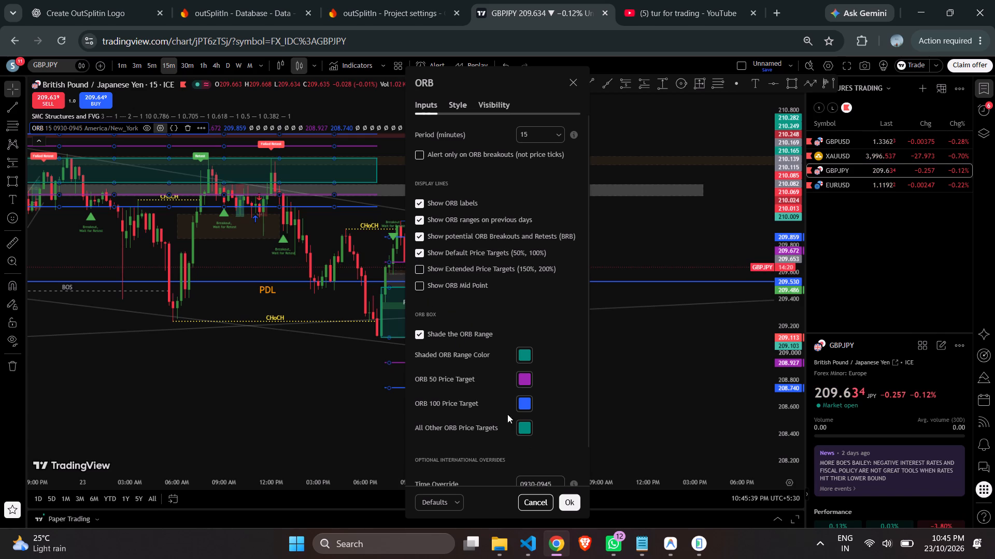
scroll(494, 397, "down", 1)
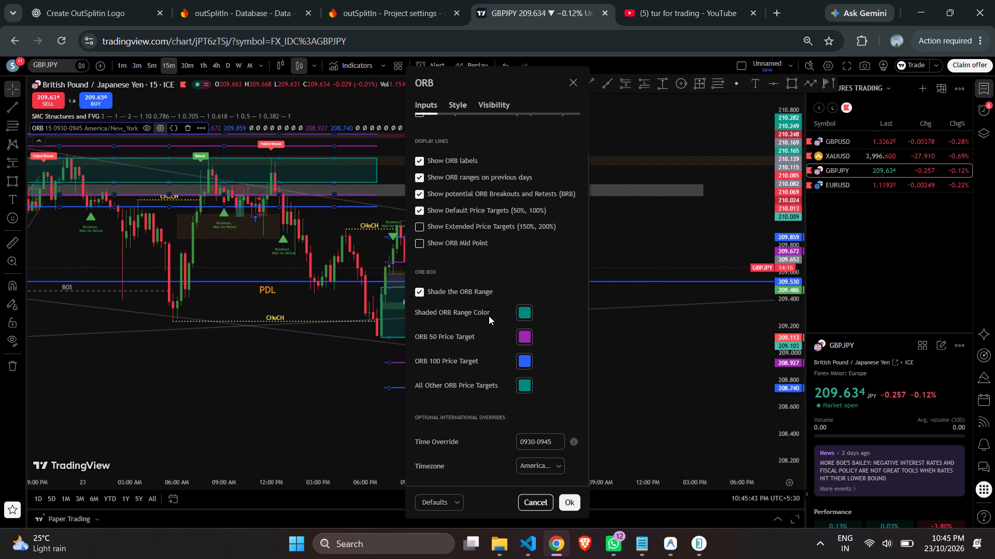
left_click(519, 309)
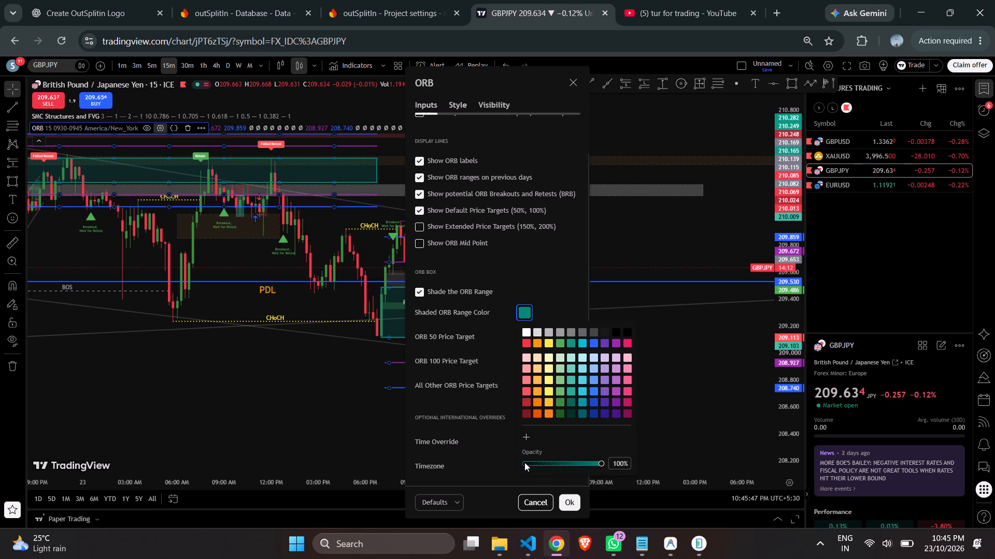
left_click(524, 462)
left_click(503, 283)
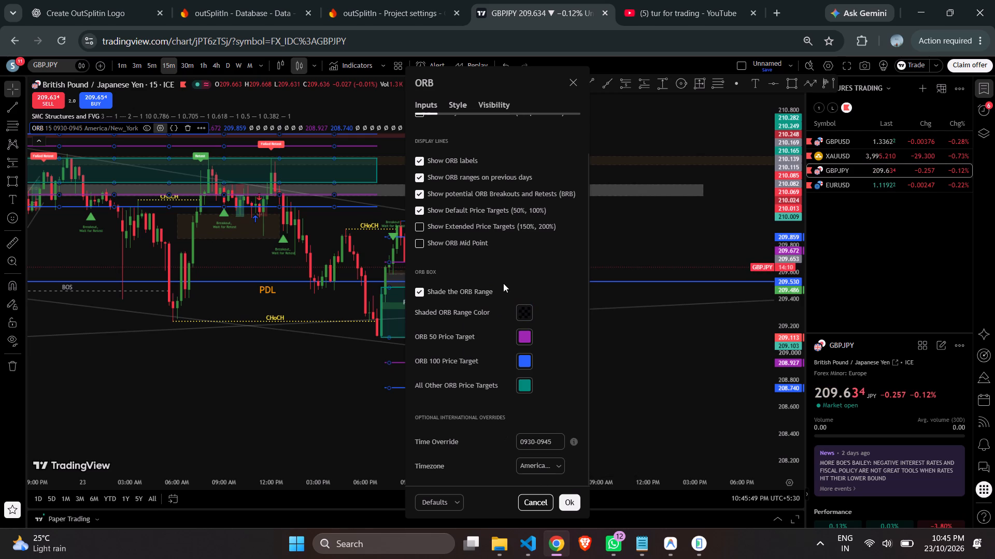
Set the ORB 50 Price Target color's opacity to 0%.
left_click(530, 329)
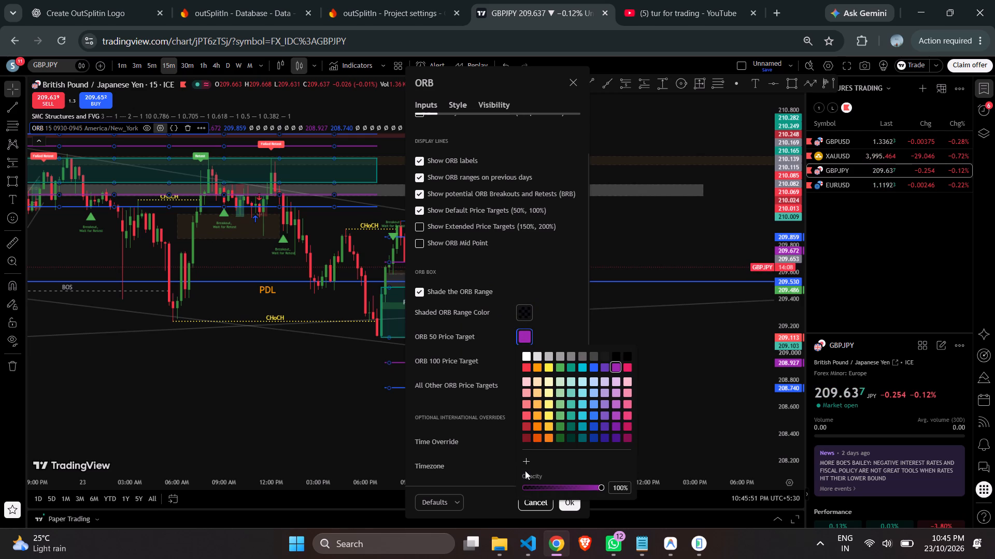
left_click(522, 483)
left_click(523, 486)
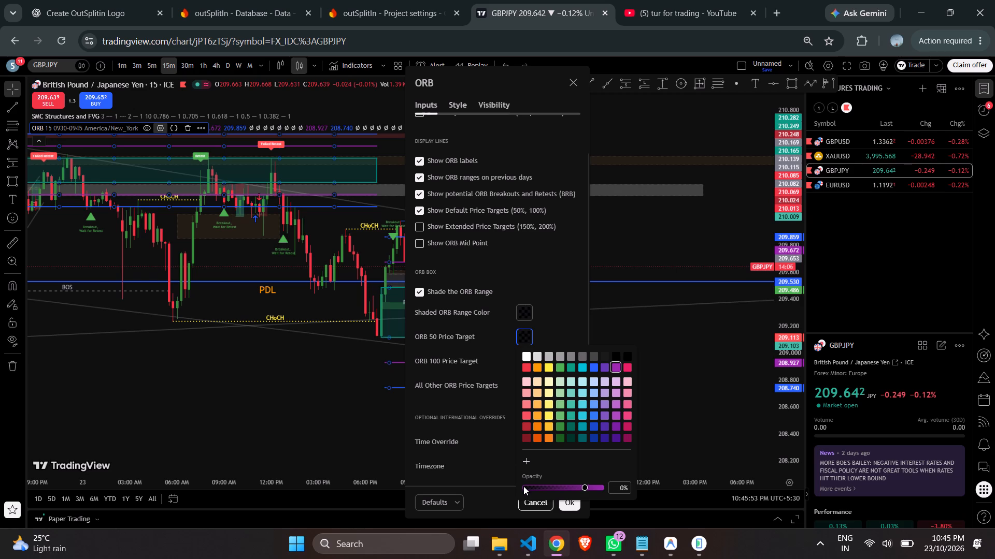
left_click_drag(543, 295, 524, 360)
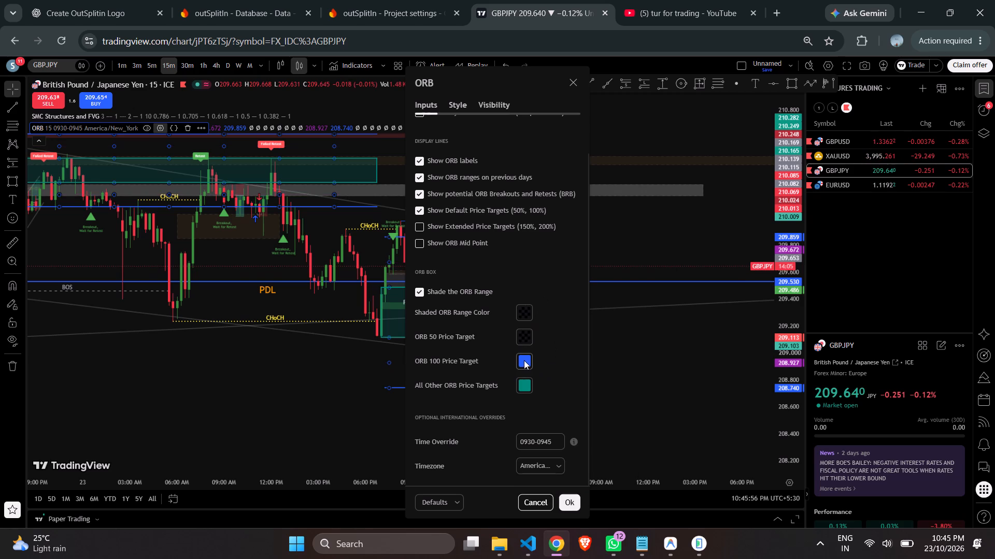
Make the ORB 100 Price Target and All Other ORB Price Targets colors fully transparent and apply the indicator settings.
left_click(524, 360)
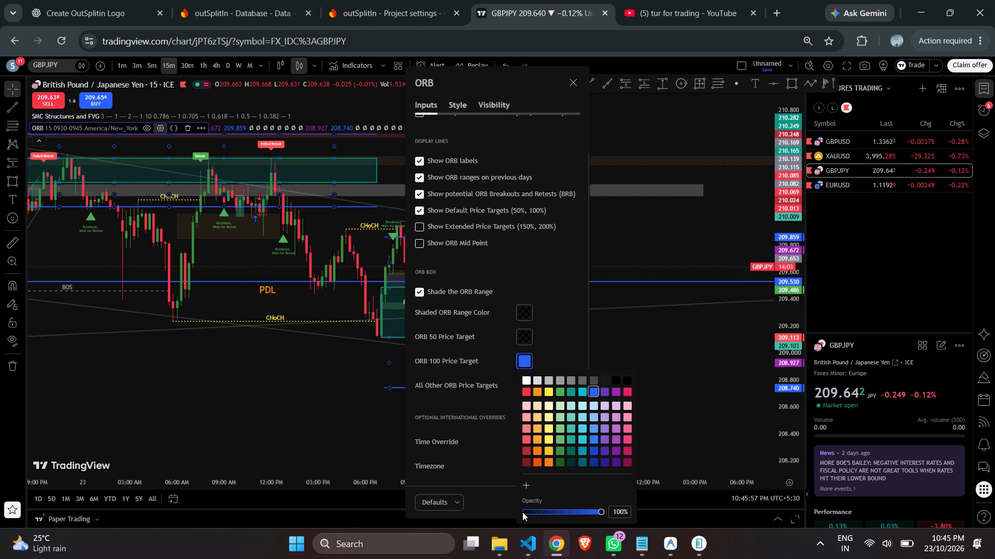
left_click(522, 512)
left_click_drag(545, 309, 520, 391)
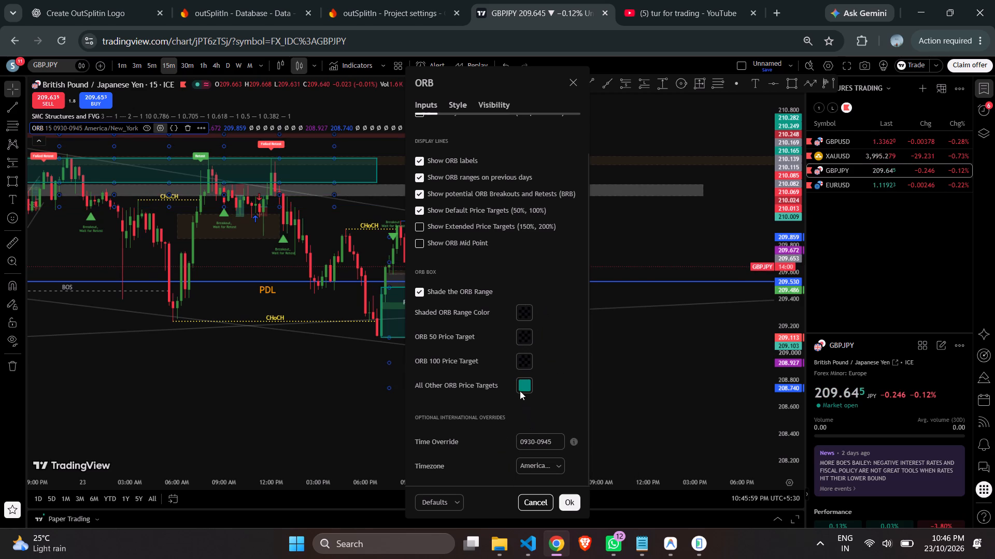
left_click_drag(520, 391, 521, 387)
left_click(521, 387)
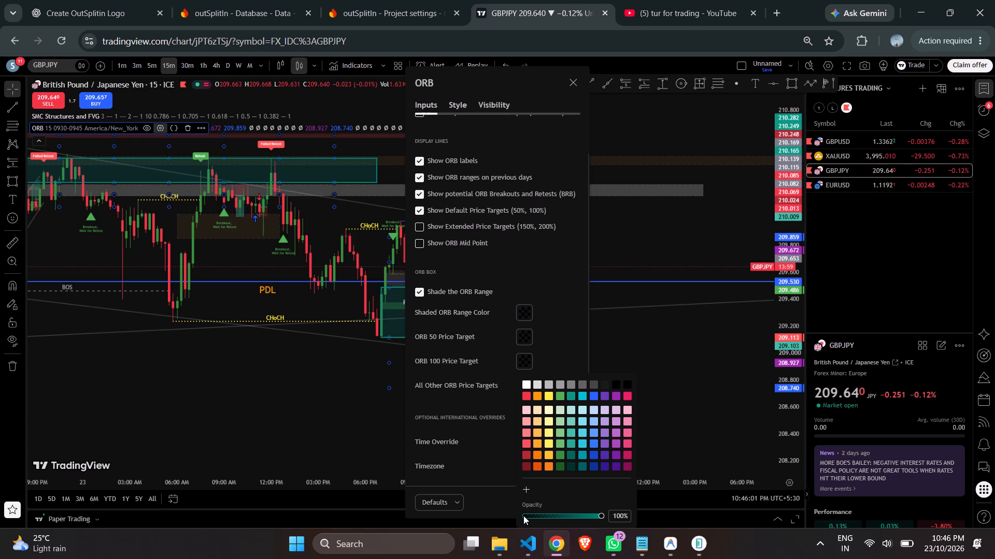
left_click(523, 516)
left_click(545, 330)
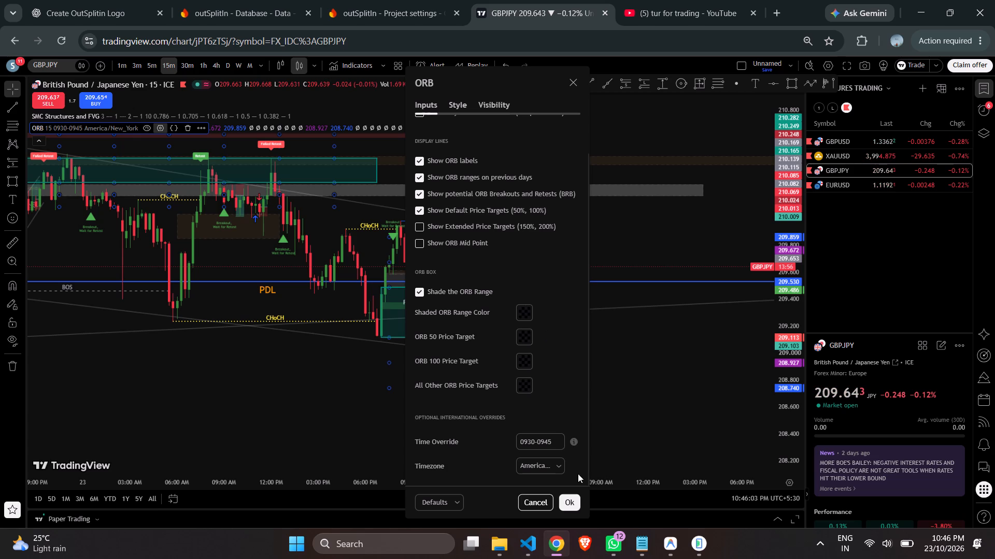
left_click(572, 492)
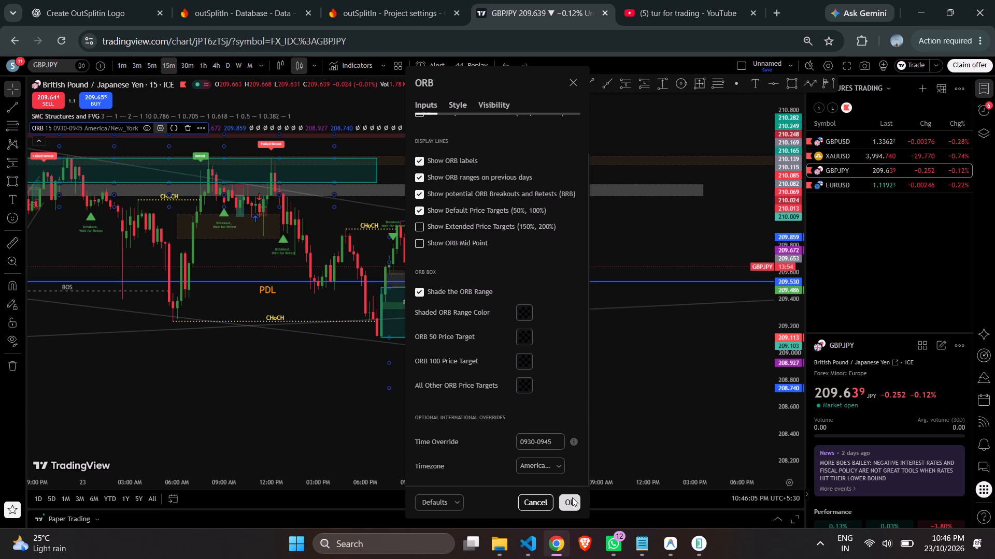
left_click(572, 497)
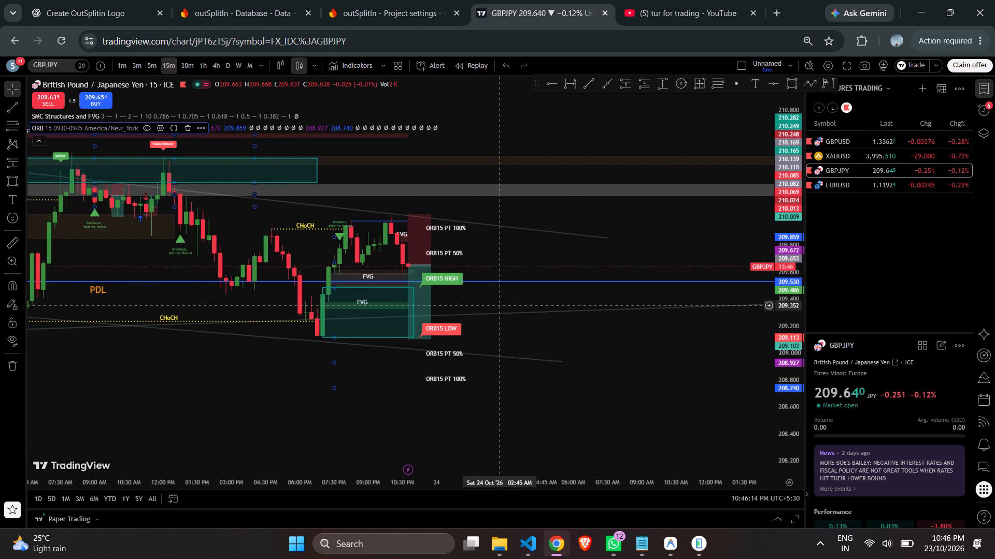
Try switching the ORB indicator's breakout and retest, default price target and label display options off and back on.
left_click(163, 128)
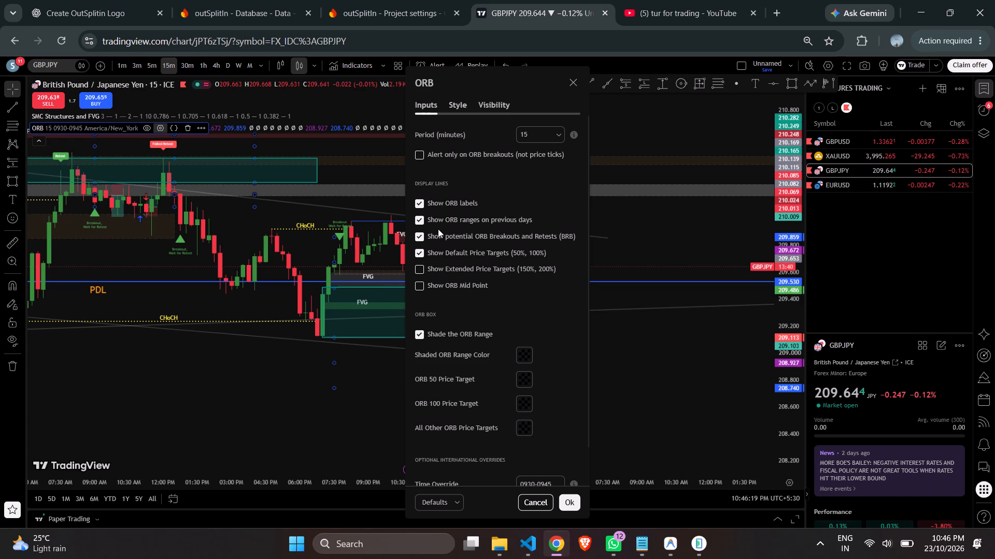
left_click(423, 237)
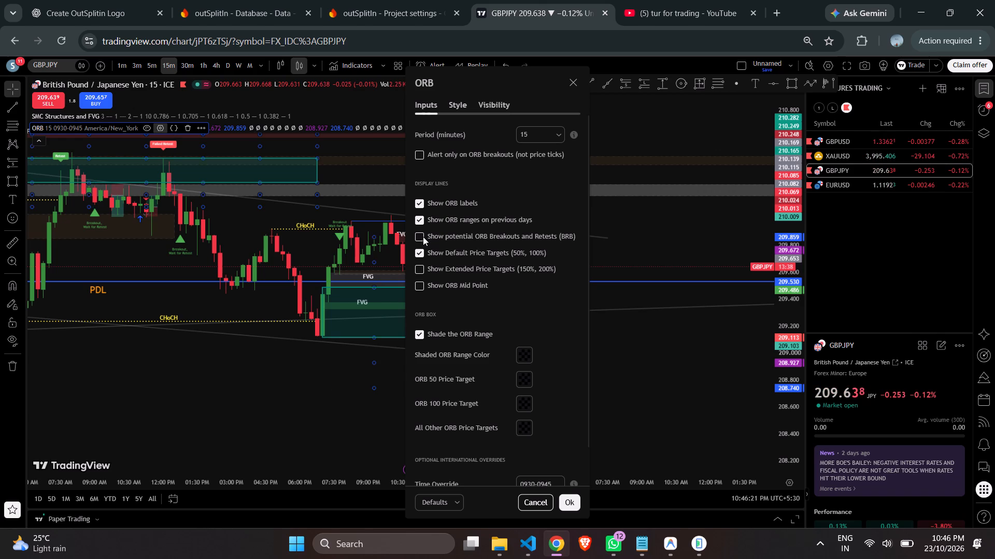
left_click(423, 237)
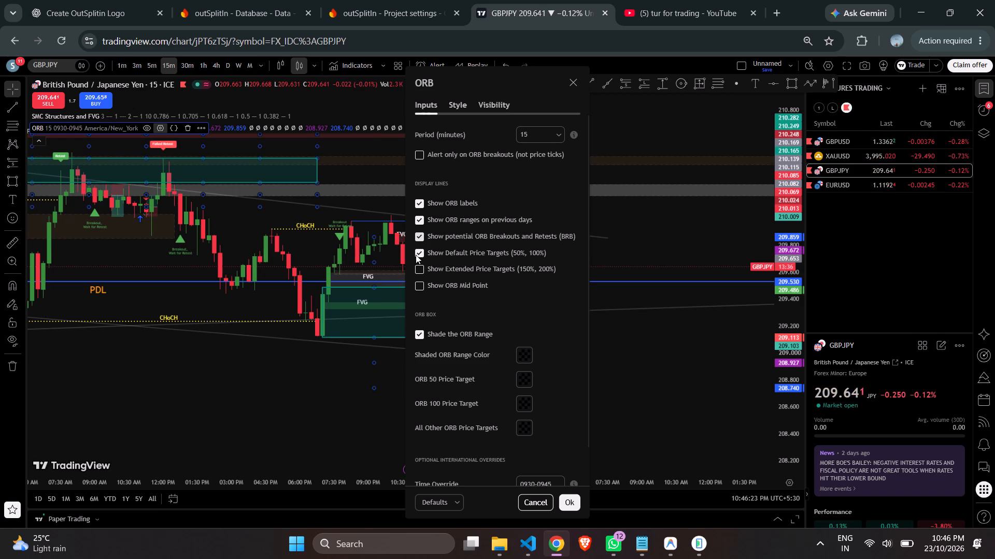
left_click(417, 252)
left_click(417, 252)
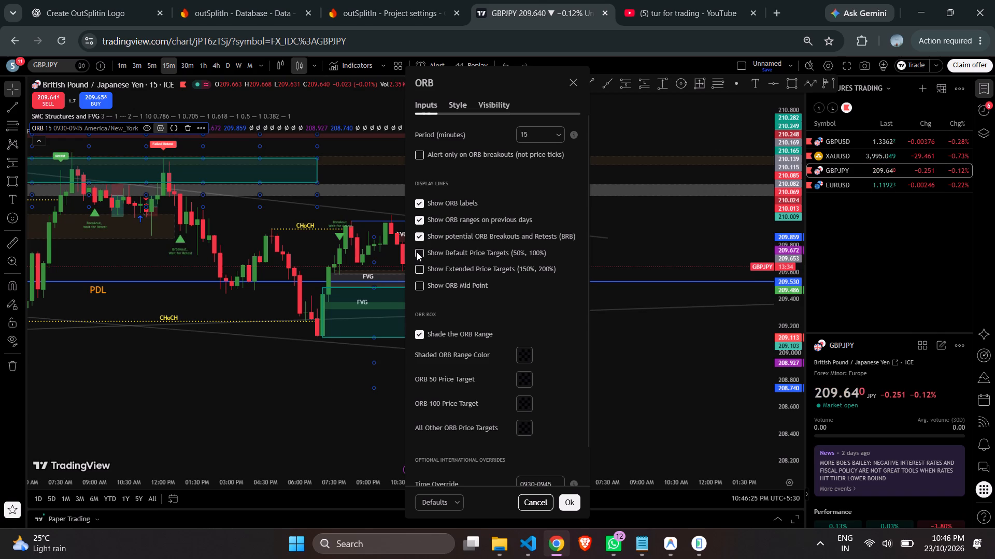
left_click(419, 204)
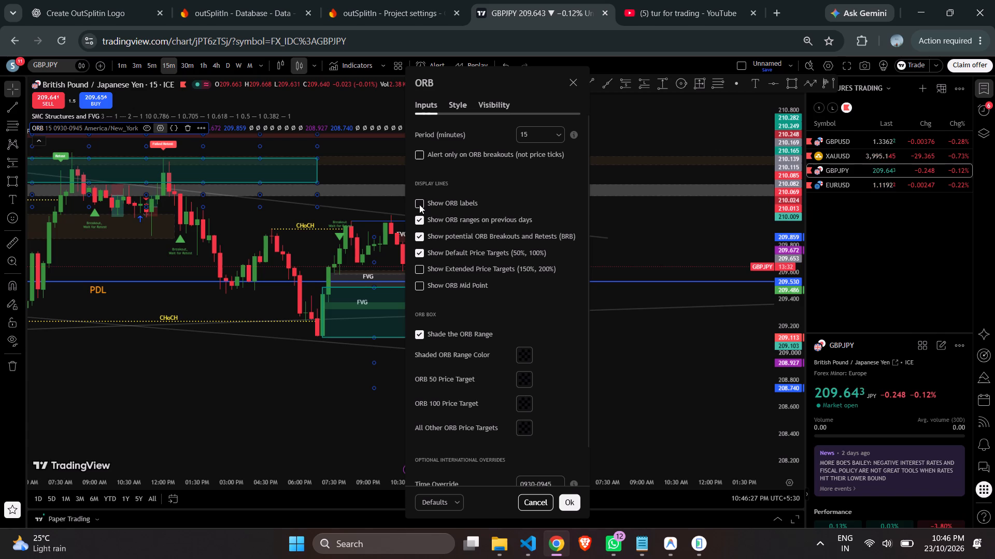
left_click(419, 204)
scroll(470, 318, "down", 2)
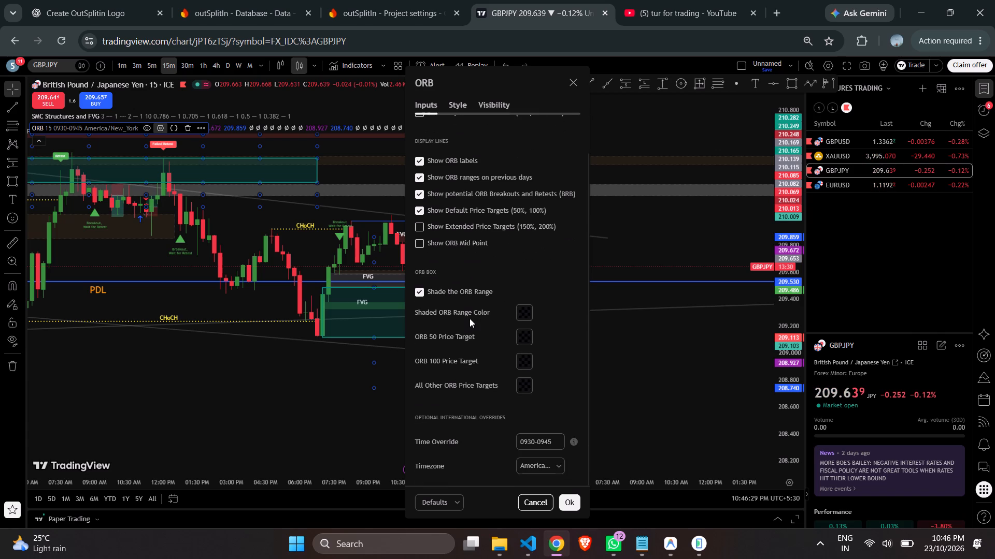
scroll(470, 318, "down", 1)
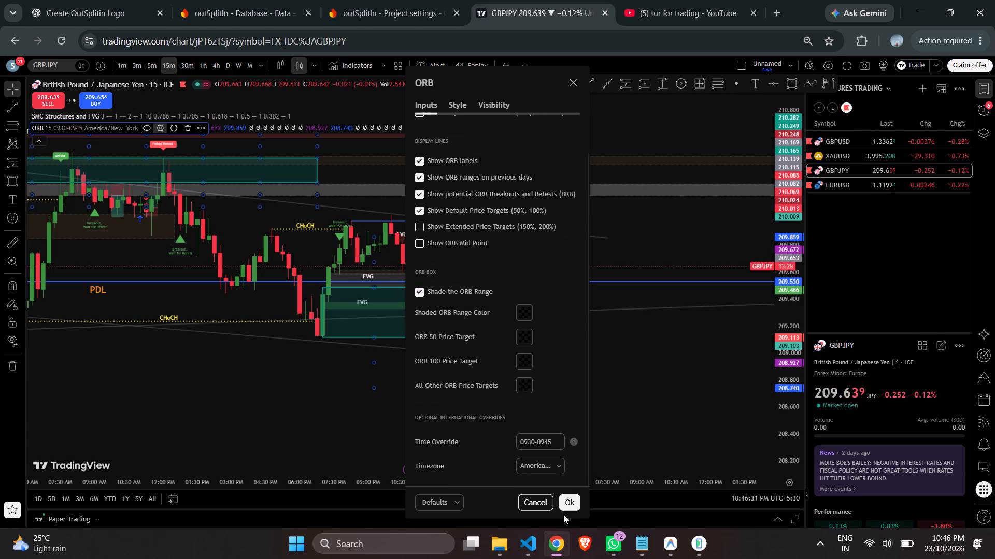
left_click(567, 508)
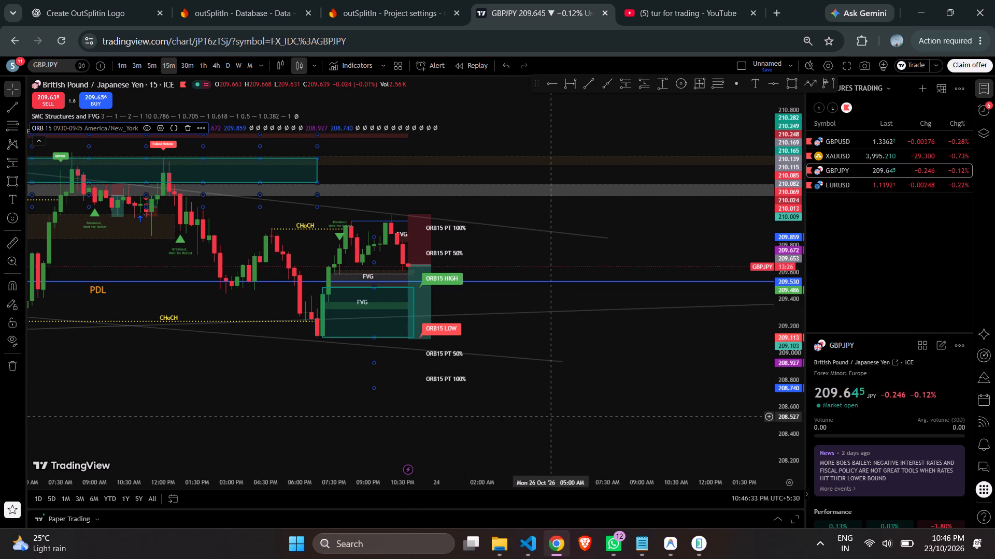
Remove the ORB with Price Targets indicator from the 15-minute GBPJPY chart.
left_click_drag(519, 376, 570, 376)
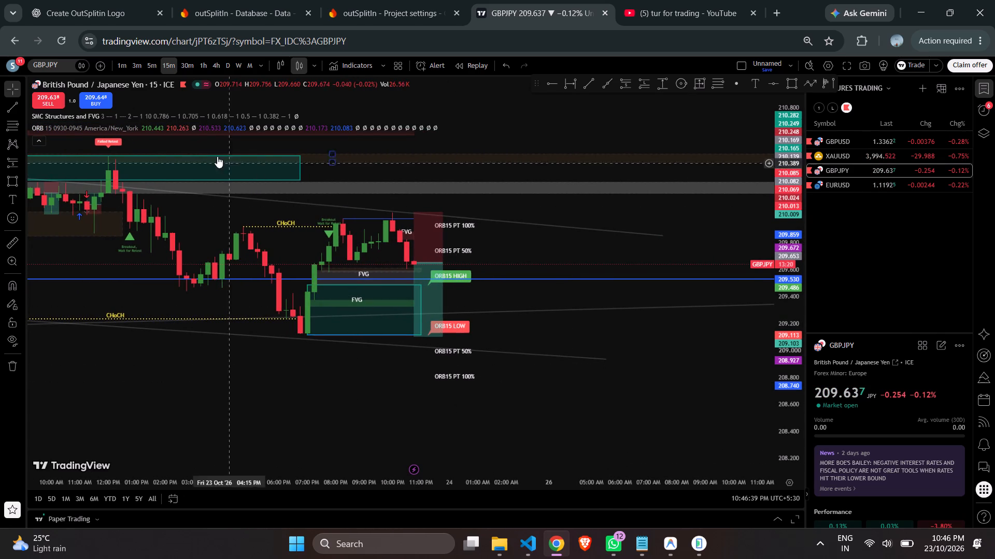
left_click(220, 129)
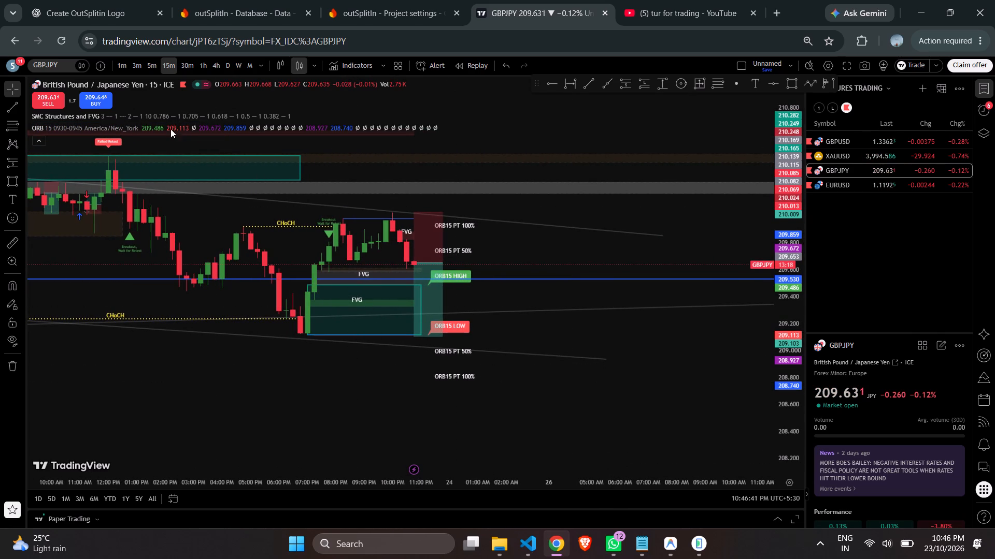
left_click(161, 129)
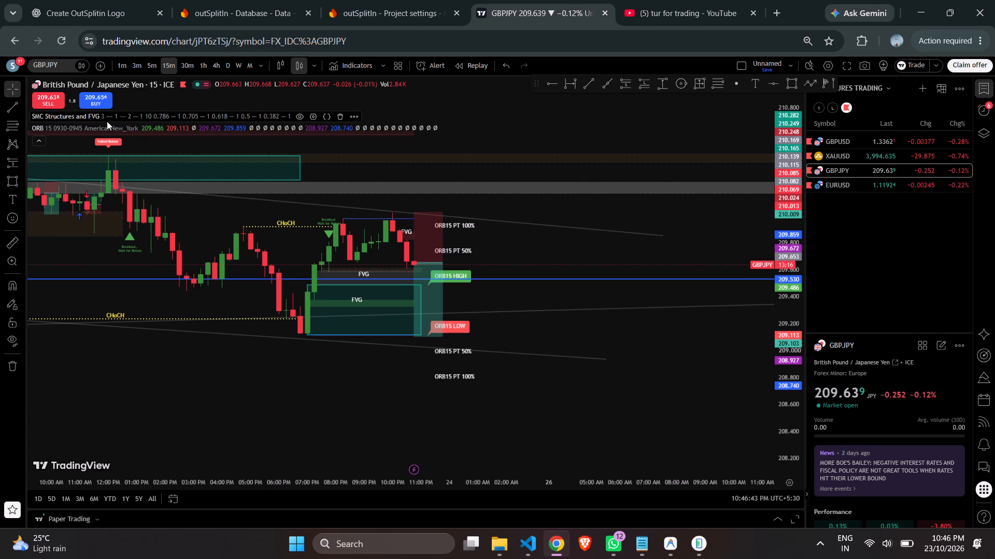
left_click(105, 129)
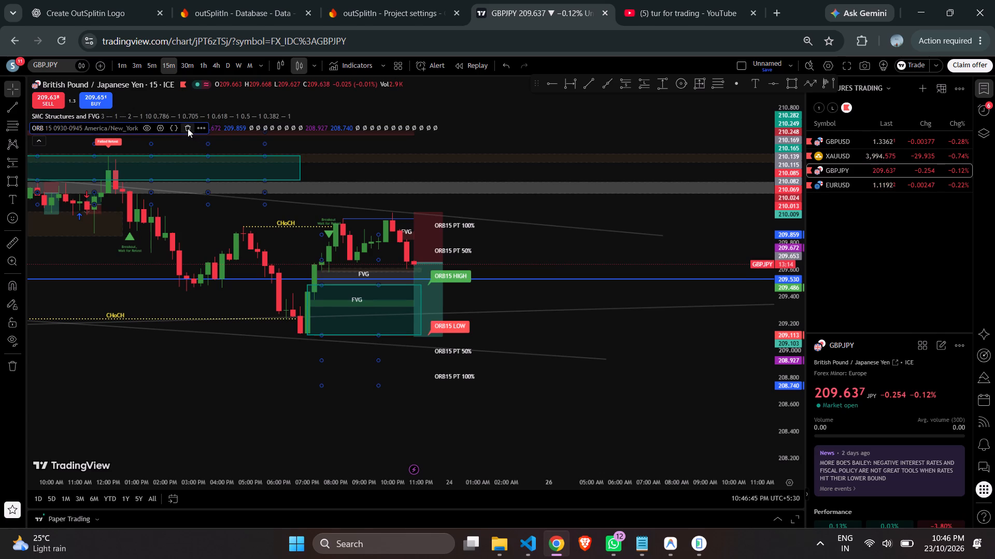
left_click(188, 128)
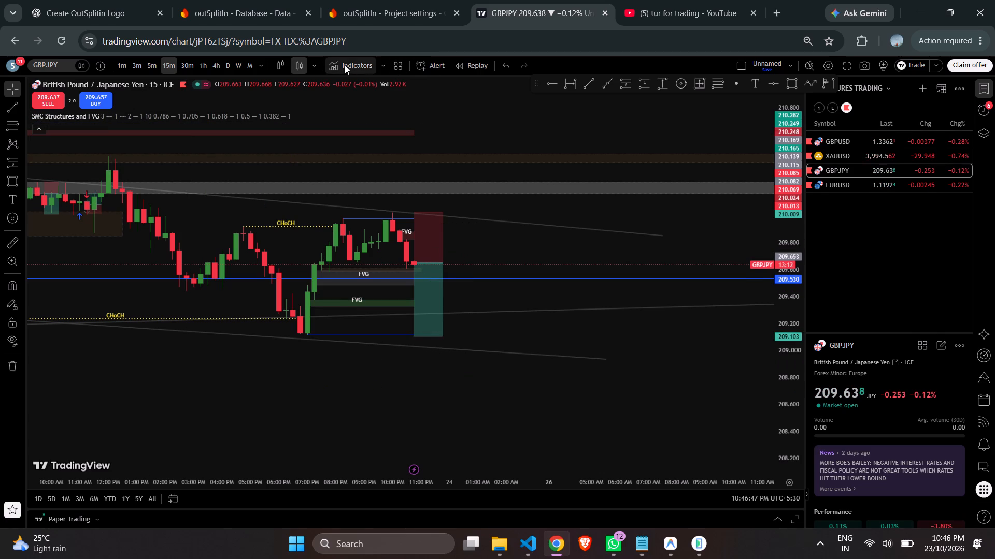
Add the ORB - Opening Range Breakout + Alerts community indicator to the 15-minute GBPJPY chart.
left_click(364, 58)
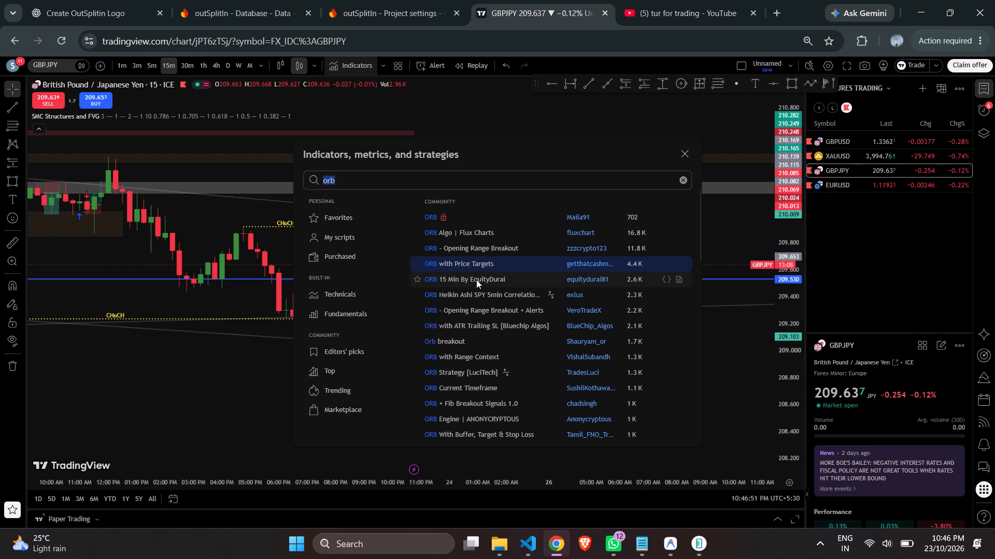
left_click(478, 312)
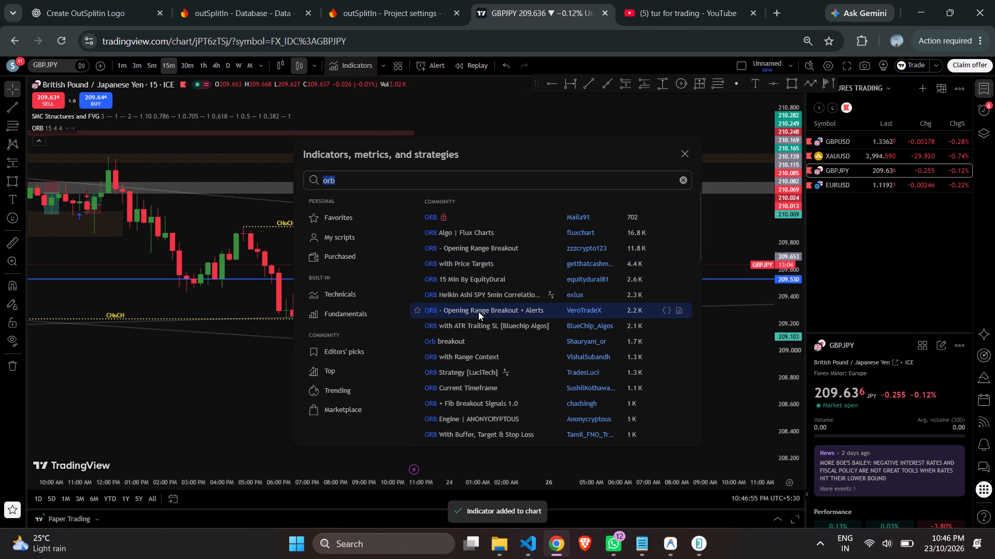
left_click(215, 371)
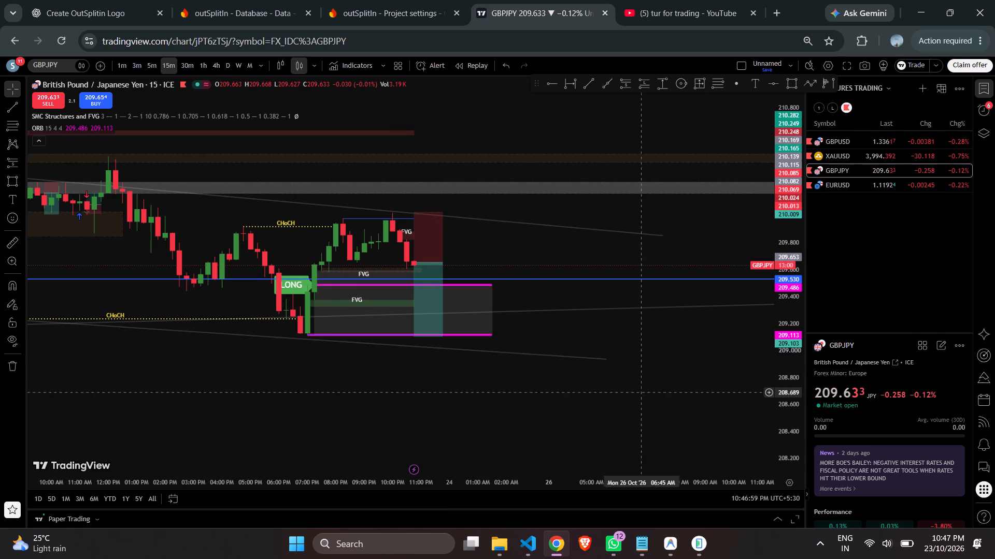
Examine the new opening range box and signal against the short setup on the 15-minute and 3-minute GBPJPY charts.
left_click_drag(787, 394, 787, 378)
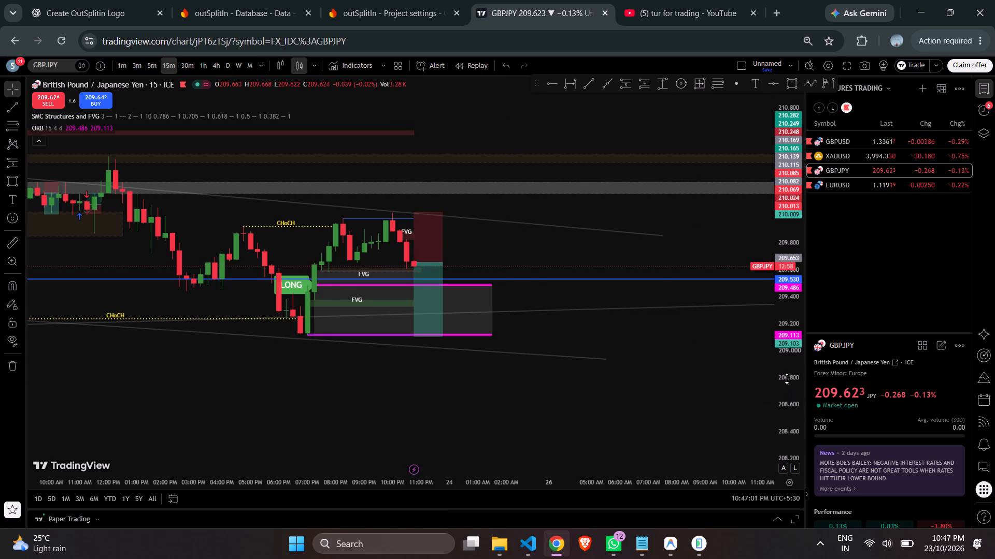
left_click_drag(787, 378, 775, 326)
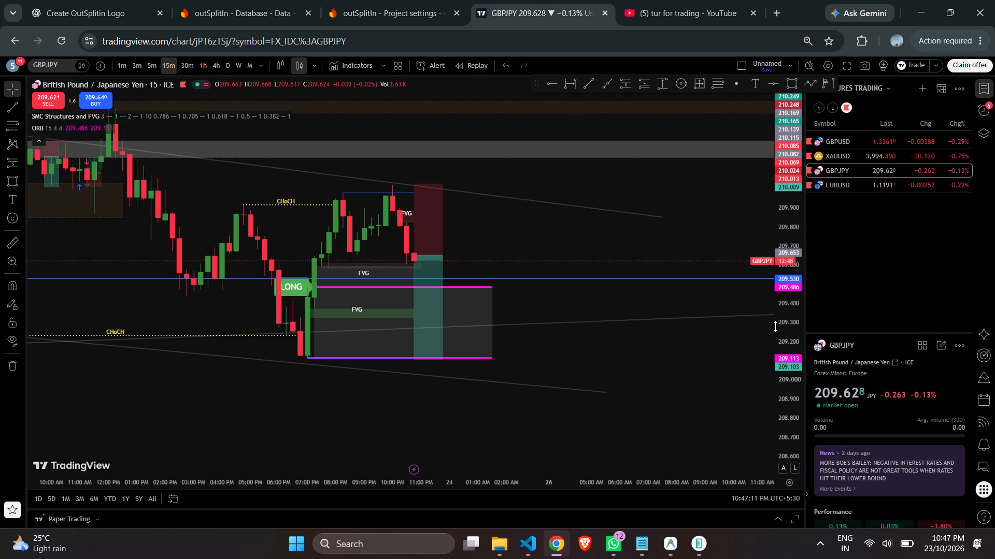
left_click(140, 64)
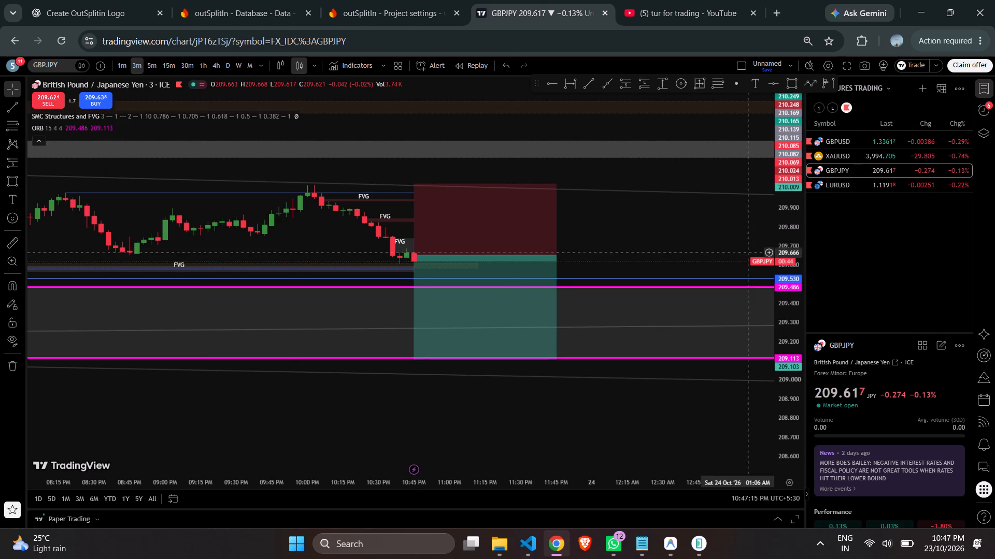
left_click_drag(798, 274, 774, 186)
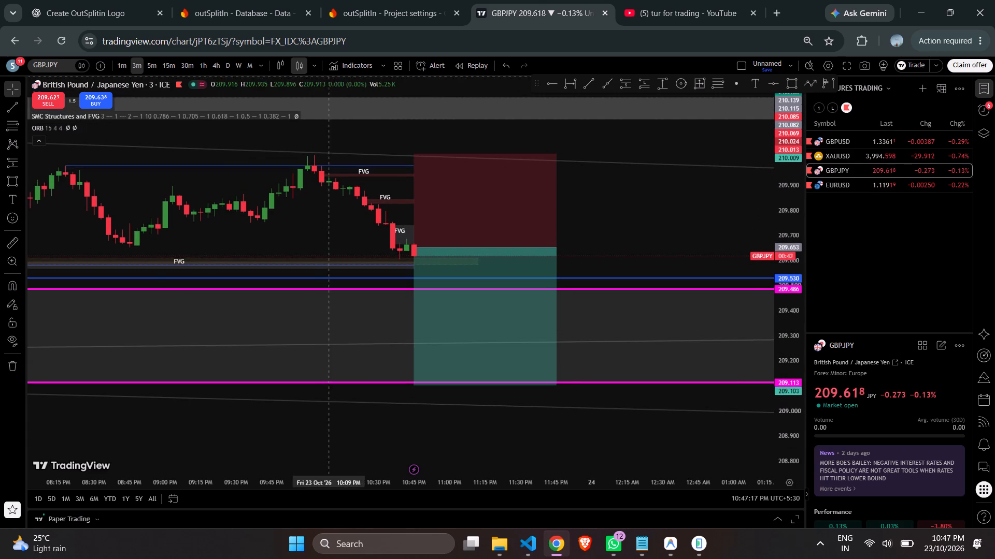
left_click(168, 69)
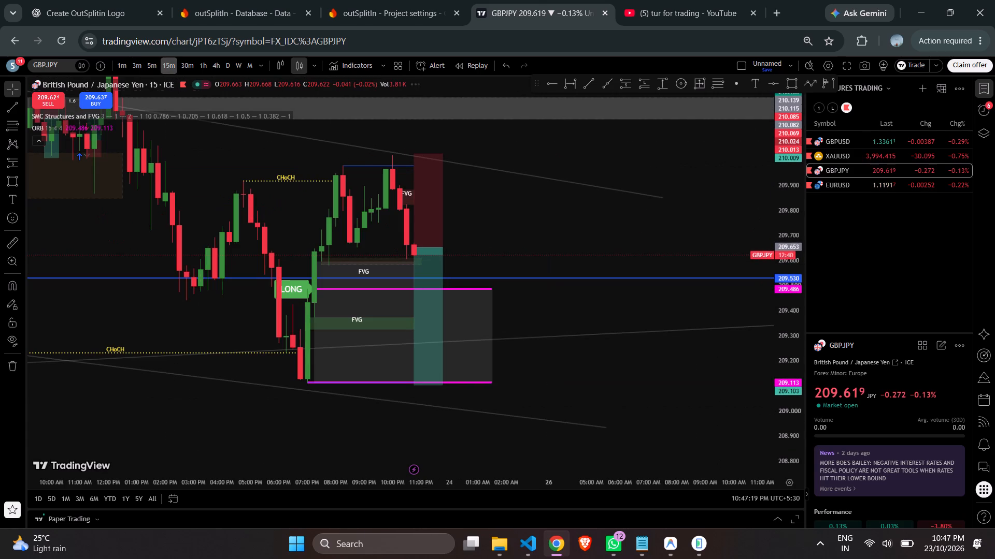
left_click_drag(786, 184, 797, 267)
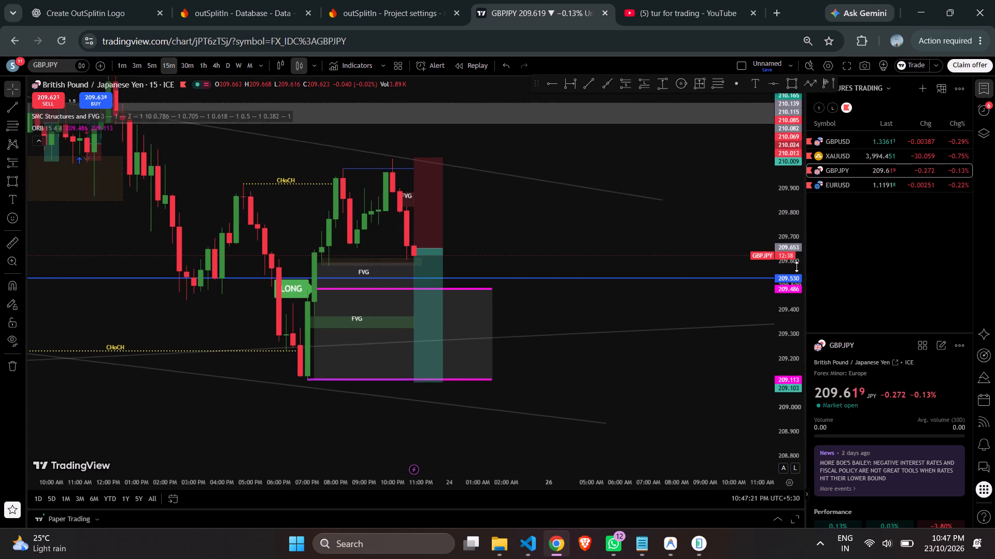
left_click_drag(797, 267, 787, 219)
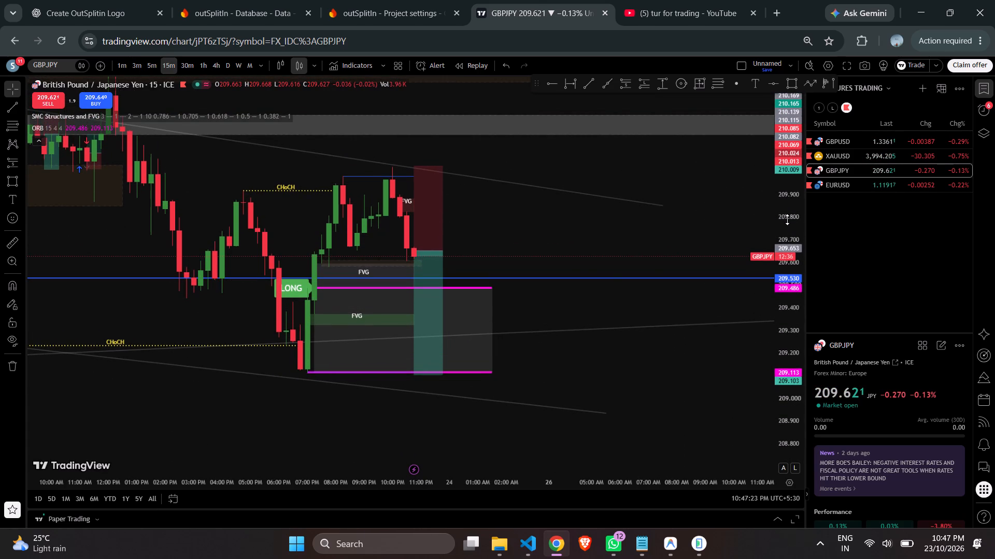
left_click_drag(496, 205, 633, 209)
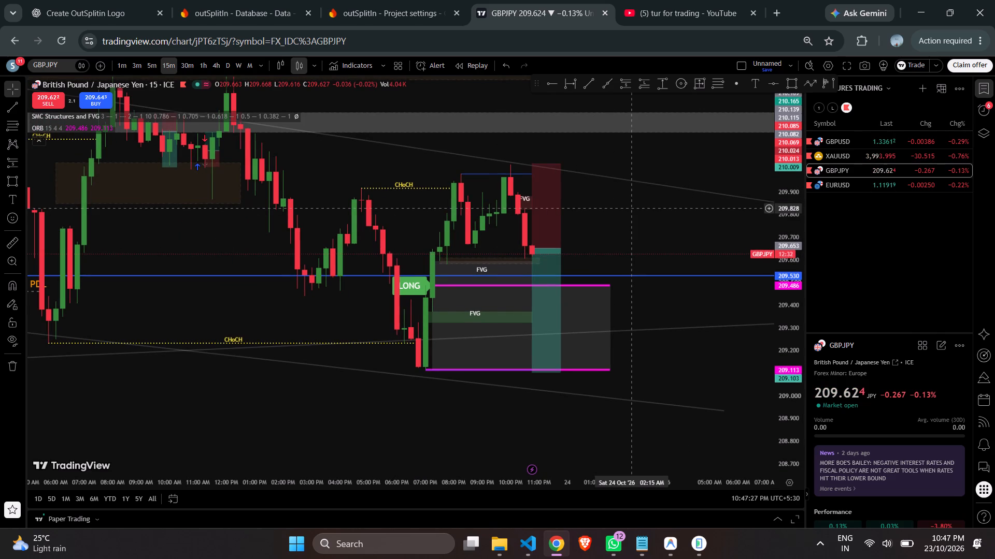
left_click_drag(784, 299, 785, 290)
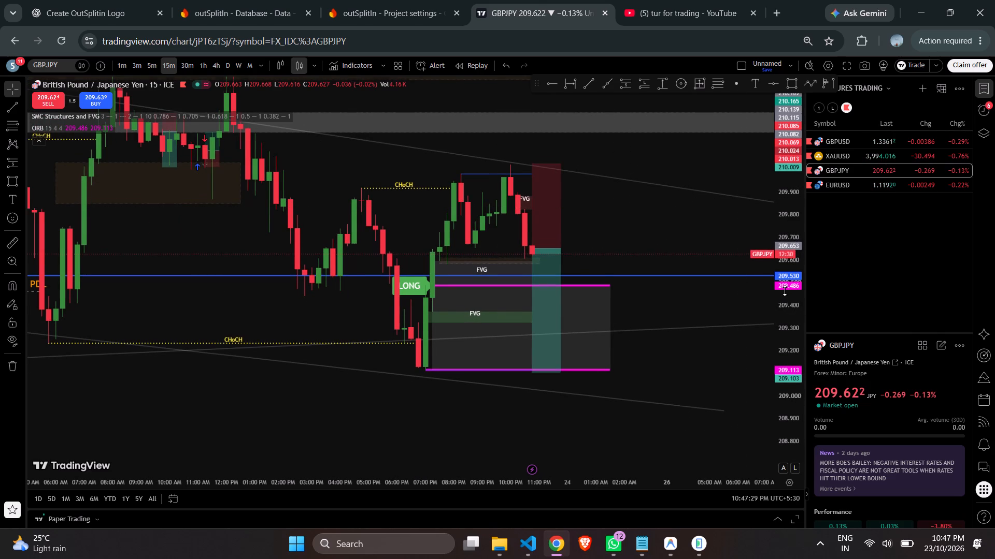
left_click_drag(785, 290, 777, 244)
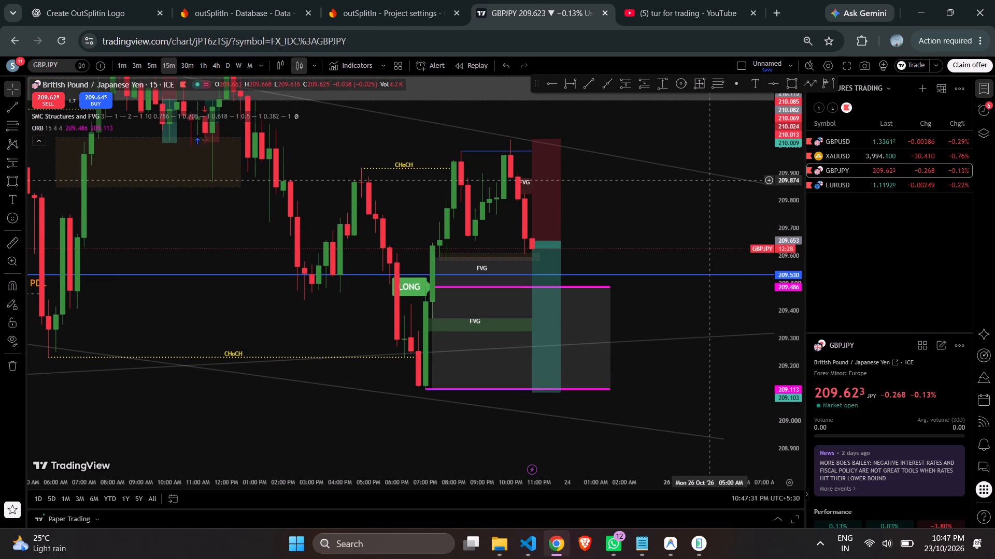
left_click_drag(773, 157, 781, 296)
left_click_drag(783, 242, 784, 345)
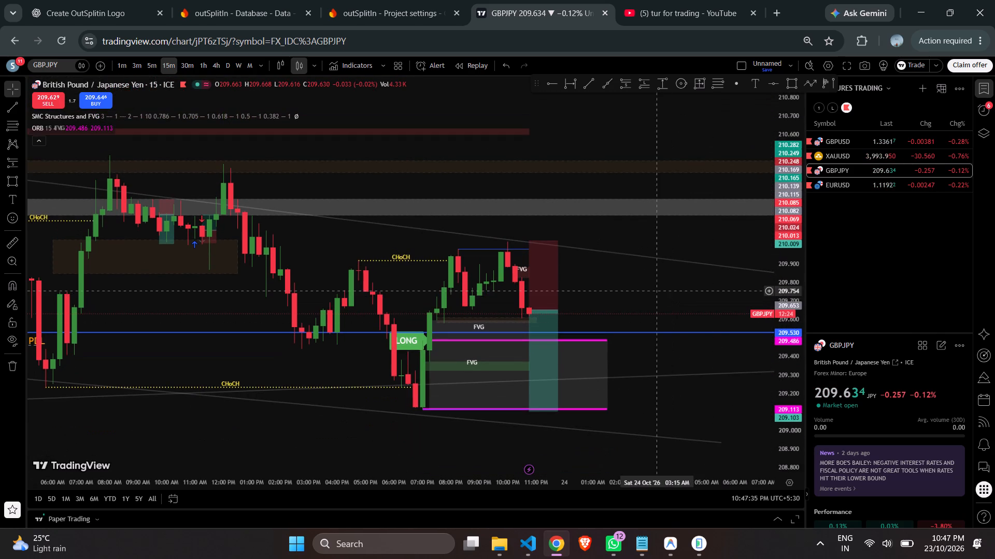
left_click_drag(658, 291, 683, 158)
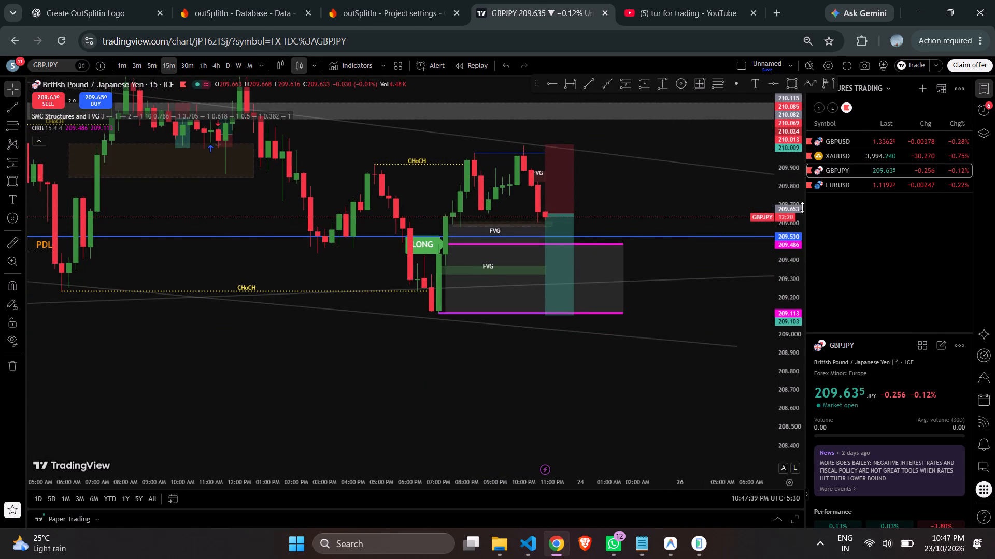
left_click_drag(793, 223, 791, 109)
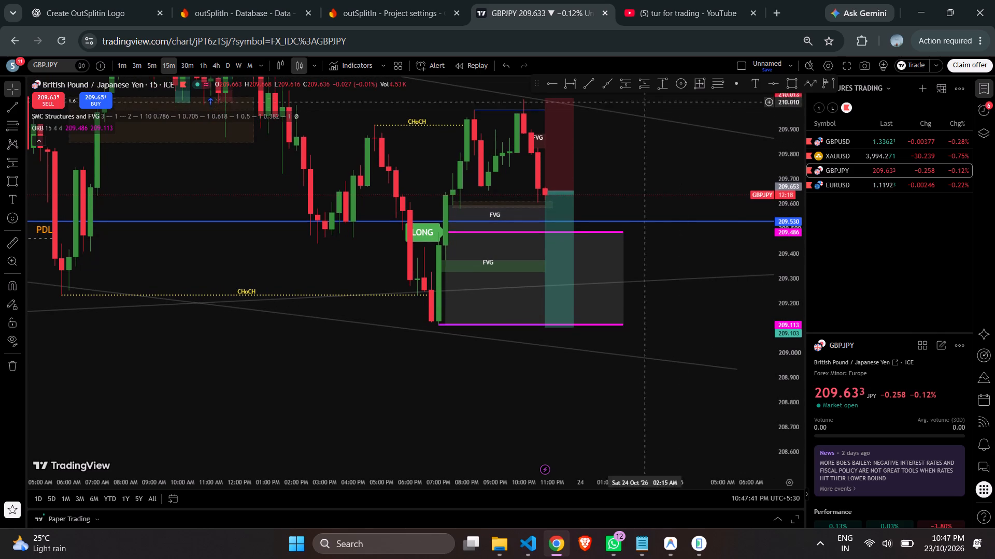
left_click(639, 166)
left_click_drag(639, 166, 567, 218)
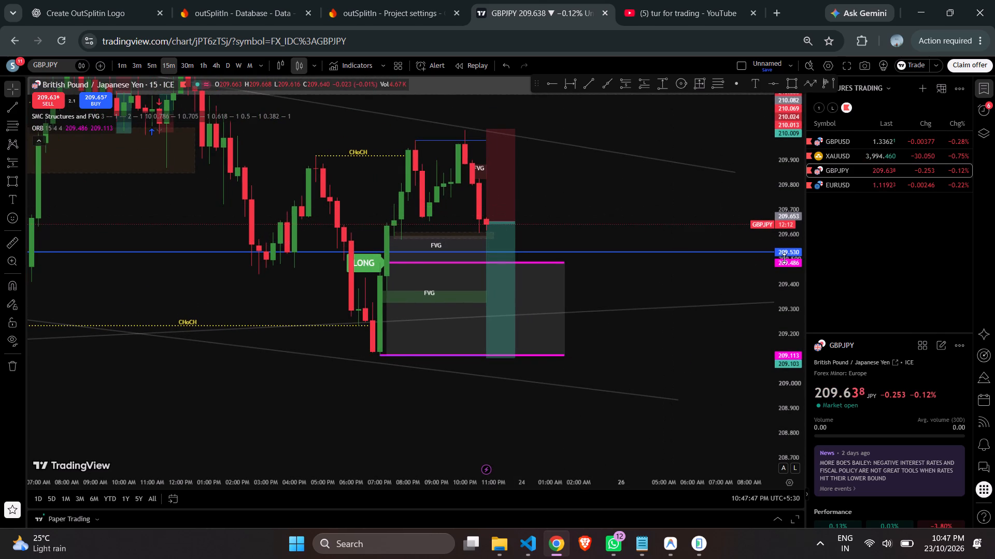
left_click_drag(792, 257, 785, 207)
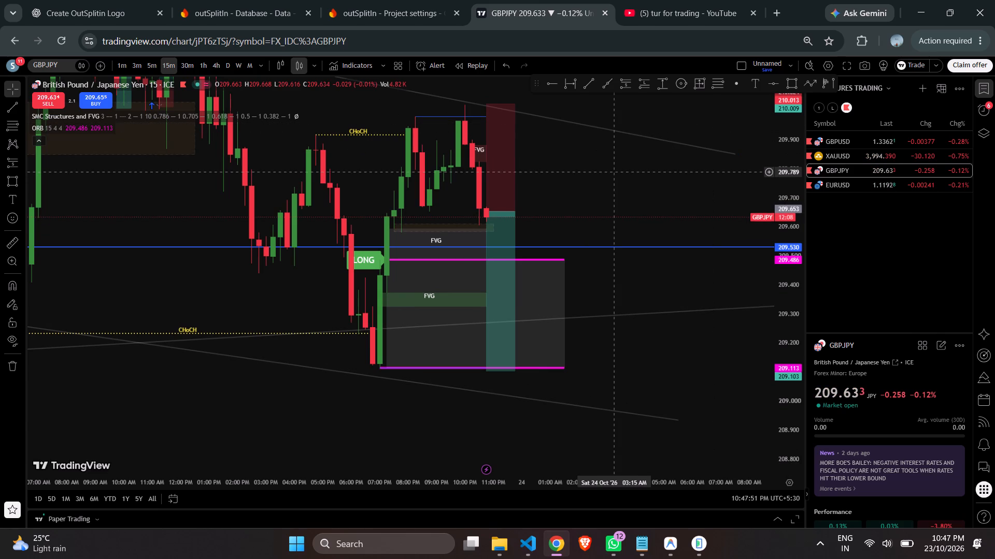
Switch from the browser to the Pixel 8 emulator beside Visual Studio Code and choose to wait for the unresponsive System UI.
left_click(356, 0)
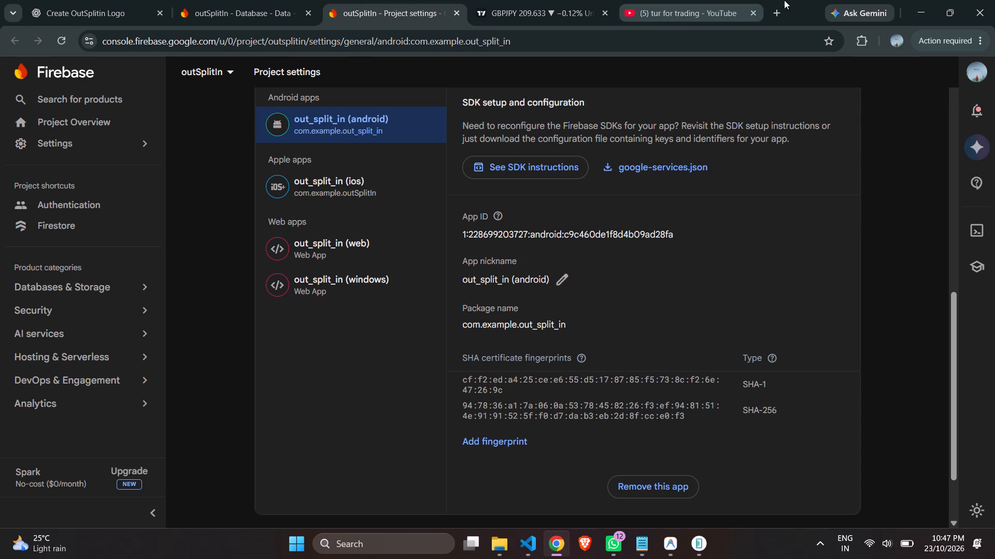
left_click(923, 4)
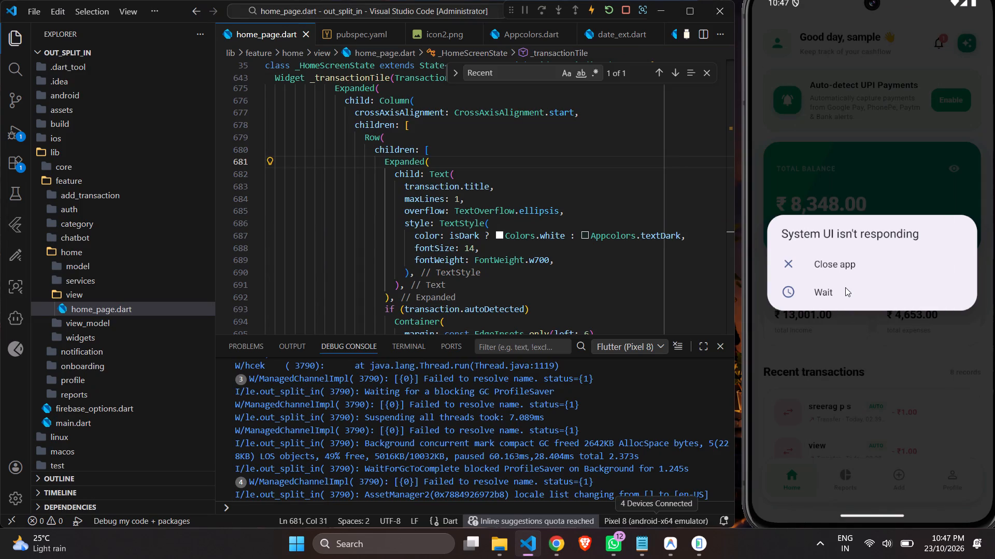
left_click(832, 298)
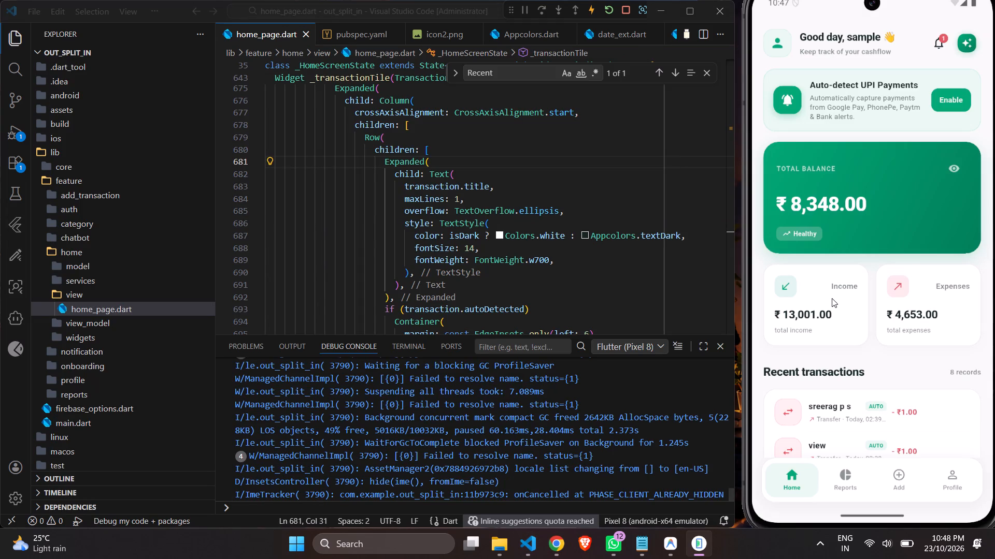
Look through the balance cards and recent transactions on the OutSplitIn home screen and refresh it.
scroll(832, 298, "down", 2)
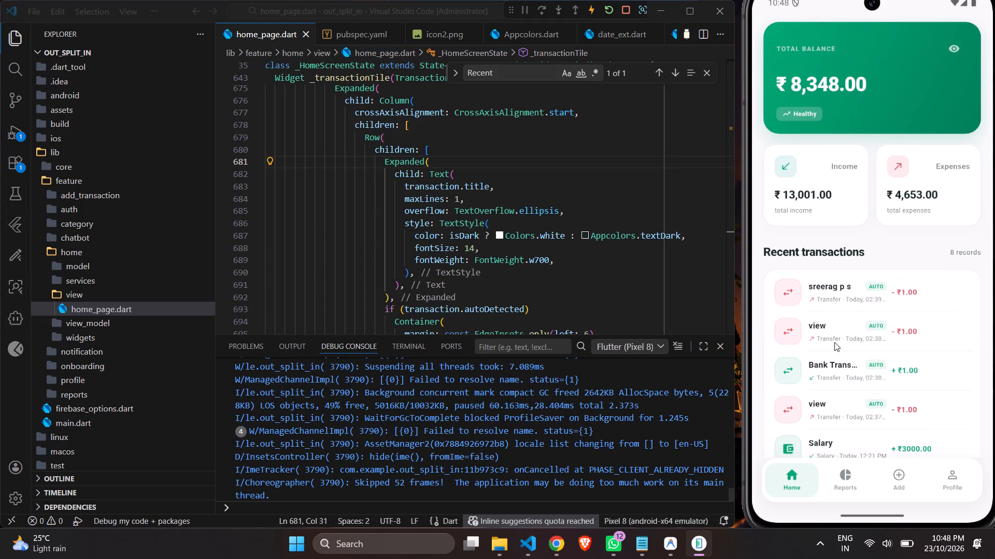
scroll(834, 342, "down", 1)
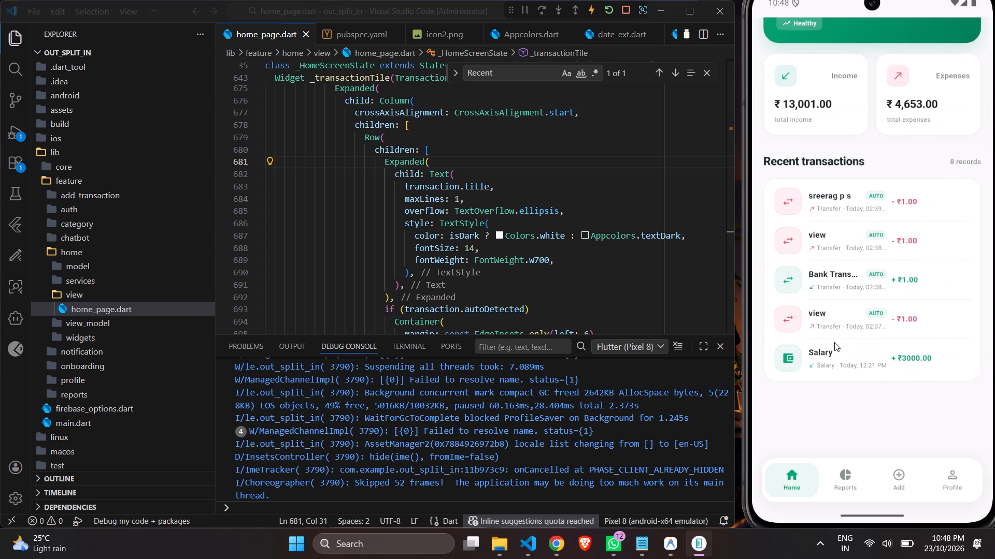
left_click_drag(835, 241, 835, 291)
left_click_drag(832, 219, 832, 342)
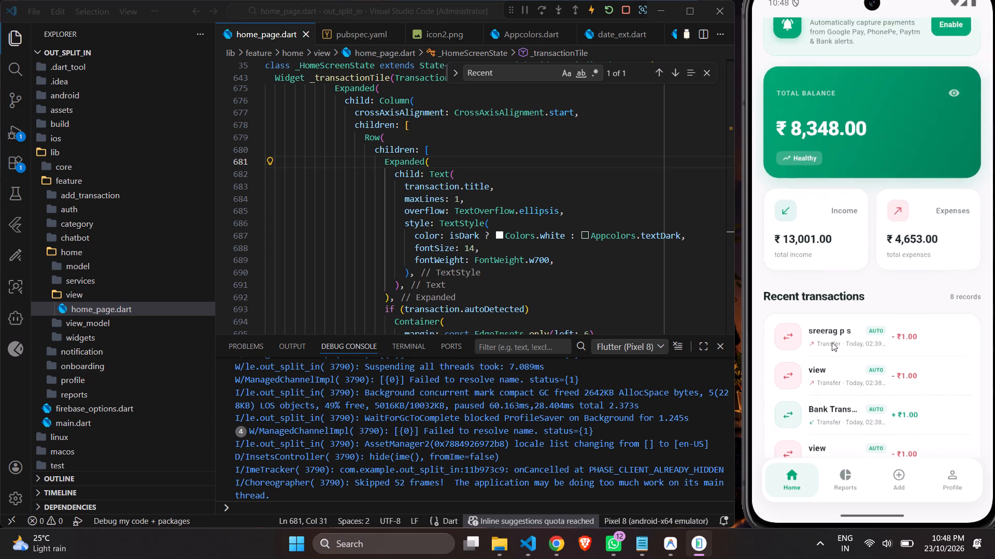
left_click_drag(832, 342, 826, 363)
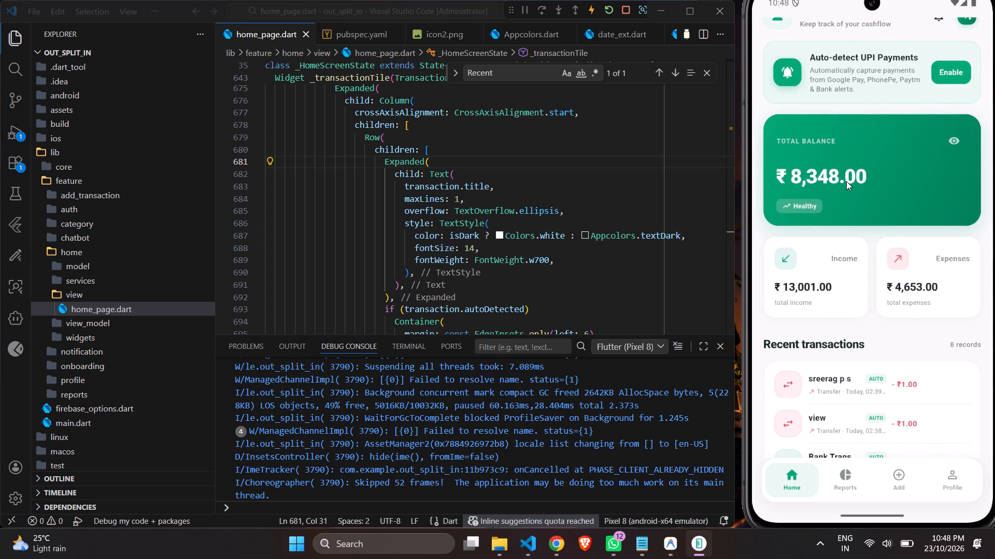
left_click_drag(846, 181, 851, 480)
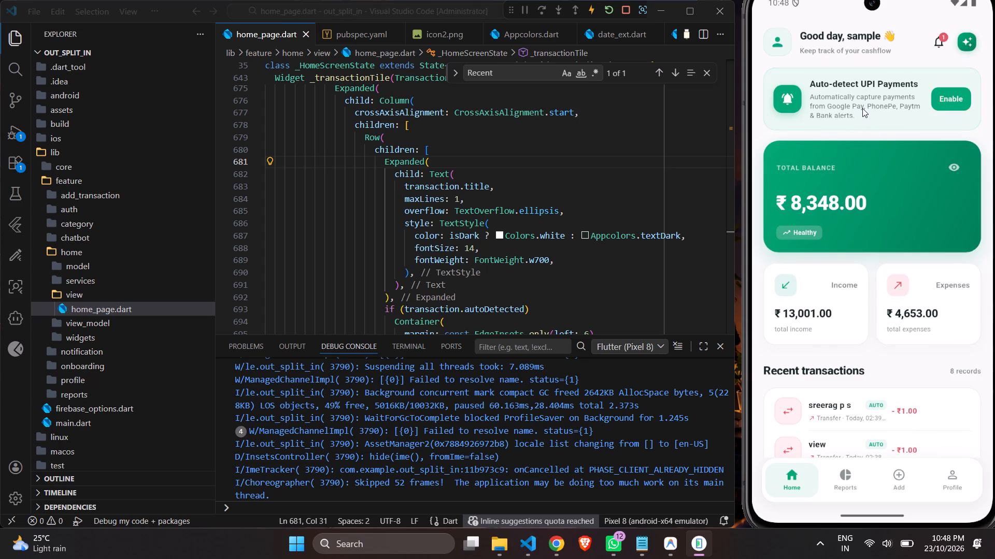
left_click_drag(862, 108, 866, 393)
left_click(863, 73)
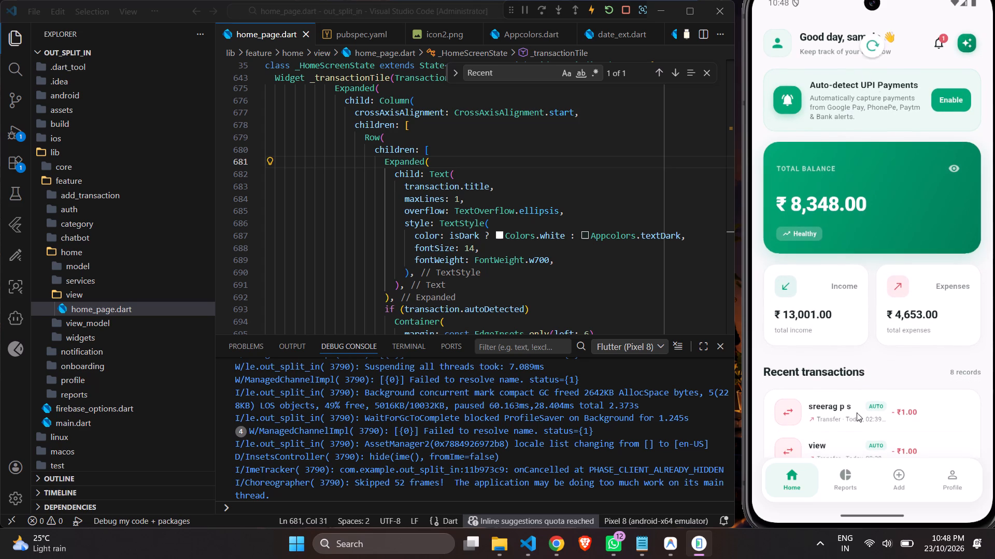